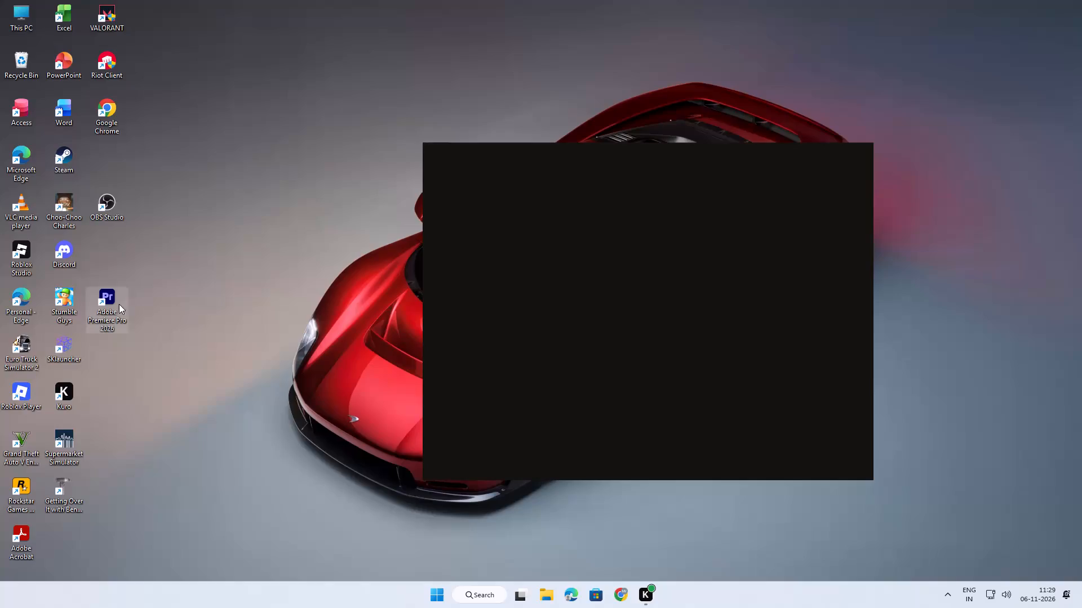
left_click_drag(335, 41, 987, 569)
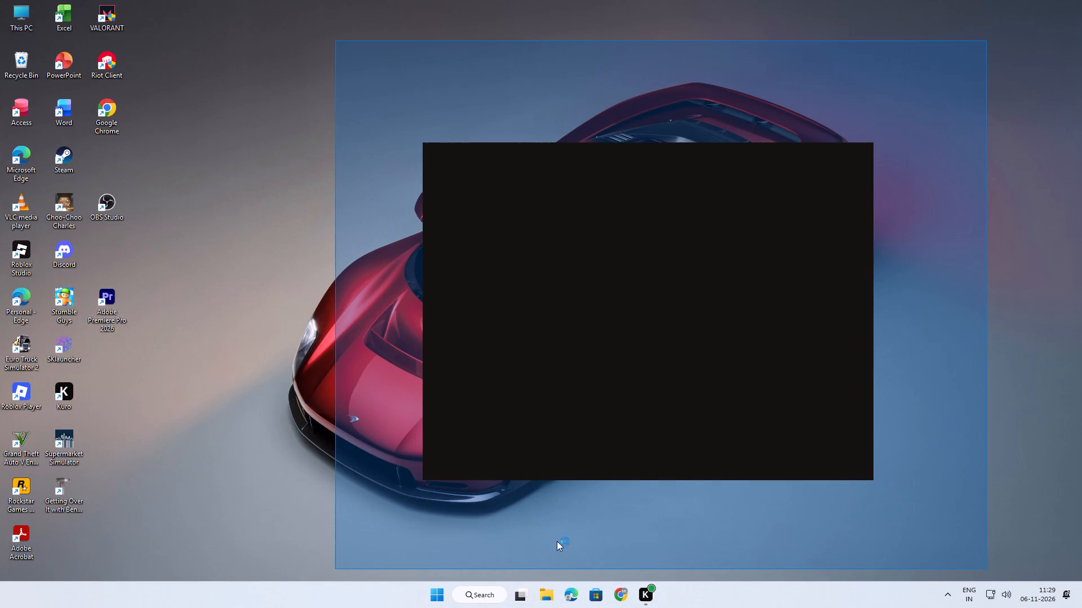
Switch to Chrome, open the Kick channel's creator dashboard and go to its Achievements page.
left_click(617, 598)
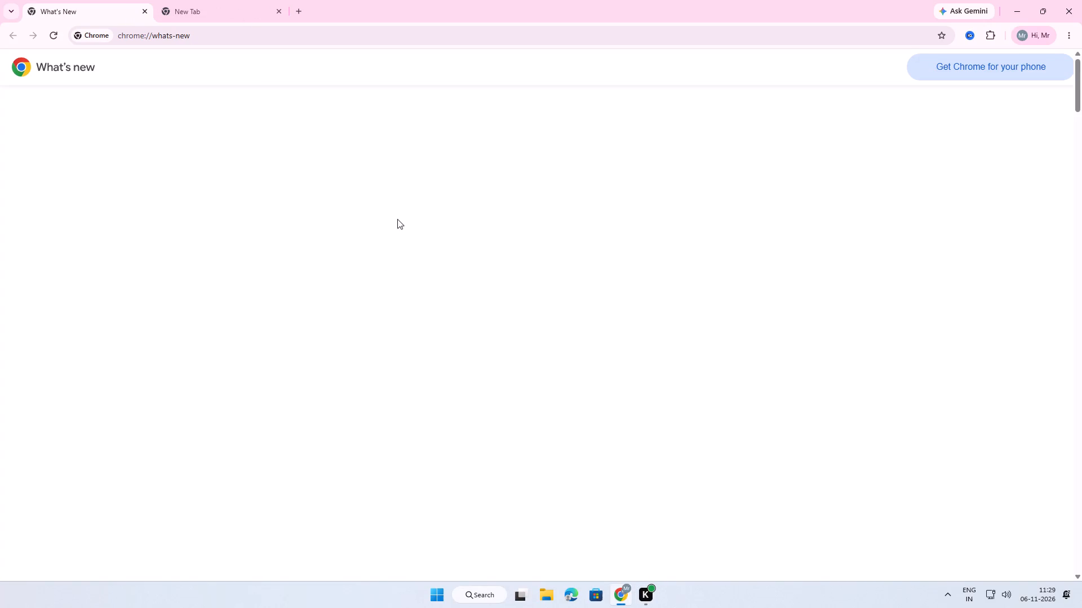
left_click(214, 11)
left_click(414, 313)
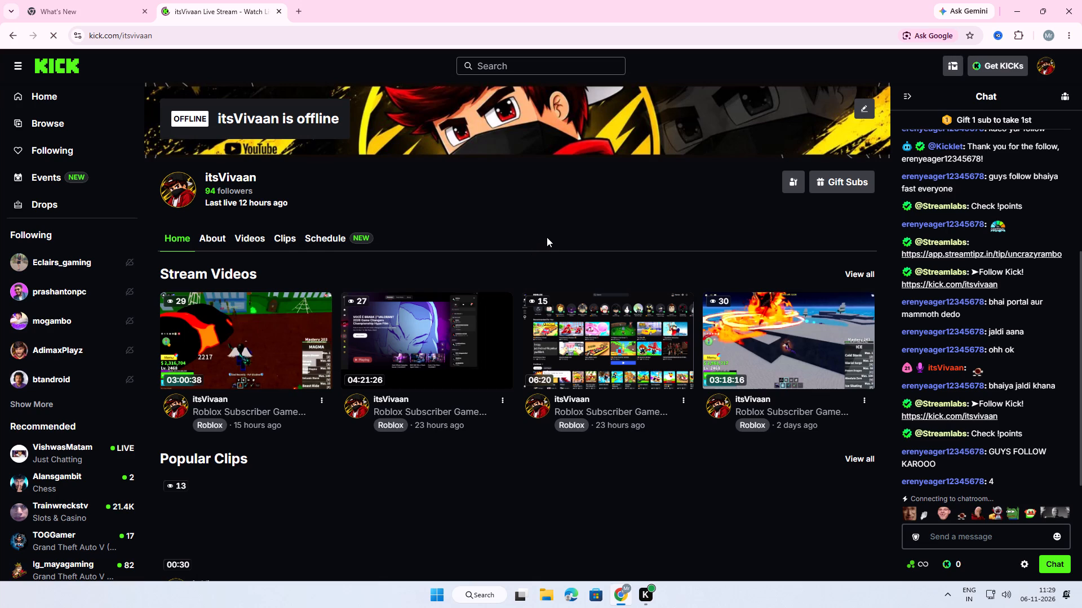
left_click(1048, 65)
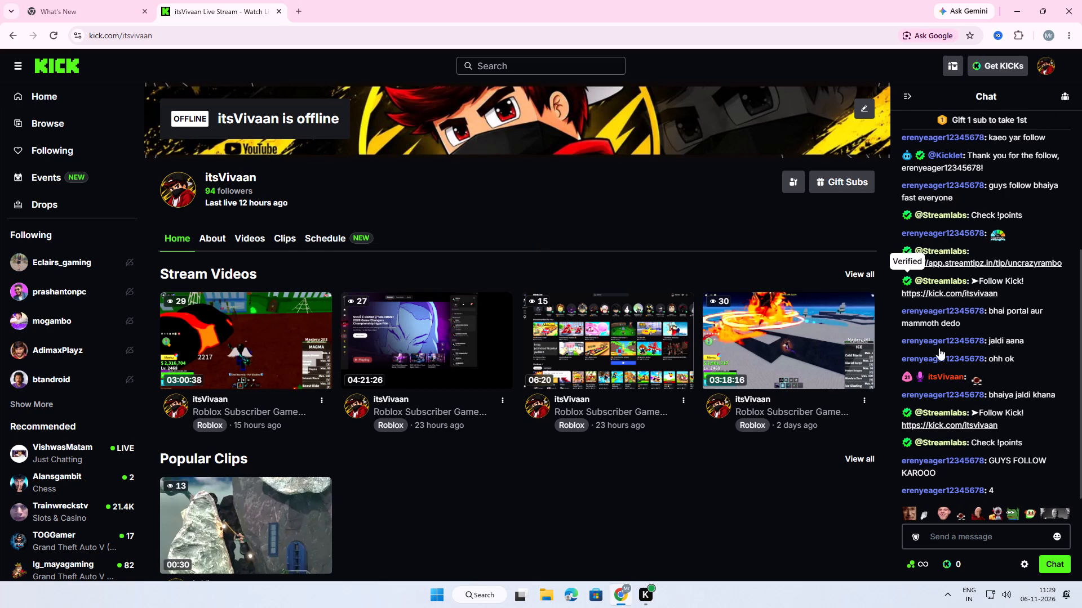
left_click(930, 356)
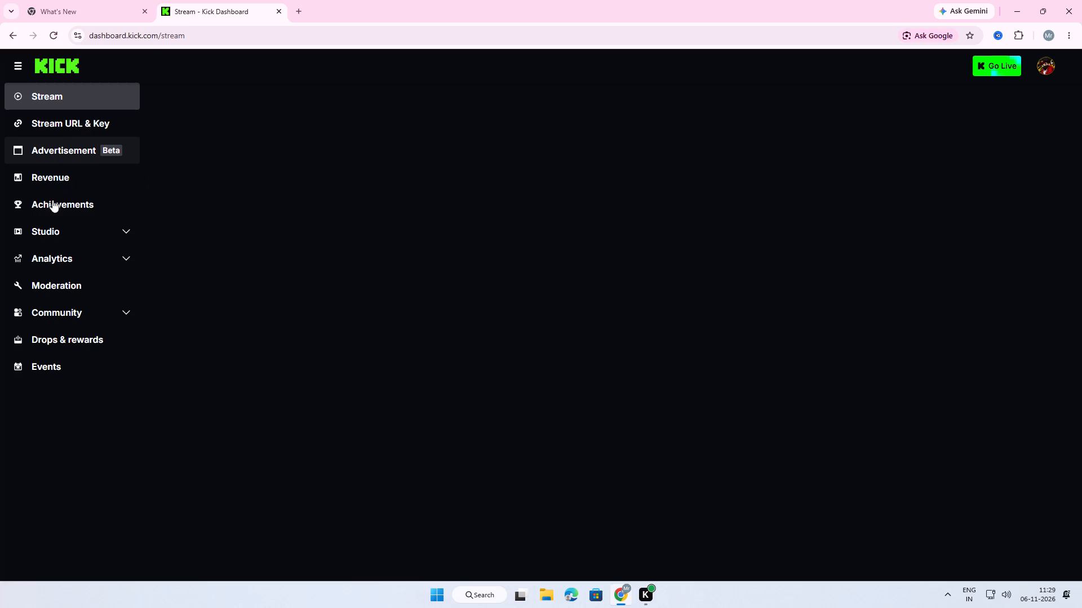
left_click(50, 207)
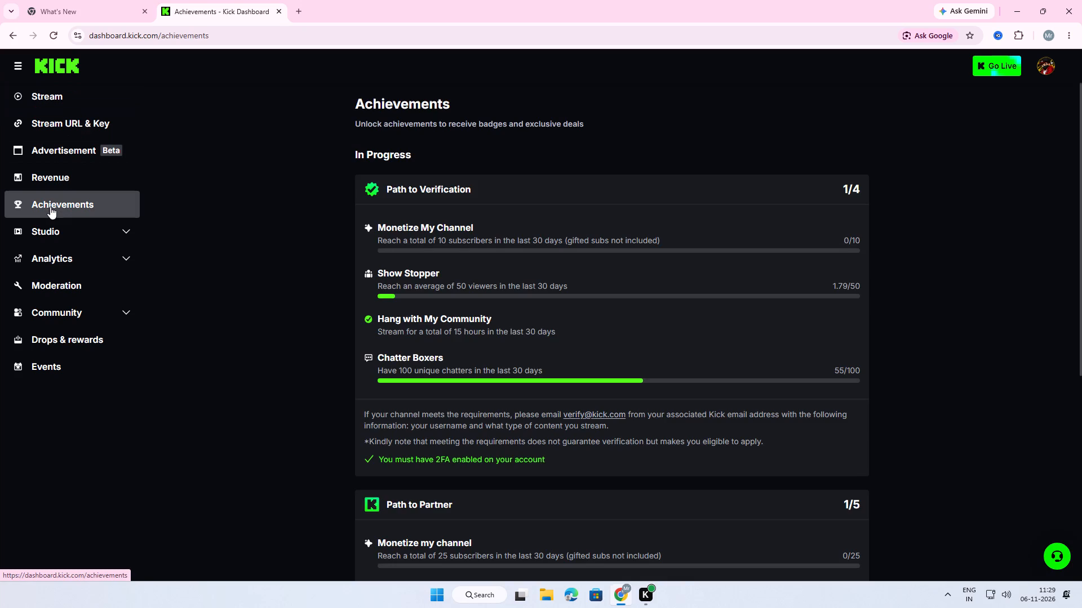
Examine the Path to Verification and Path to Partner requirements, and close the browser when done.
scroll(415, 377, "down", 1)
scroll(313, 381, "up", 1)
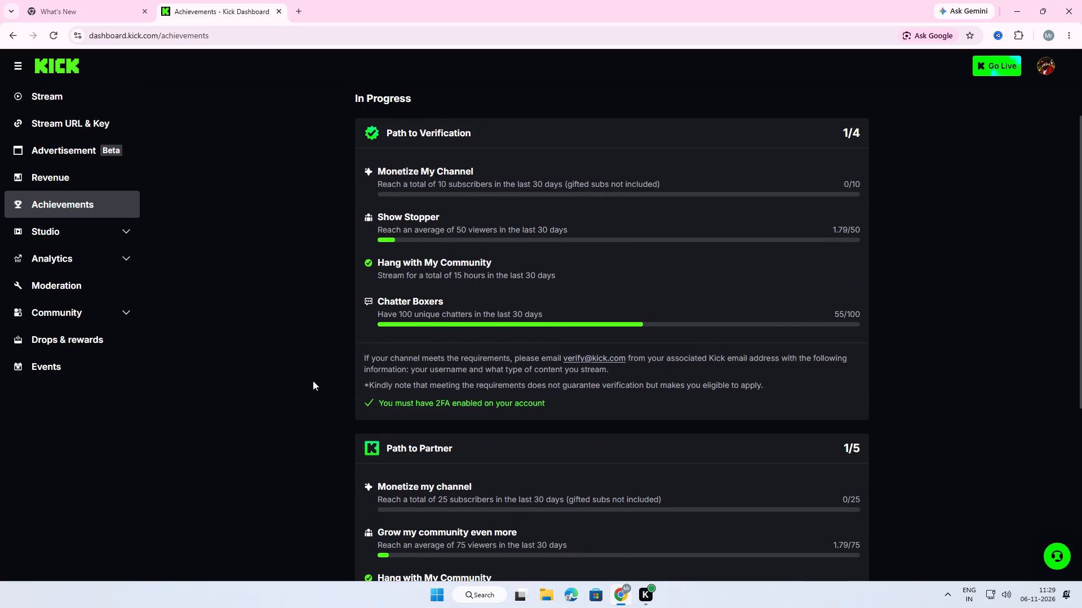
scroll(306, 383, "up", 1)
scroll(304, 384, "down", 2)
scroll(304, 384, "up", 2)
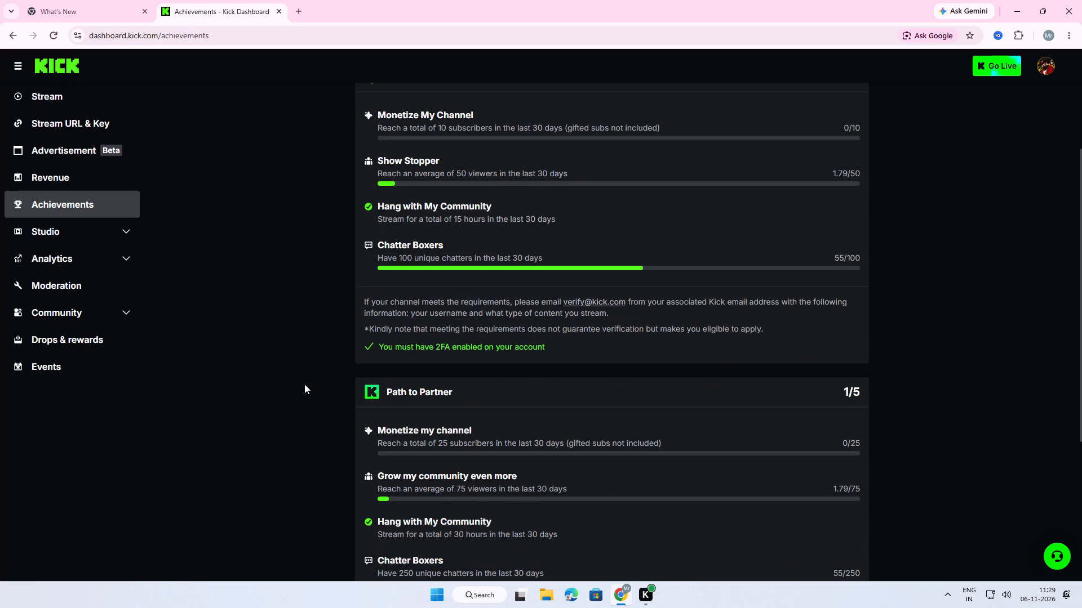
scroll(304, 384, "down", 3)
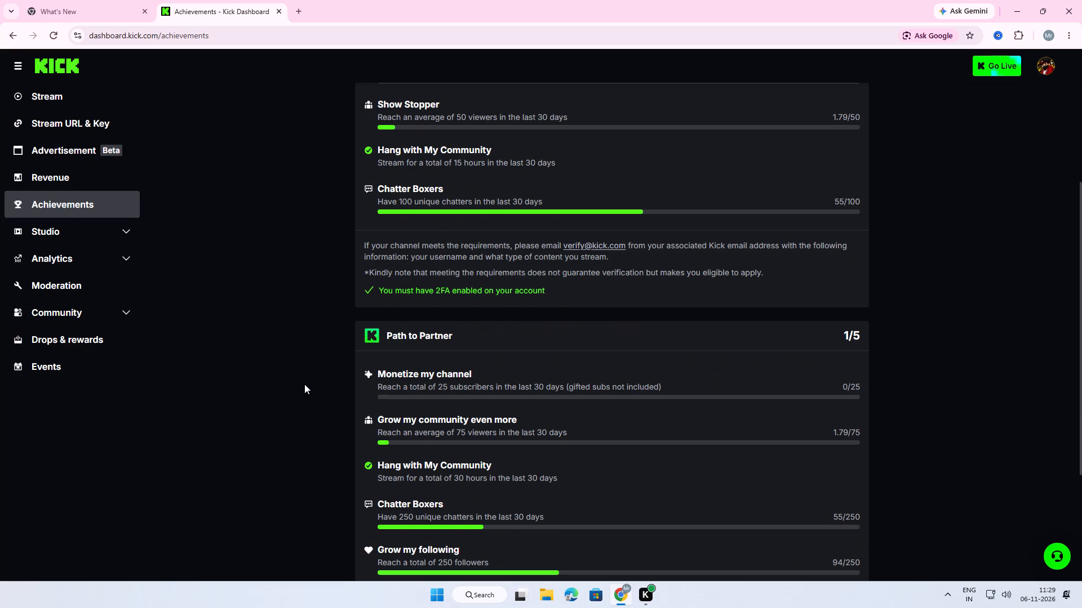
scroll(309, 382, "up", 3)
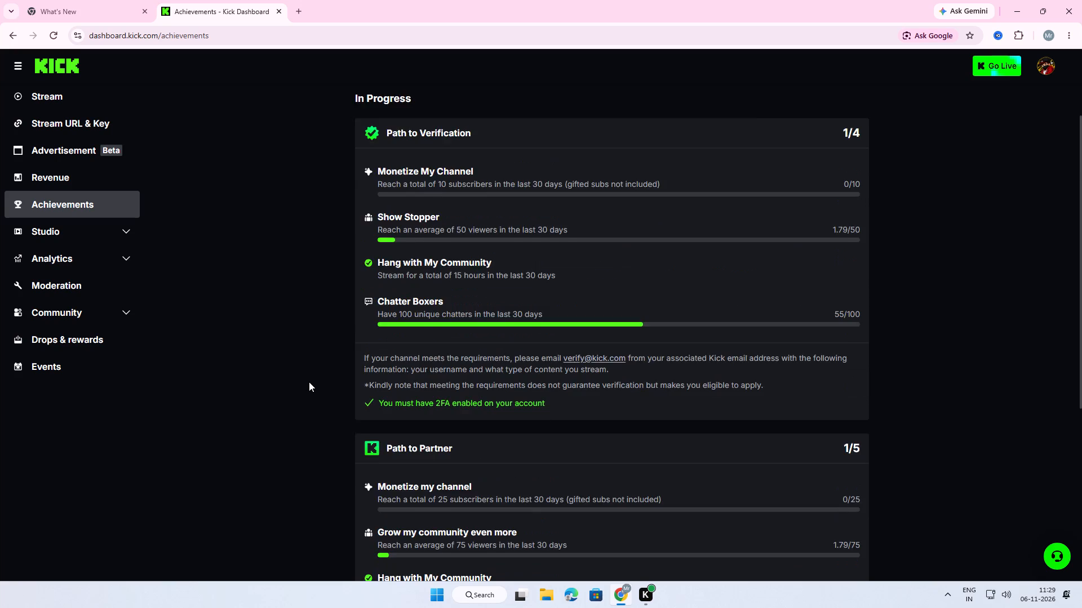
scroll(309, 382, "down", 1)
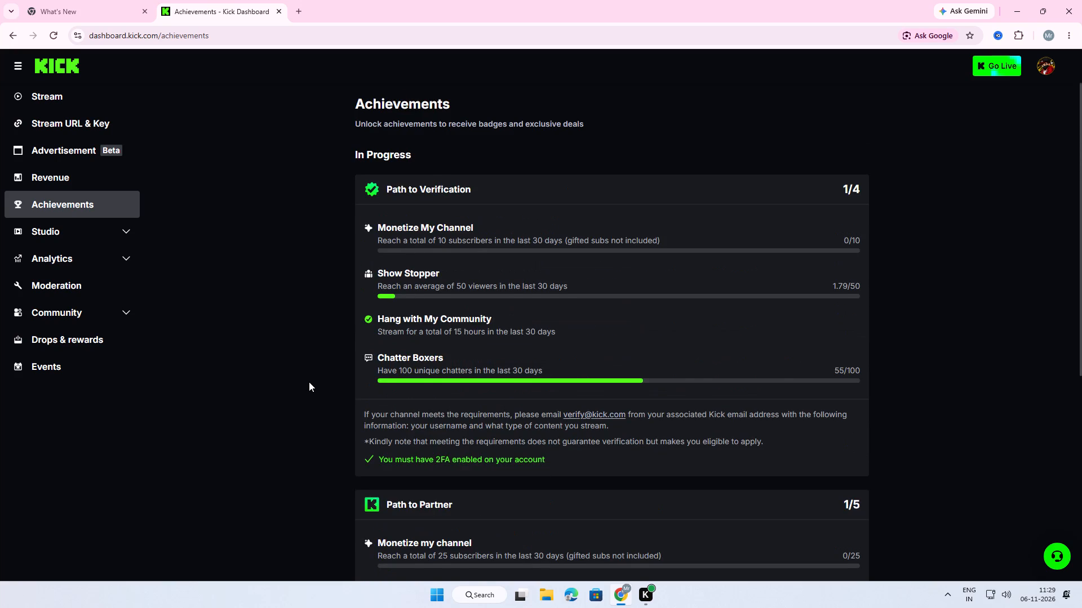
scroll(309, 382, "down", 1)
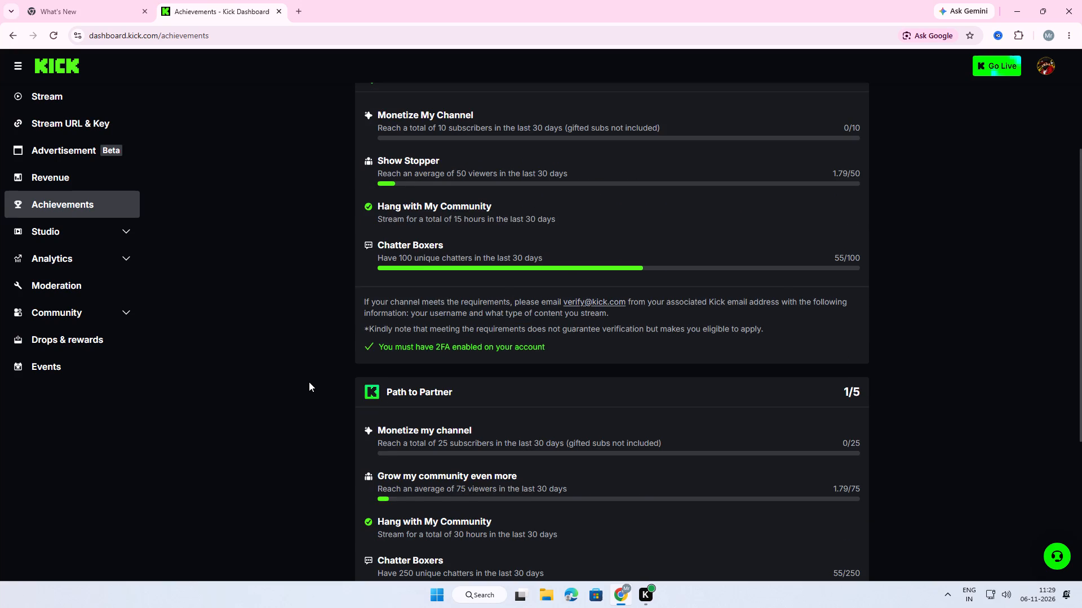
scroll(309, 382, "down", 2)
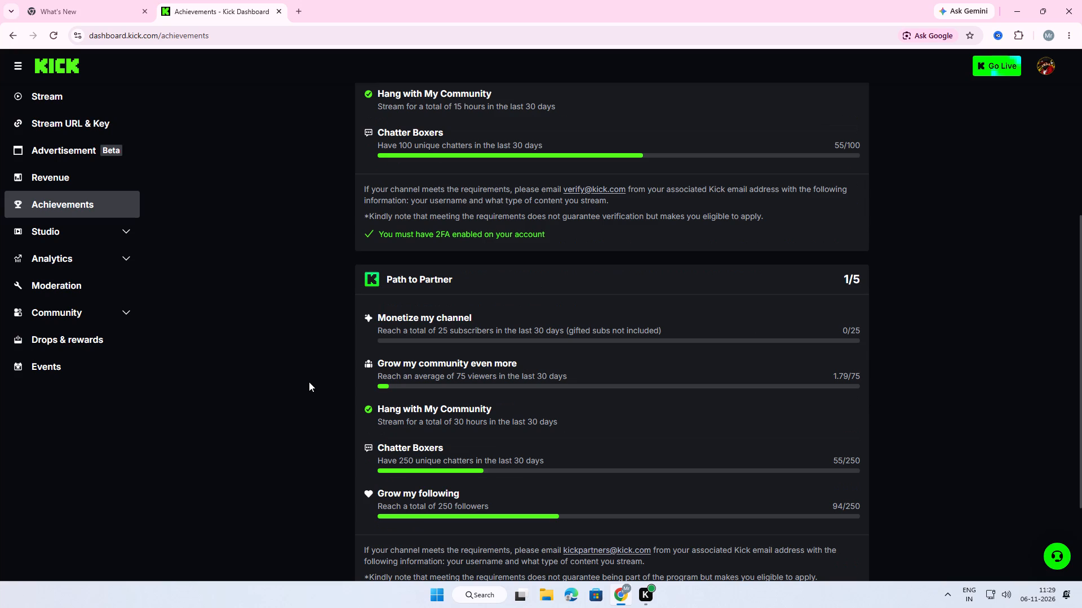
scroll(309, 382, "up", 4)
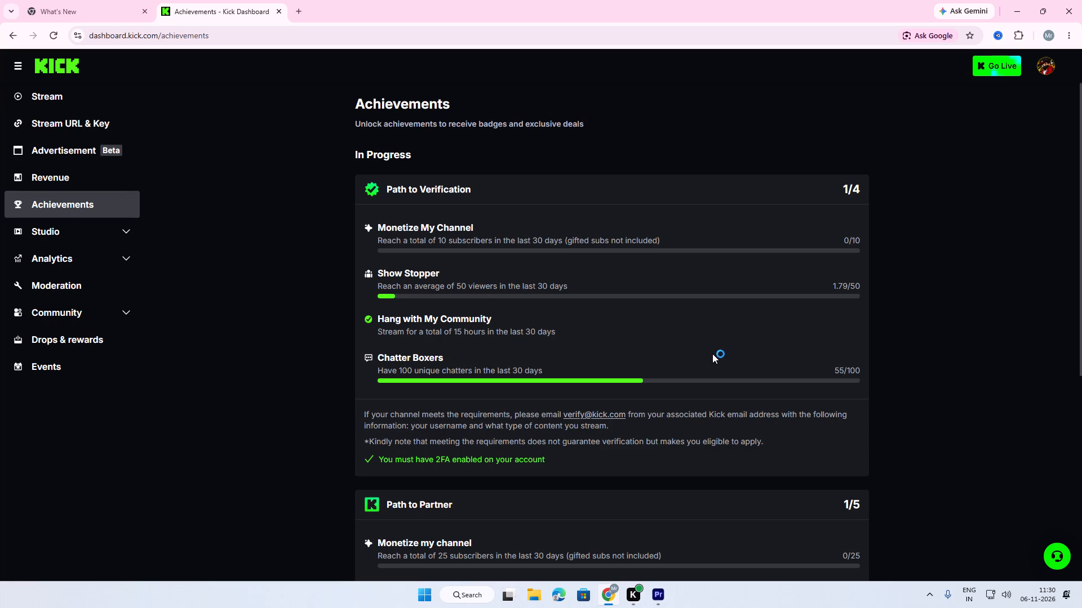
left_click(1081, 0)
In Premiere, create a new project named Untitled in E:\content pro and go to the editing workspace without importing sample media.
left_click(41, 104)
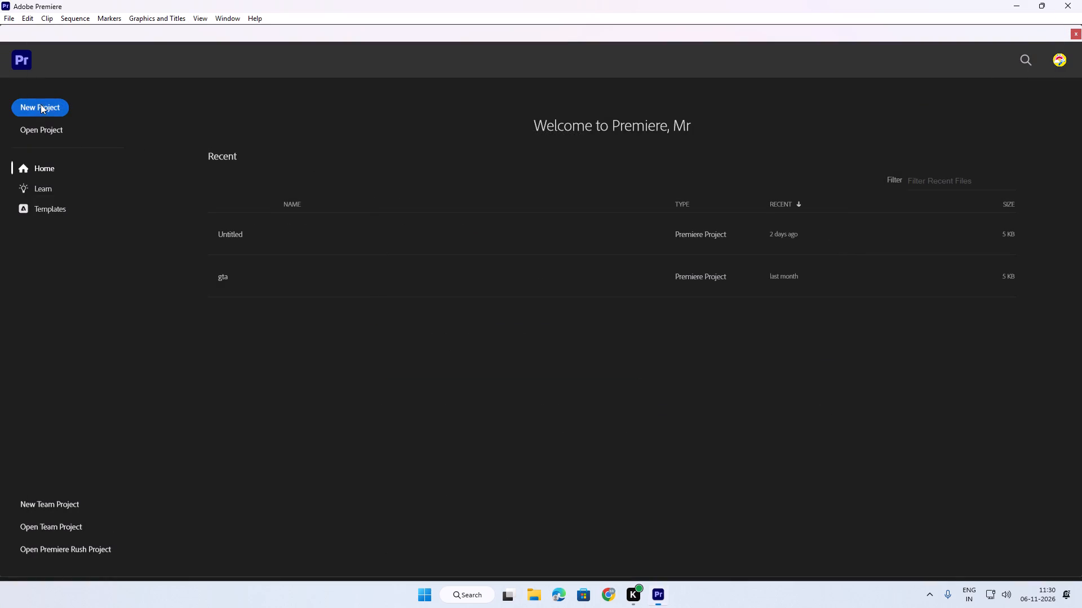
left_click(592, 345)
left_click(598, 333)
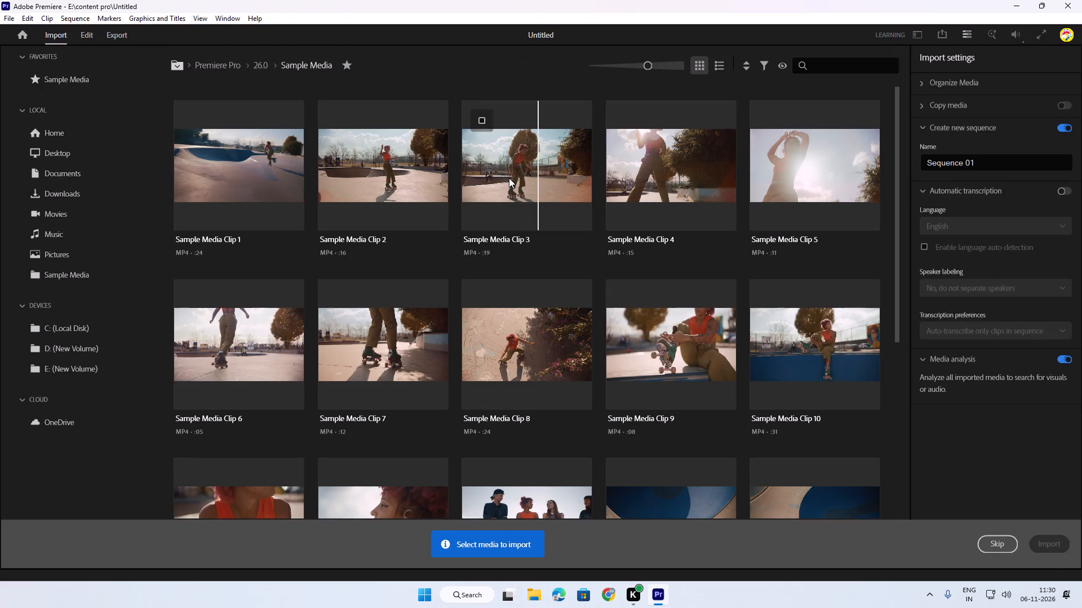
left_click(86, 36)
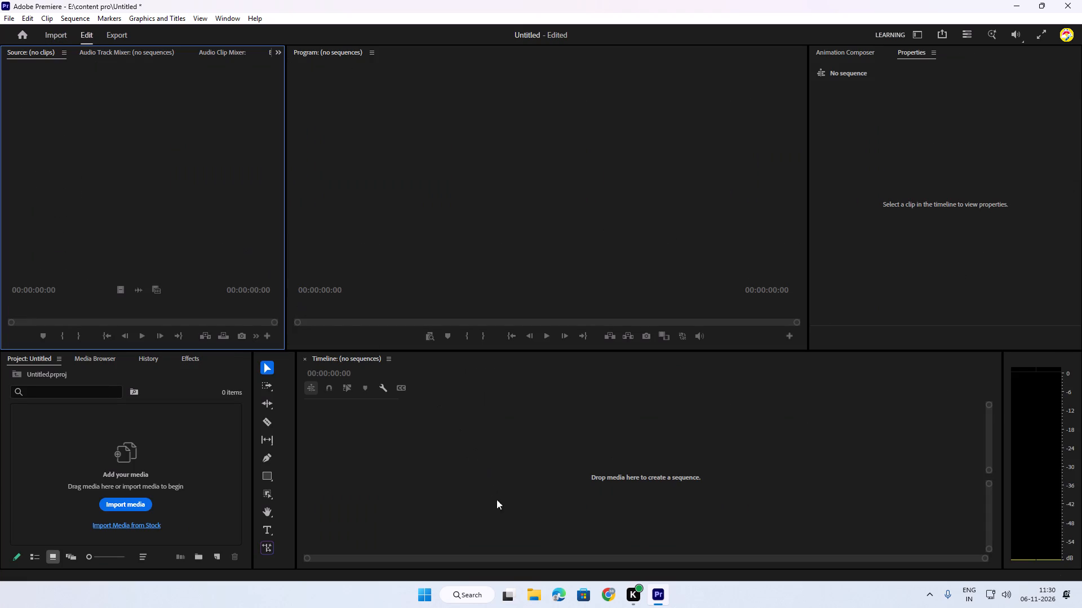
left_click(524, 586)
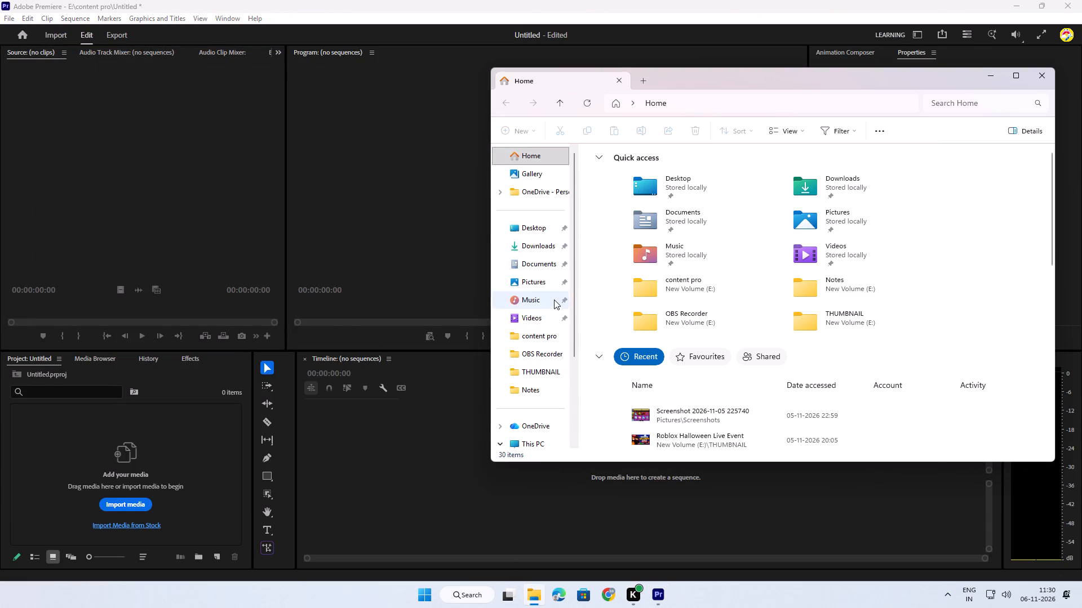
left_click(548, 356)
scroll(812, 360, "down", 3)
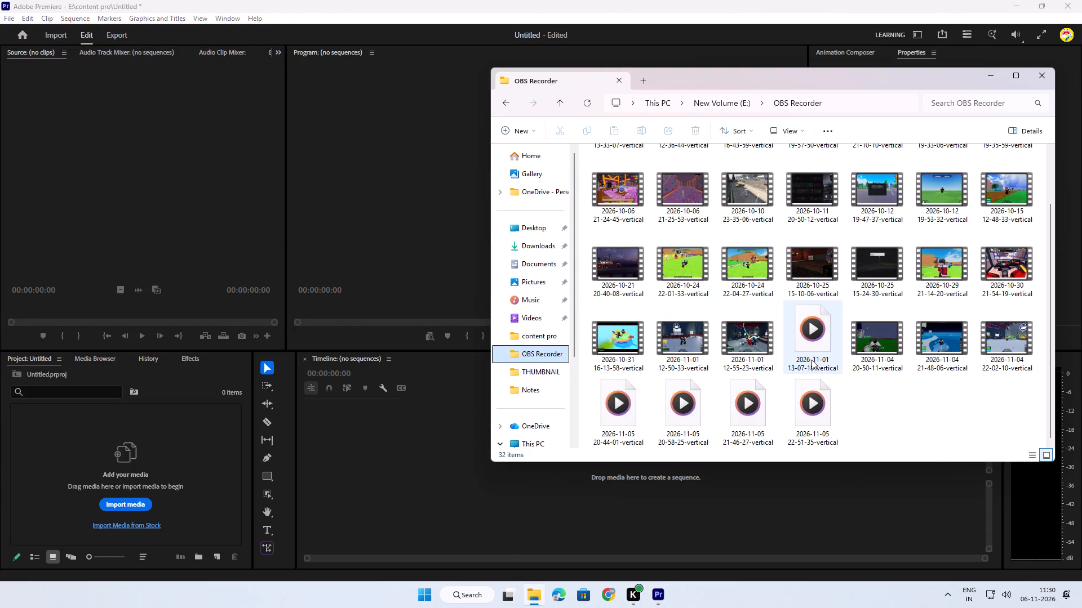
scroll(814, 425, "down", 2)
double_click(802, 407)
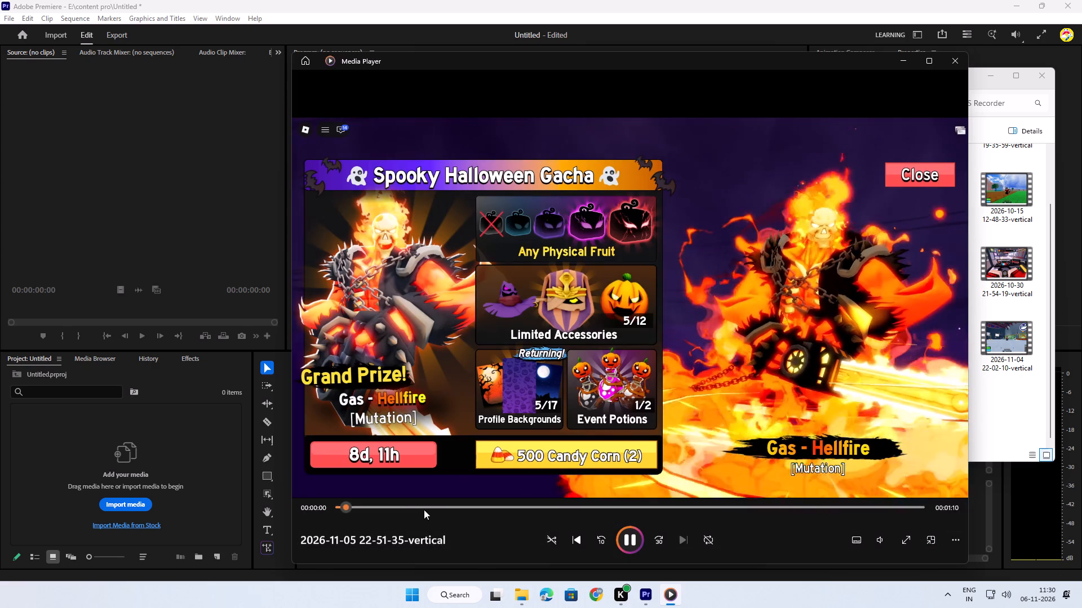
left_click(394, 501)
left_click(434, 507)
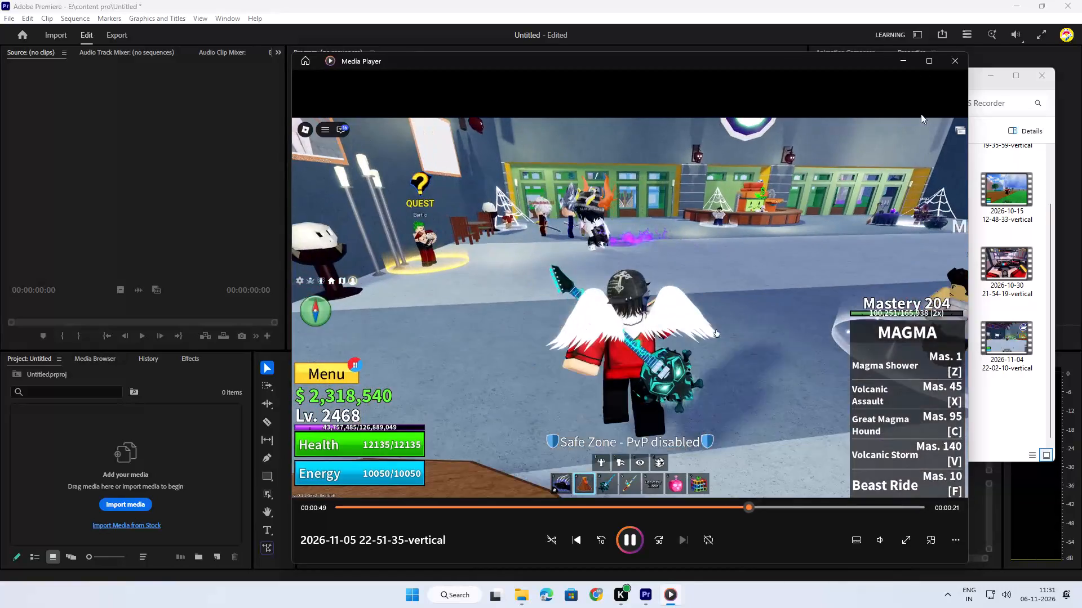
left_click(962, 63)
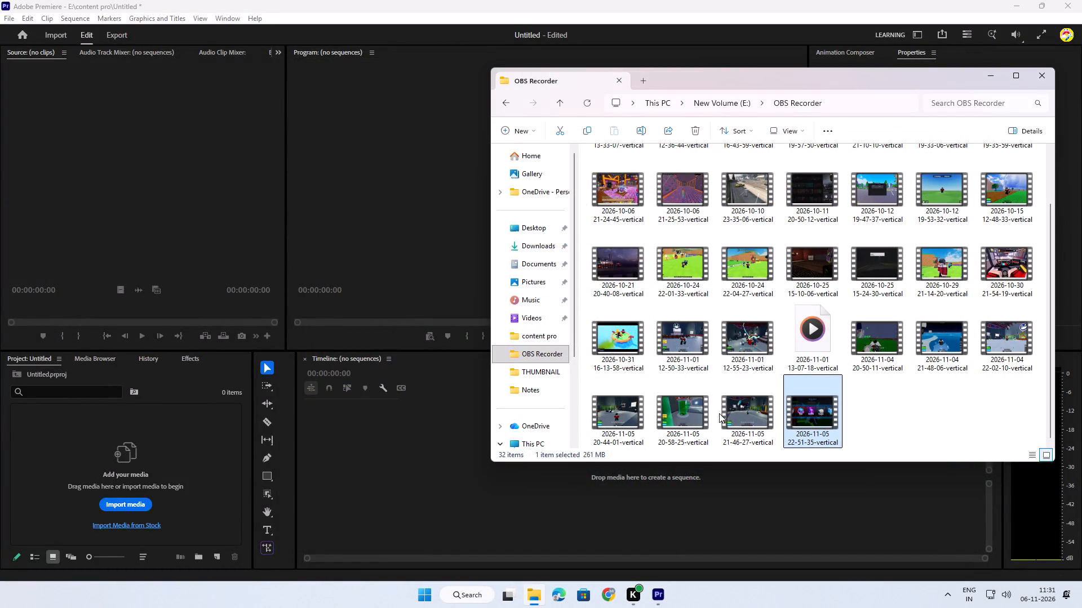
double_click(737, 408)
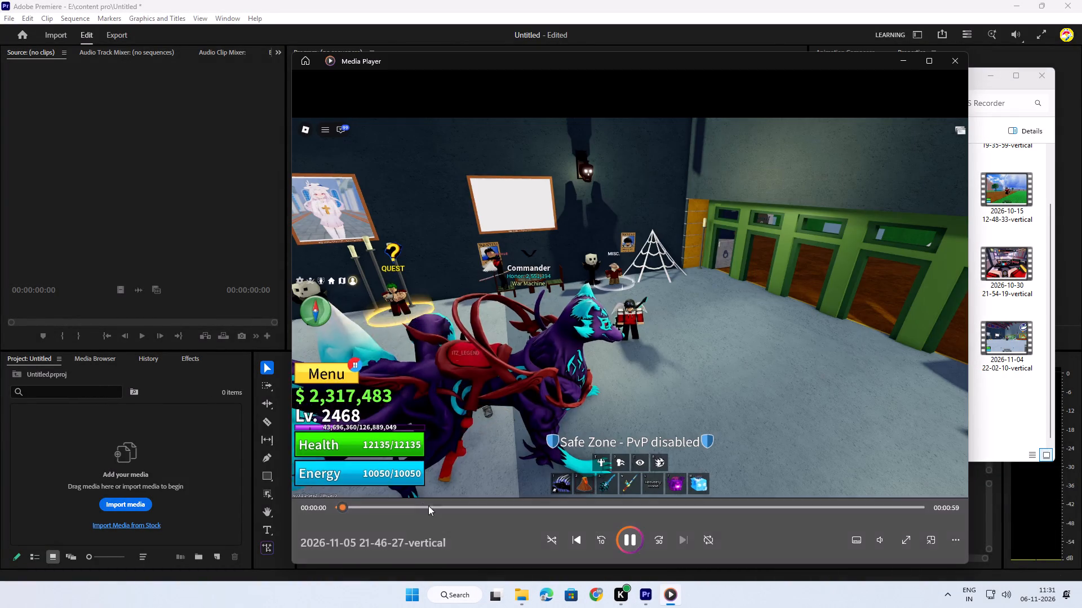
left_click(398, 507)
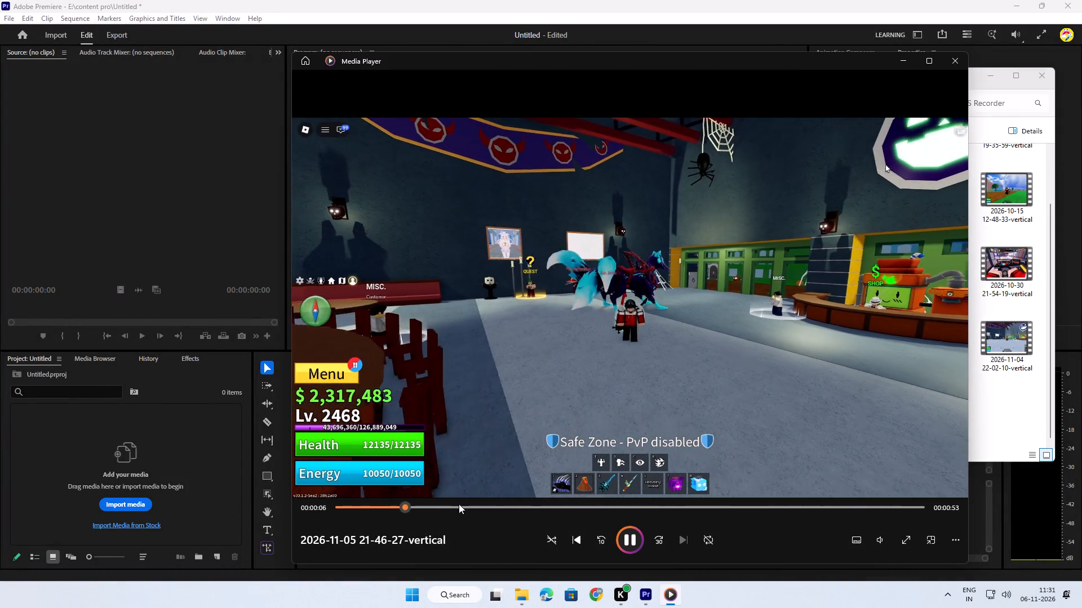
left_click(462, 506)
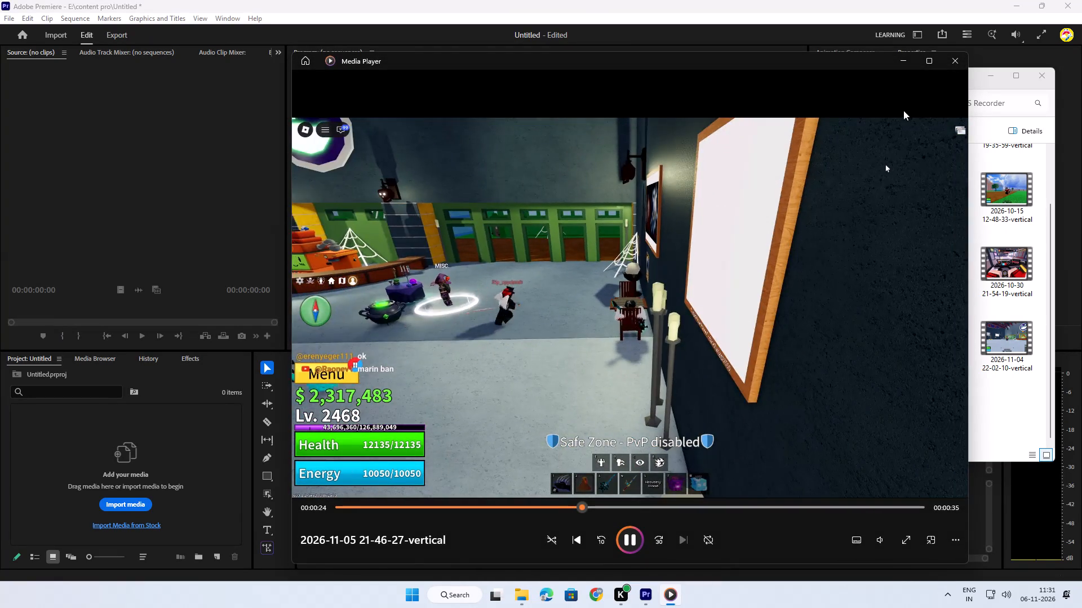
left_click(956, 64)
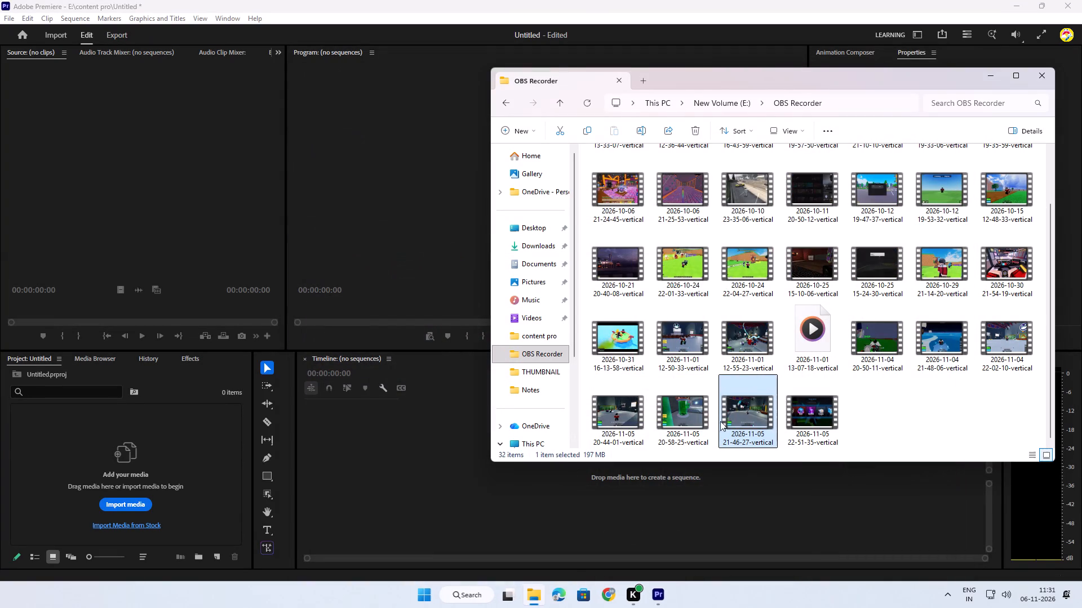
left_click_drag(745, 408, 169, 504)
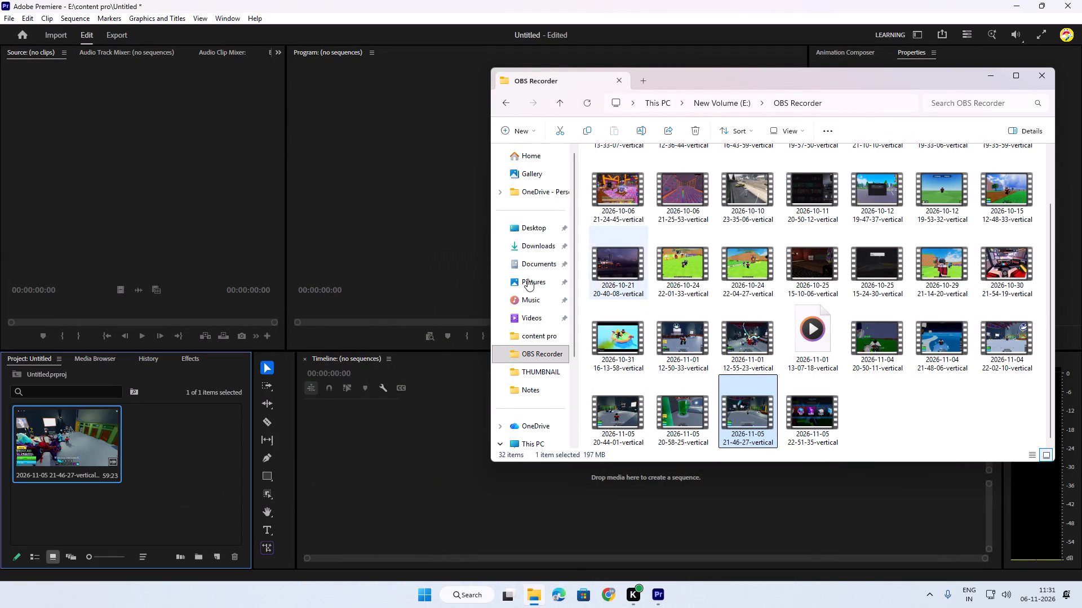
left_click(995, 82)
left_click_drag(88, 455, 205, 467)
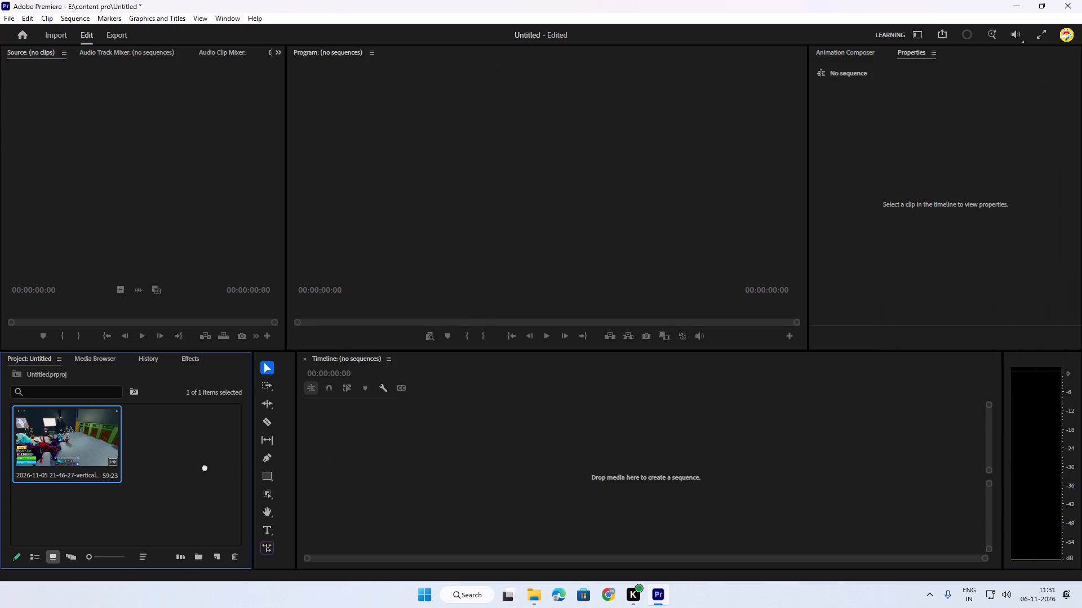
left_click_drag(205, 467, 363, 476)
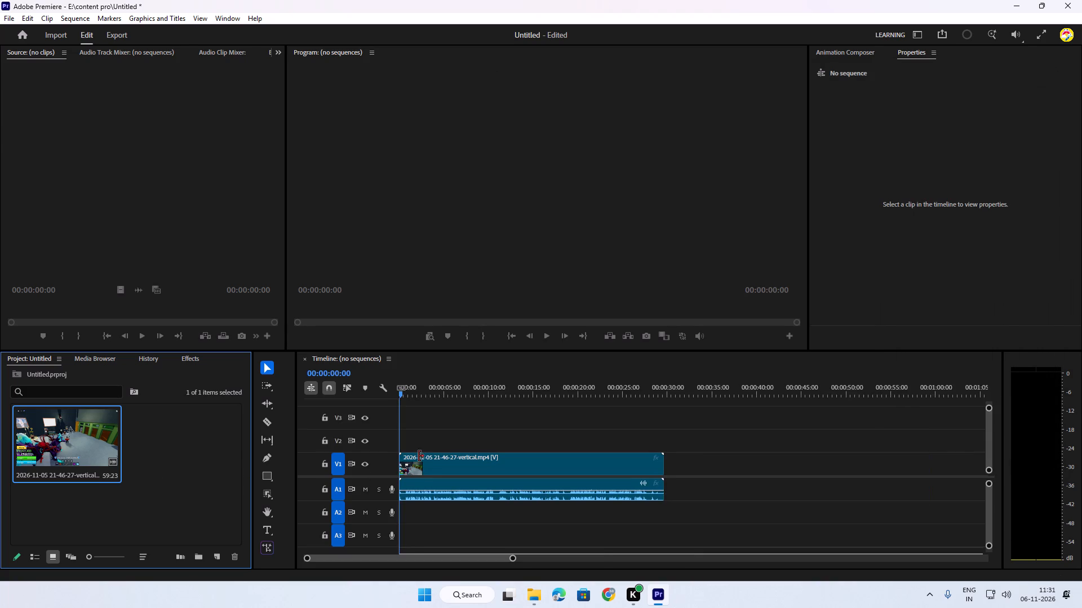
Play the sequence from its start and review the footage through to the closing seconds.
key("space")
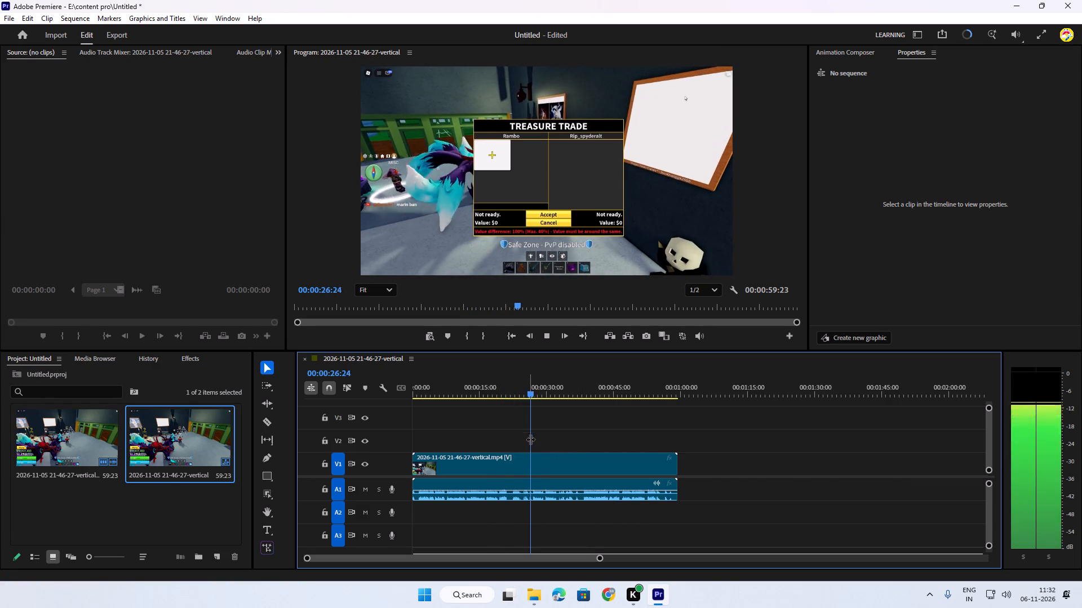
left_click_drag(599, 557, 505, 557)
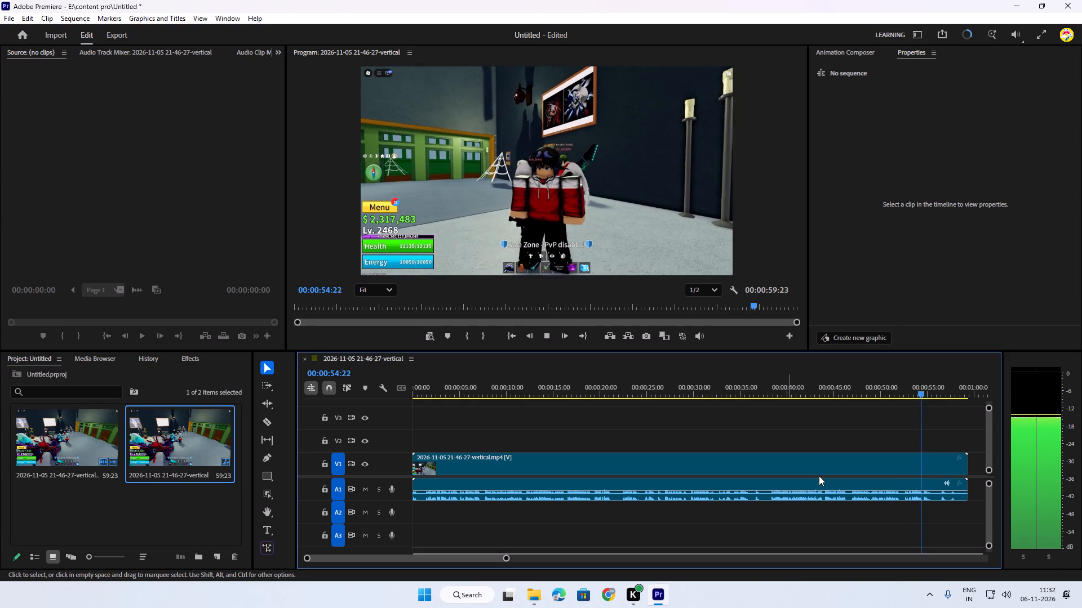
key("space")
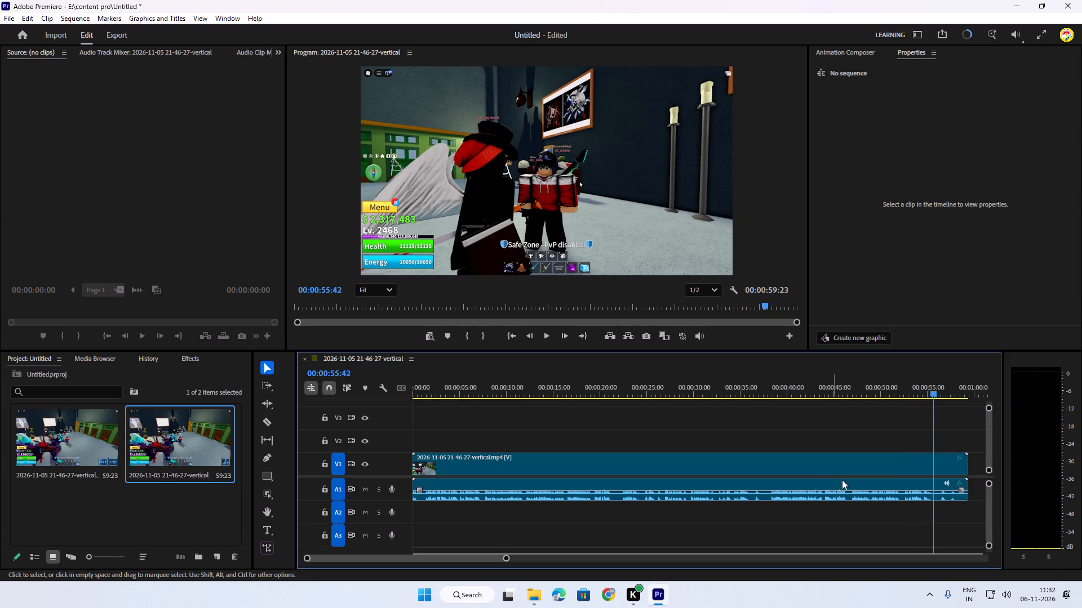
key("space")
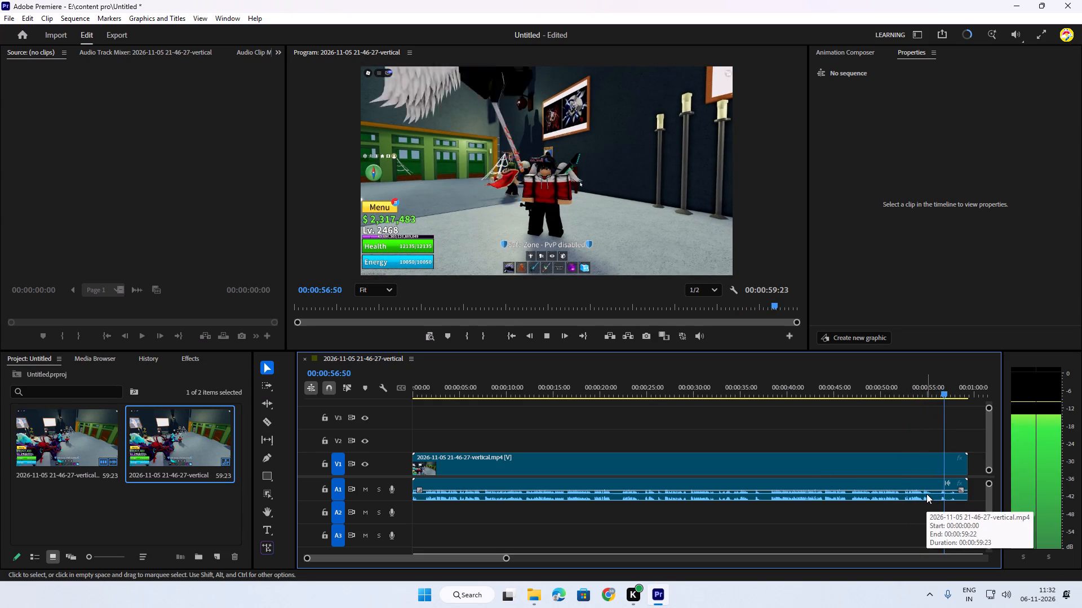
Turn on linked selection and trim the end of the clip's video and audio back to 00:00:55:31.
left_click_drag(960, 378, 948, 383)
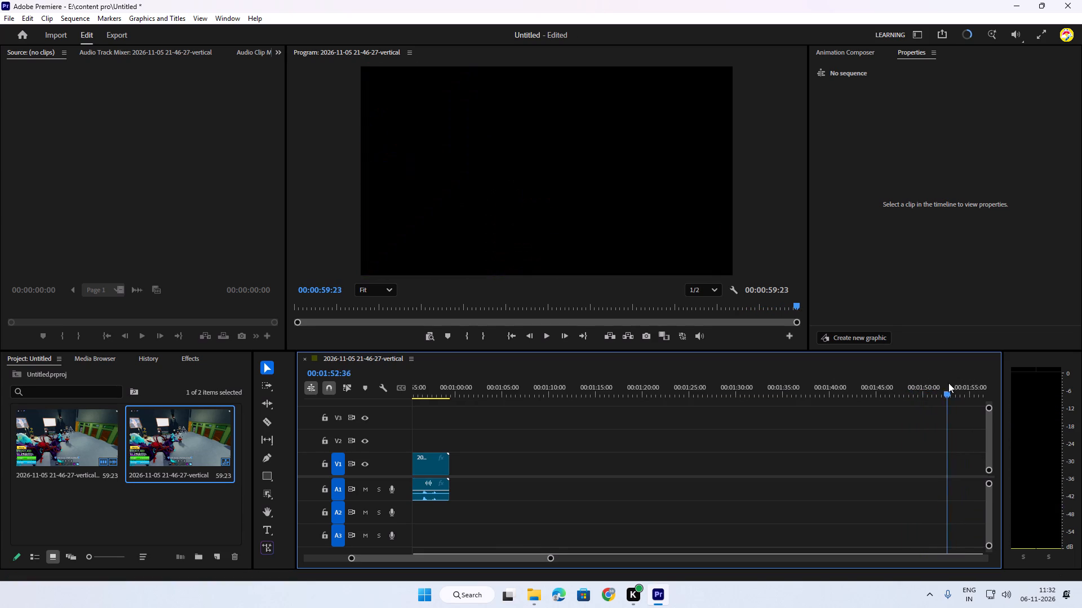
left_click_drag(948, 383, 415, 407)
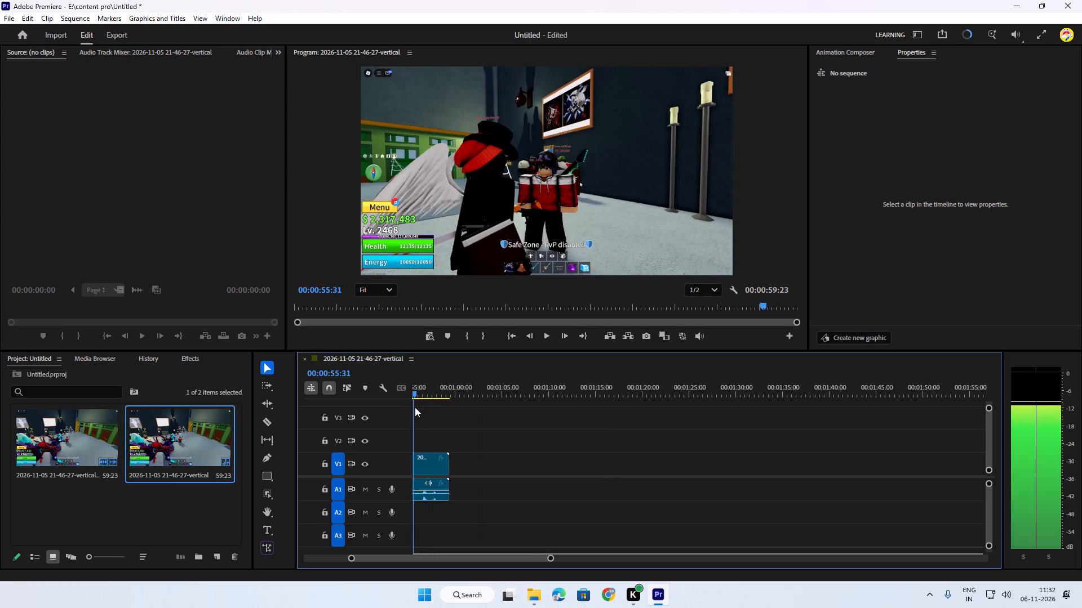
left_click_drag(415, 407, 526, 413)
left_click_drag(568, 470, 561, 475)
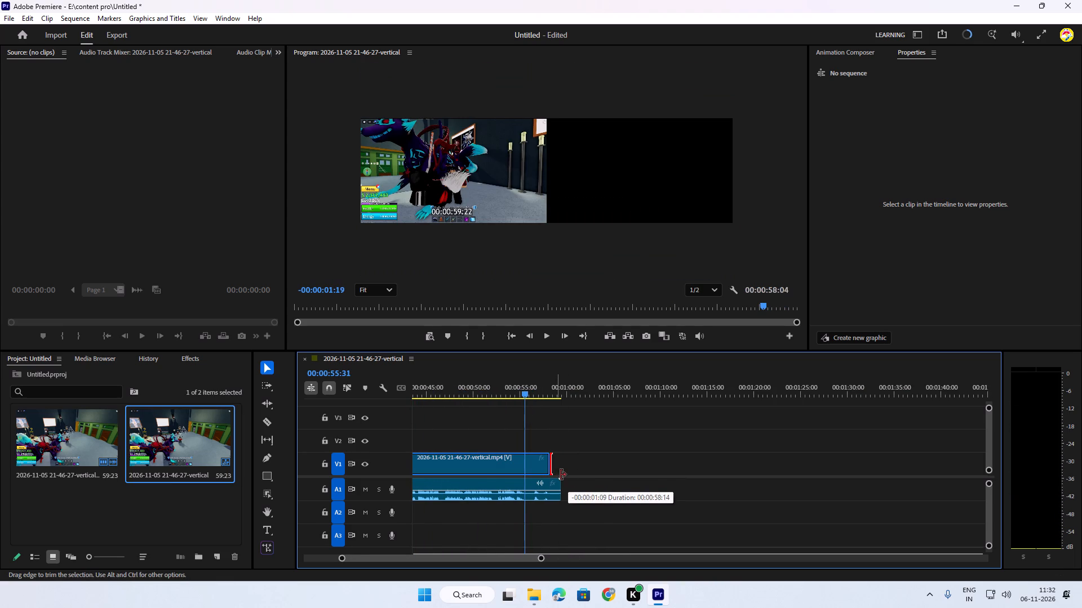
left_click_drag(561, 475, 564, 476)
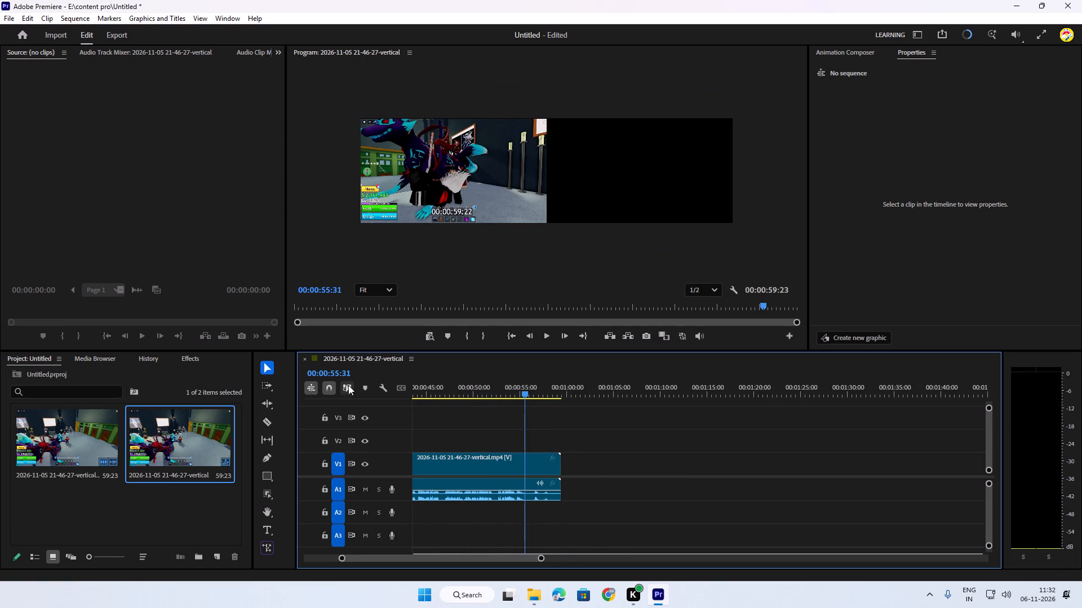
left_click(349, 386)
left_click_drag(567, 472, 552, 473)
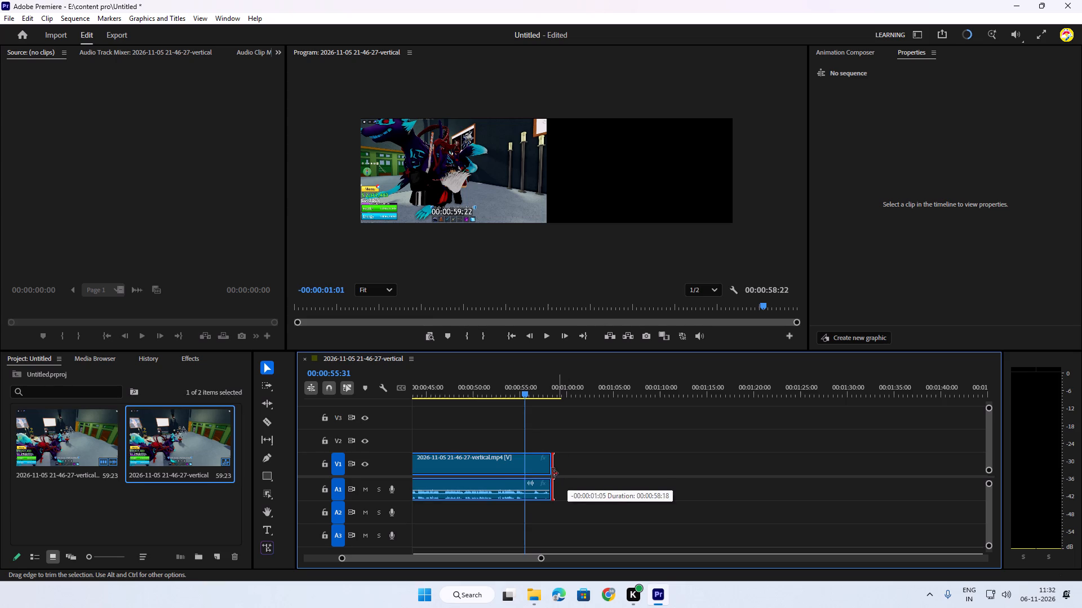
left_click_drag(552, 473, 535, 476)
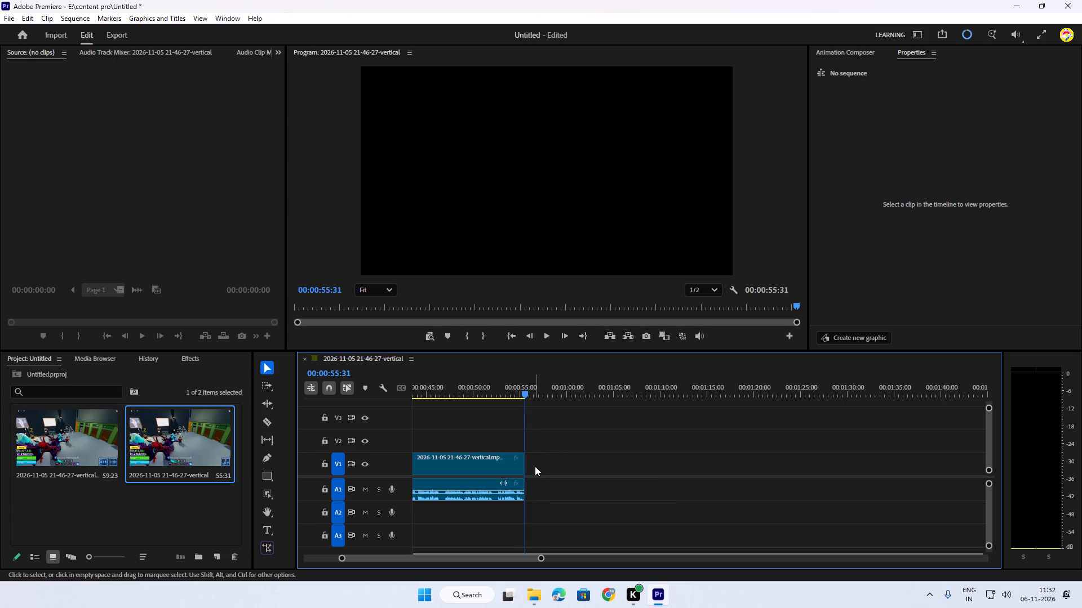
Play the opening and trim the start of the clip's video and audio to 00:00:01:19.
key("space")
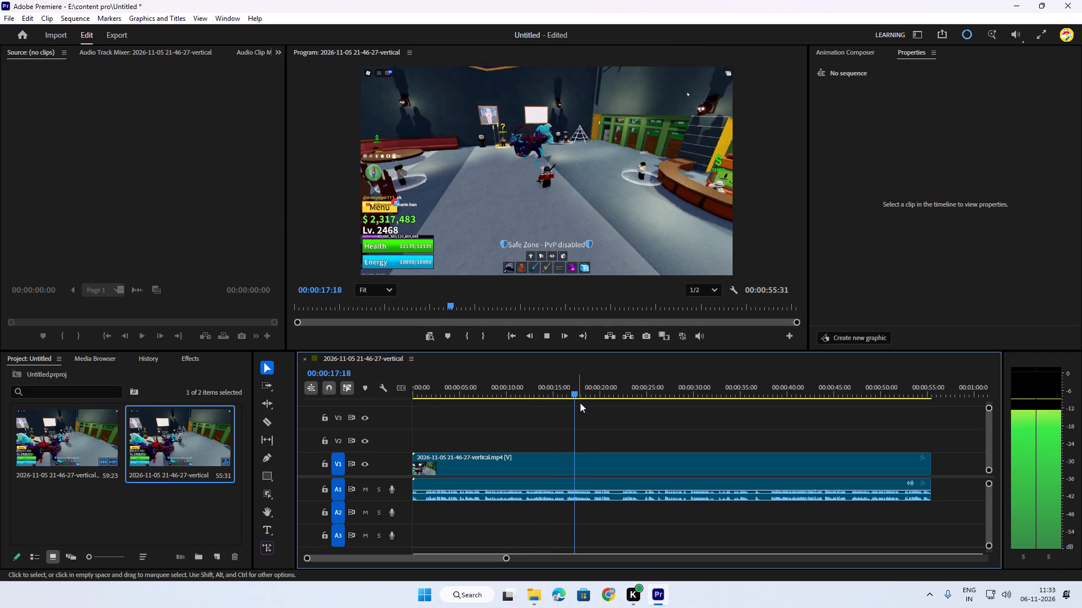
left_click_drag(591, 391, 427, 413)
key("space")
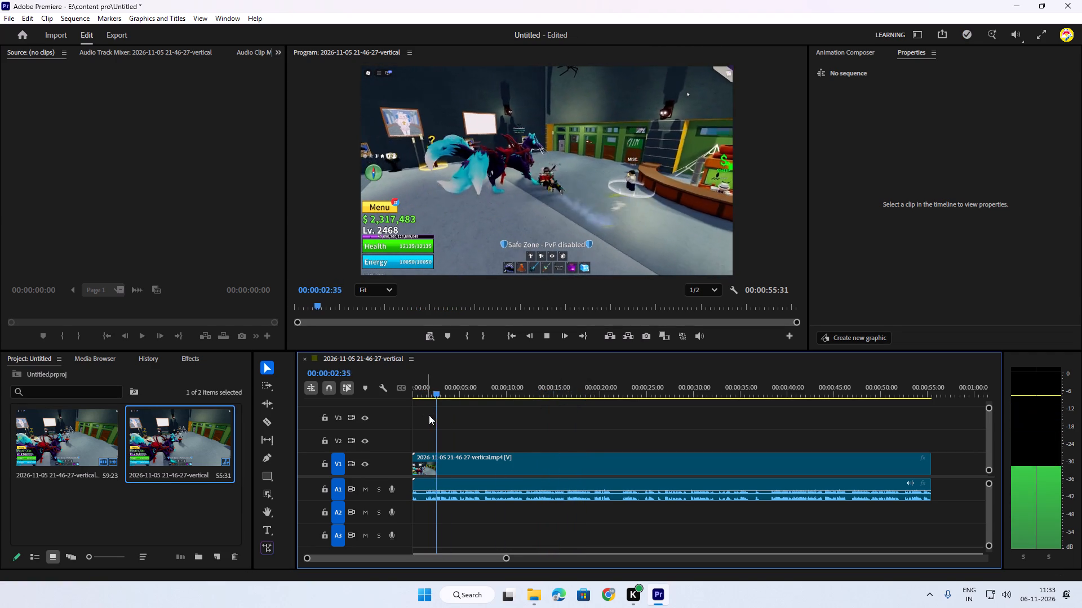
left_click_drag(447, 393, 429, 404)
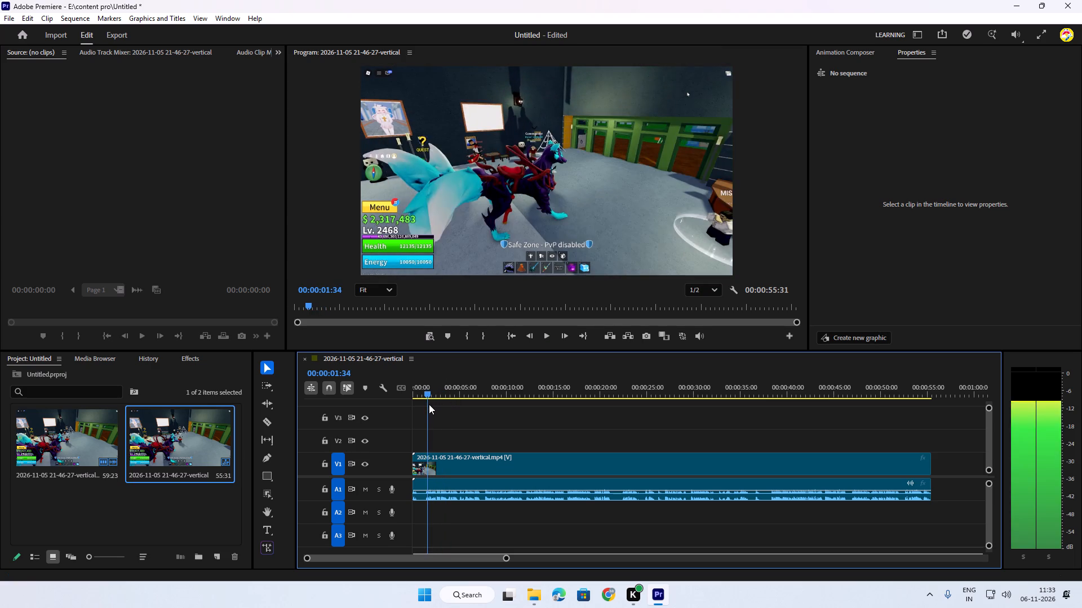
left_click_drag(429, 404, 427, 408)
left_click(421, 473)
left_click_drag(413, 464, 422, 466)
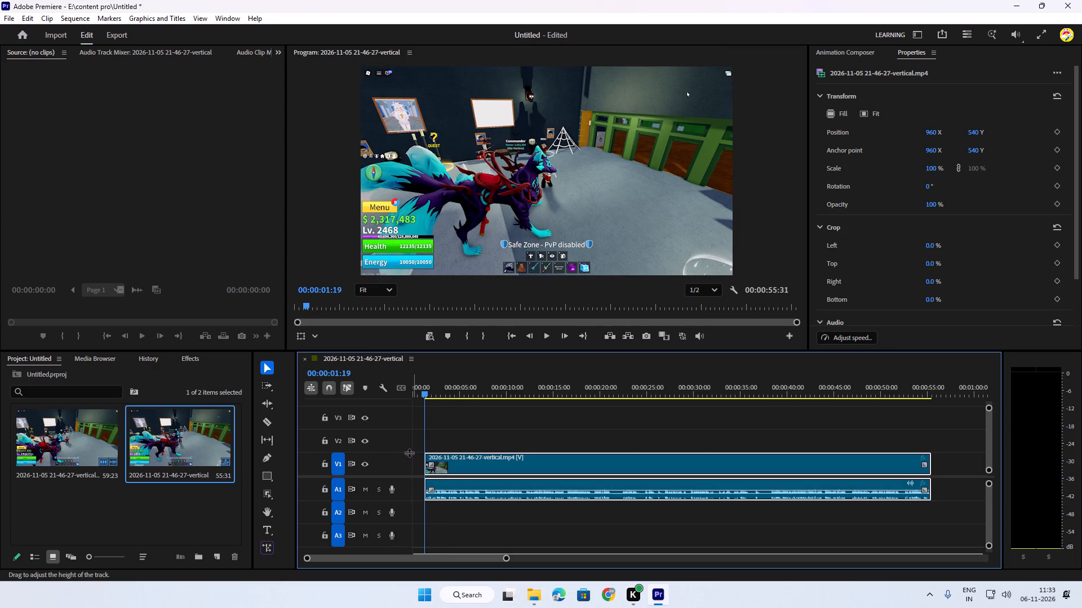
Delete the empty gap before the clip so it begins at the start of the sequence.
left_click(414, 459)
key("BackSpace")
Play the trimmed sequence from its start to about 9 seconds.
left_click_drag(425, 387, 395, 395)
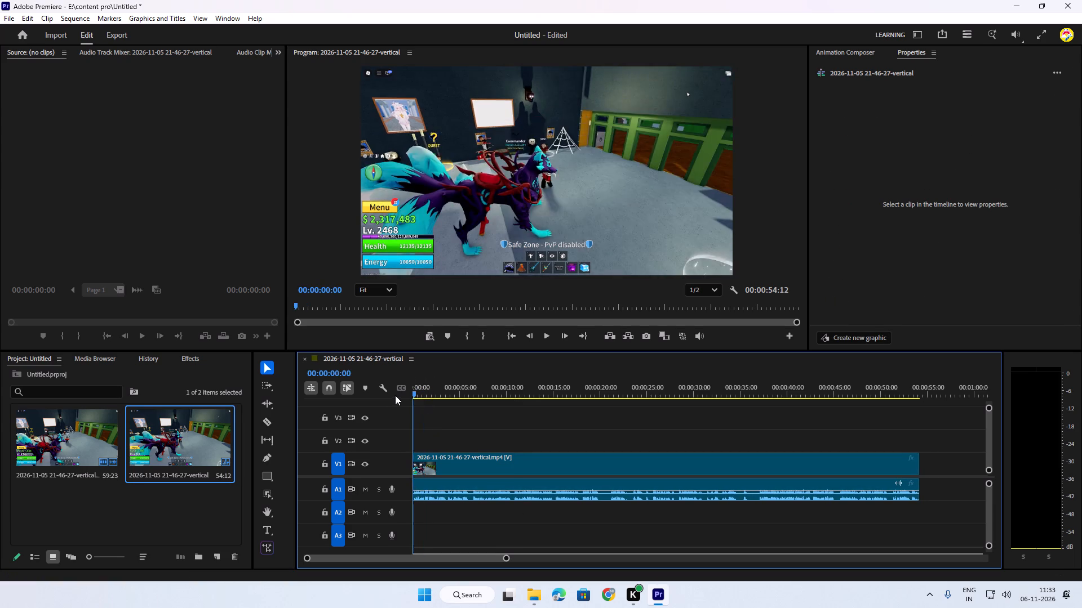
left_click_drag(395, 395, 389, 397)
key("space")
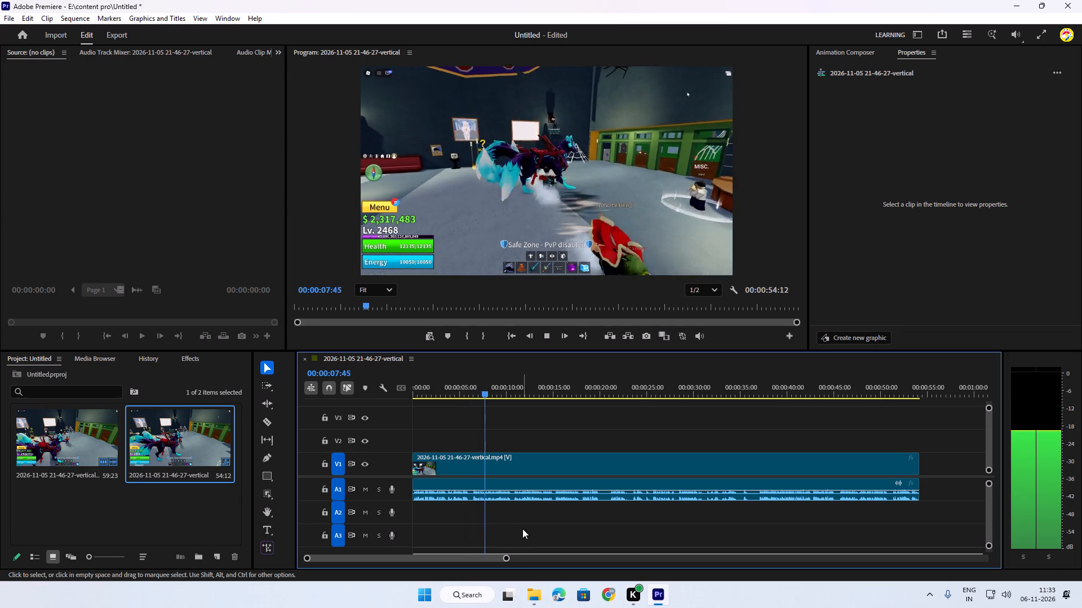
key("space")
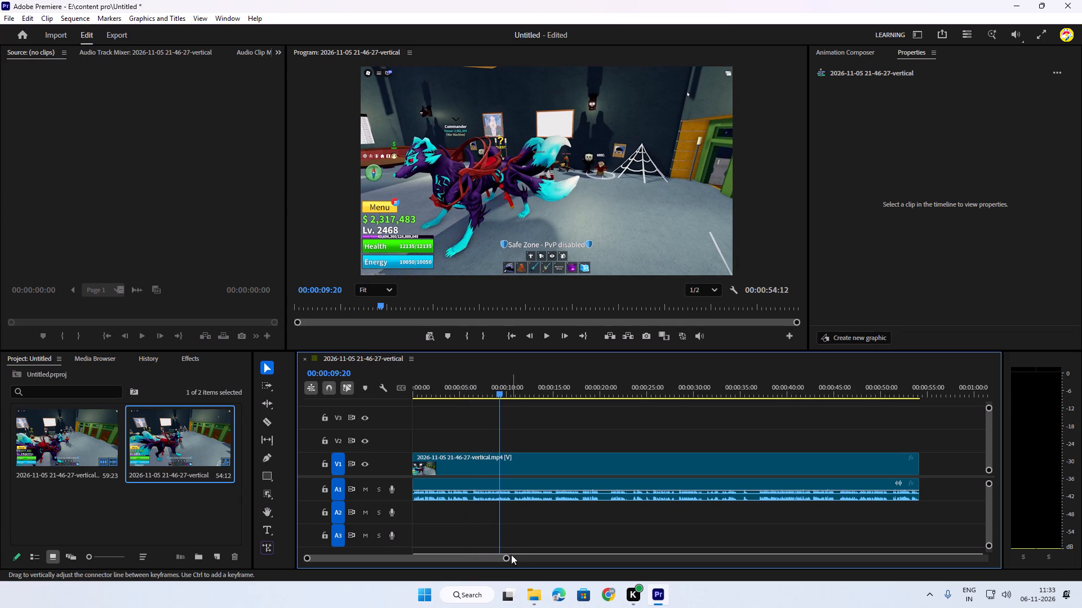
Replay the passage between about 7 and 9 seconds repeatedly to find the exact moment to mark.
left_click_drag(505, 558, 429, 567)
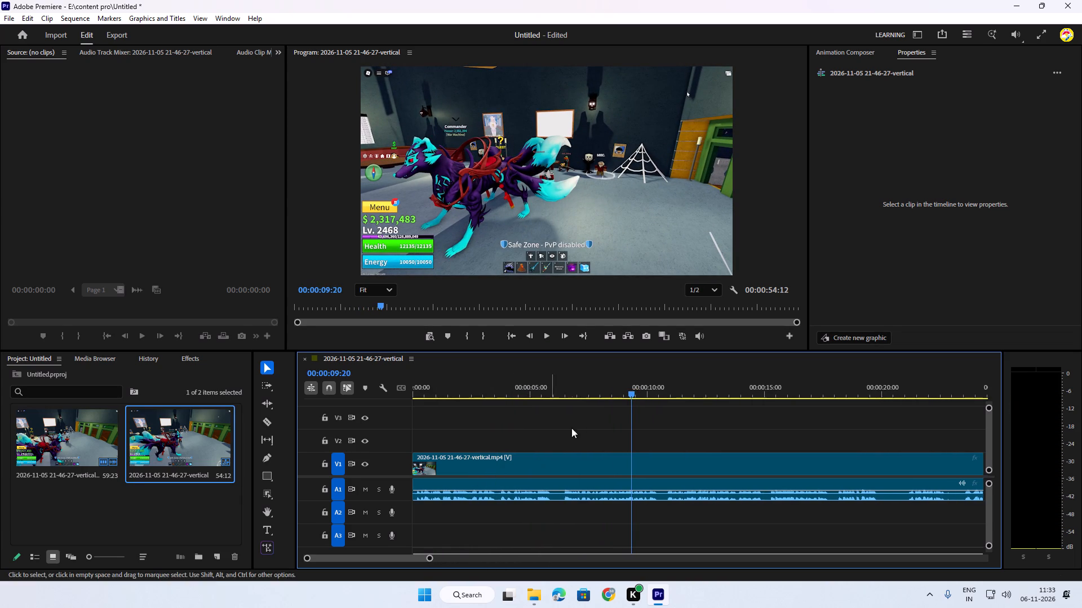
left_click(432, 556)
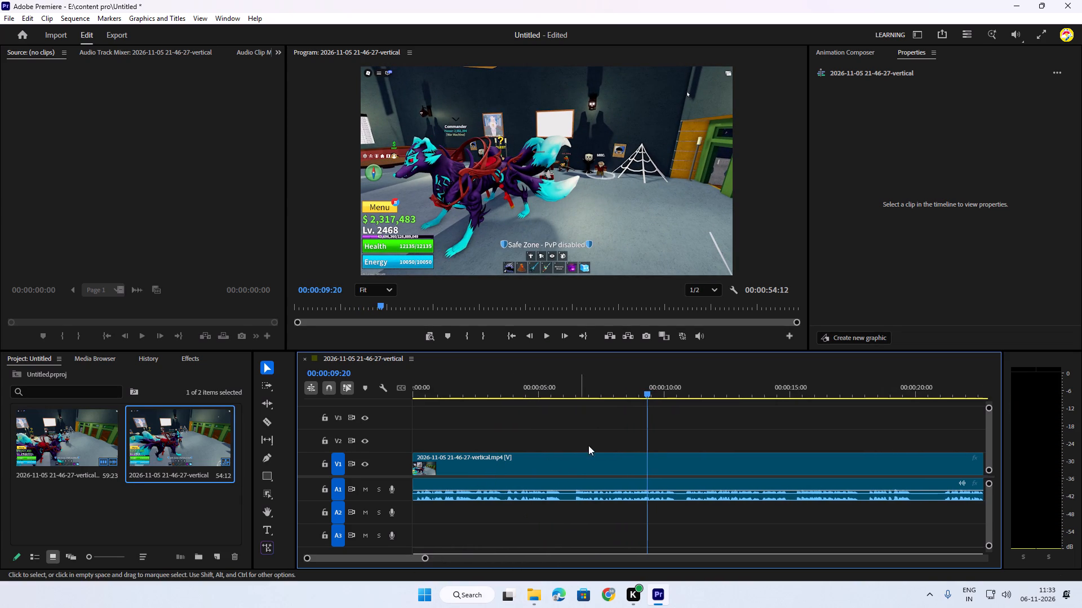
left_click_drag(649, 392, 636, 399)
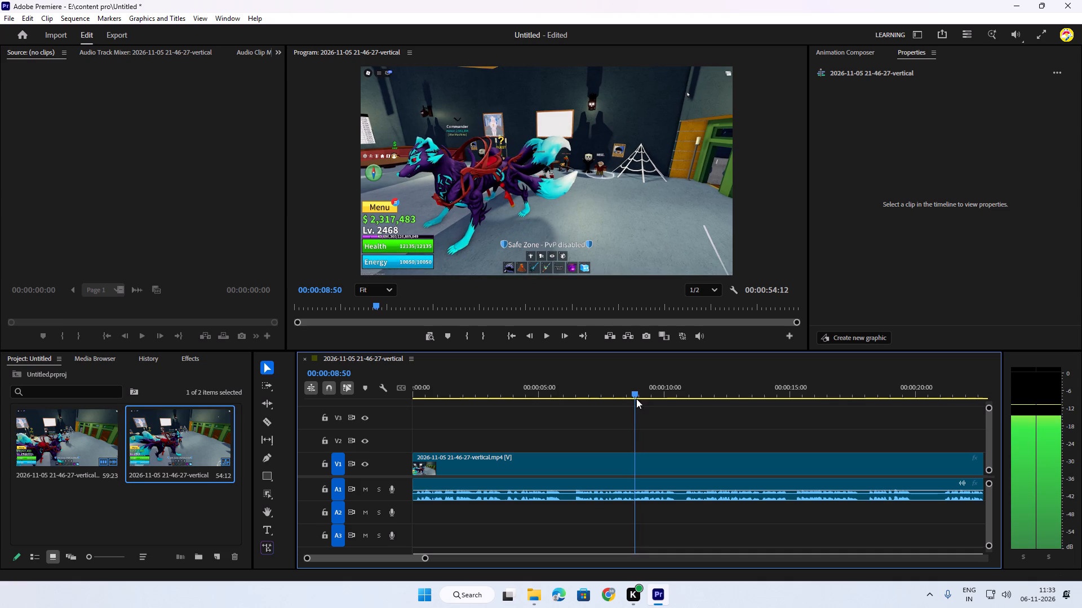
key("space")
left_click_drag(652, 392, 629, 400)
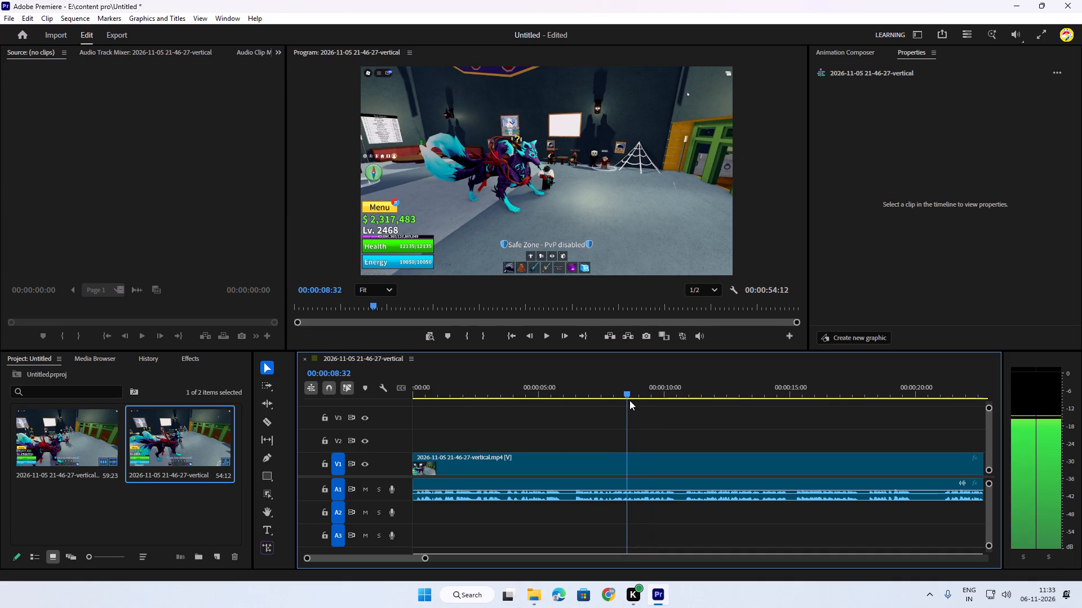
left_click_drag(629, 400, 628, 400)
key("space")
left_click_drag(649, 389, 616, 394)
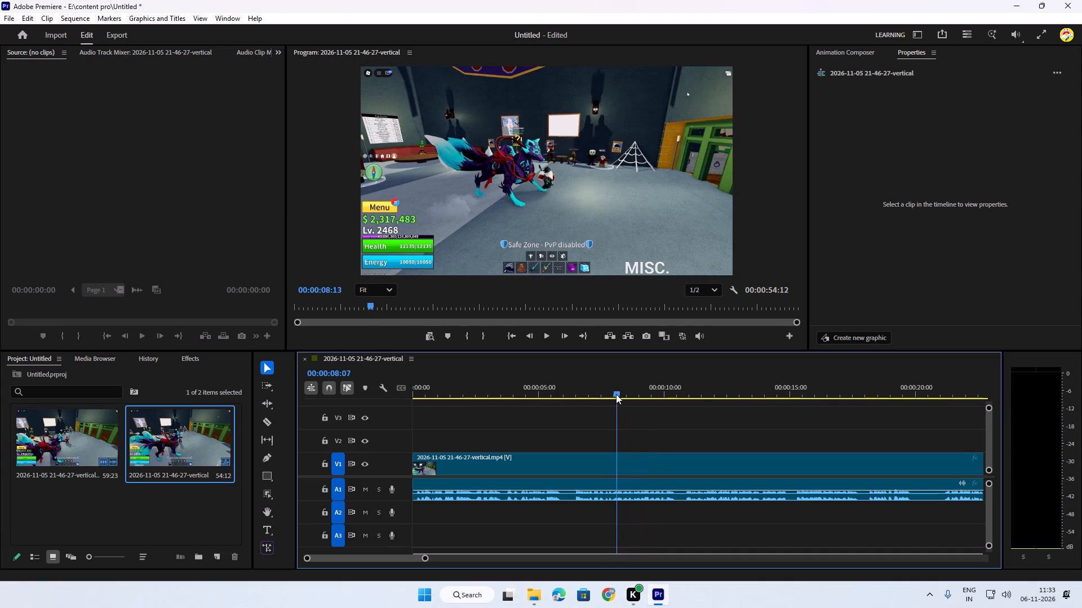
left_click_drag(616, 394, 612, 395)
key("space")
left_click_drag(622, 387, 593, 395)
key("space")
left_click_drag(626, 391, 594, 402)
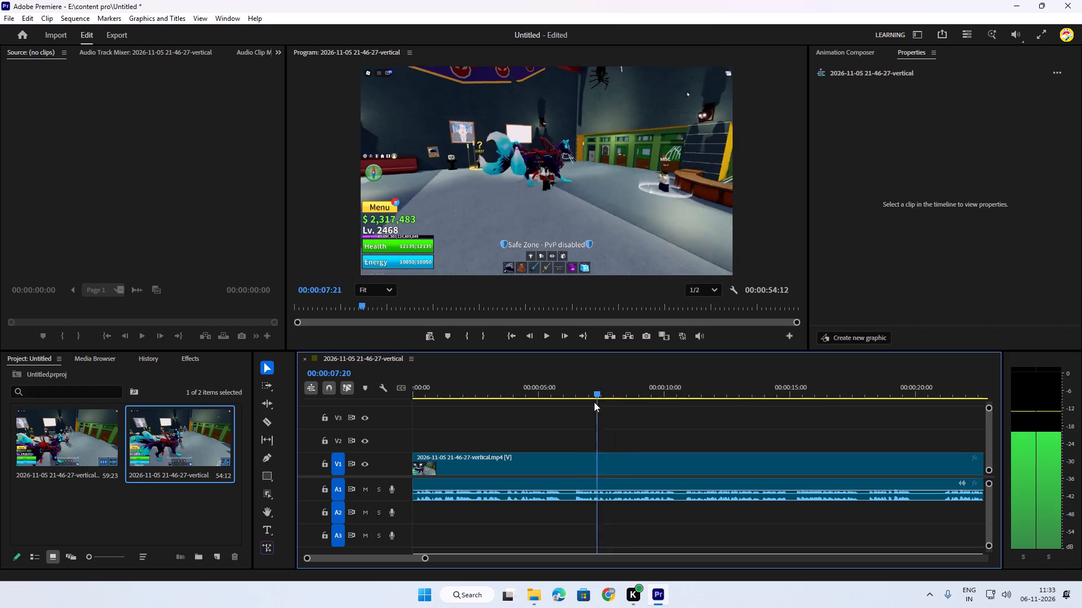
left_click_drag(594, 402, 592, 402)
key("space")
key("space")
key("space")
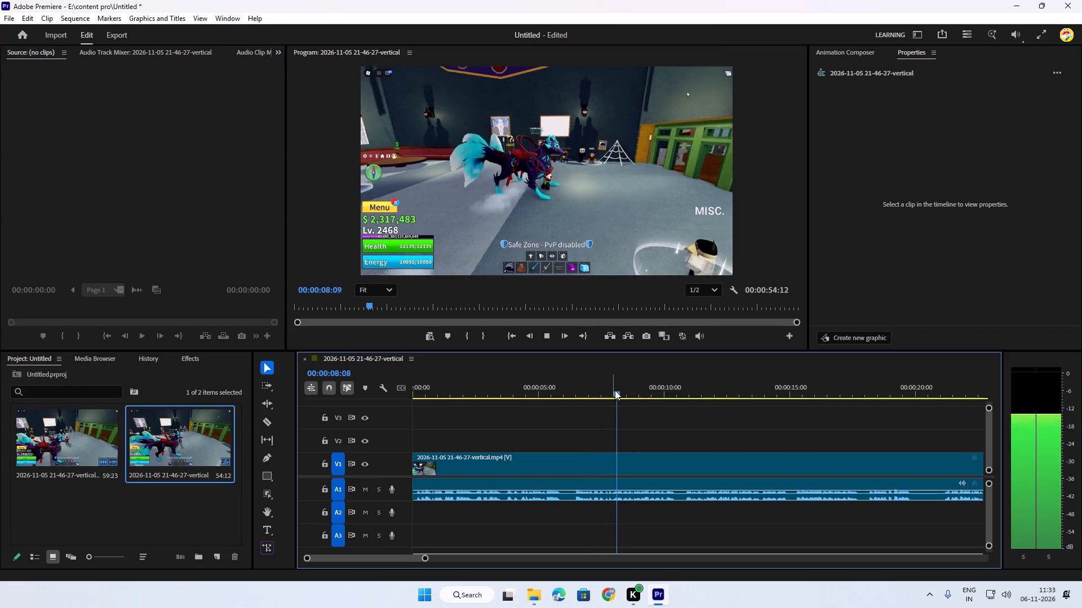
key("space")
left_click(617, 390)
key("space")
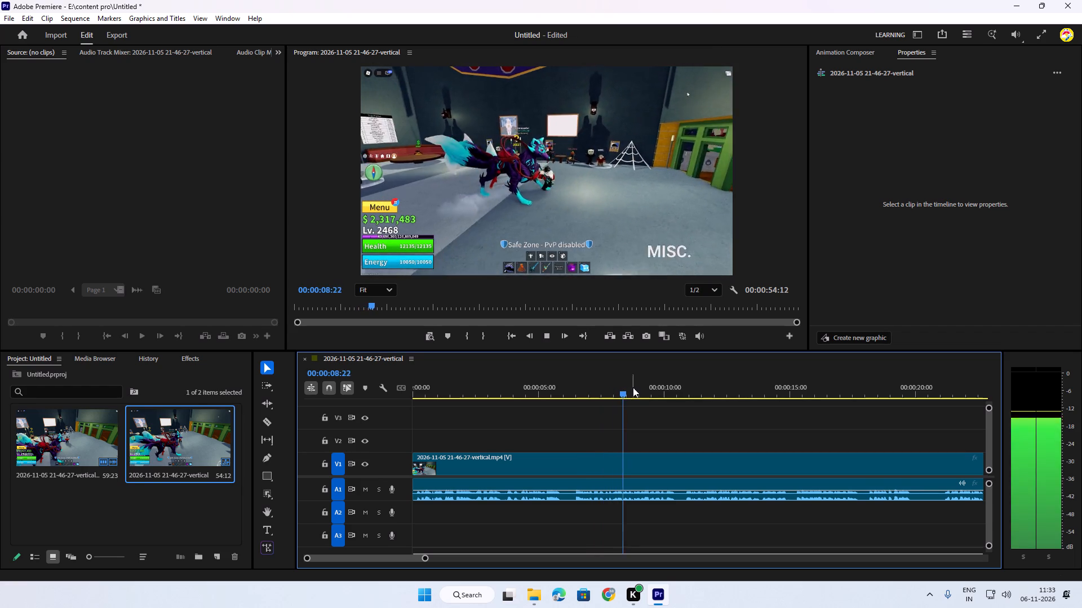
left_click_drag(633, 387, 609, 396)
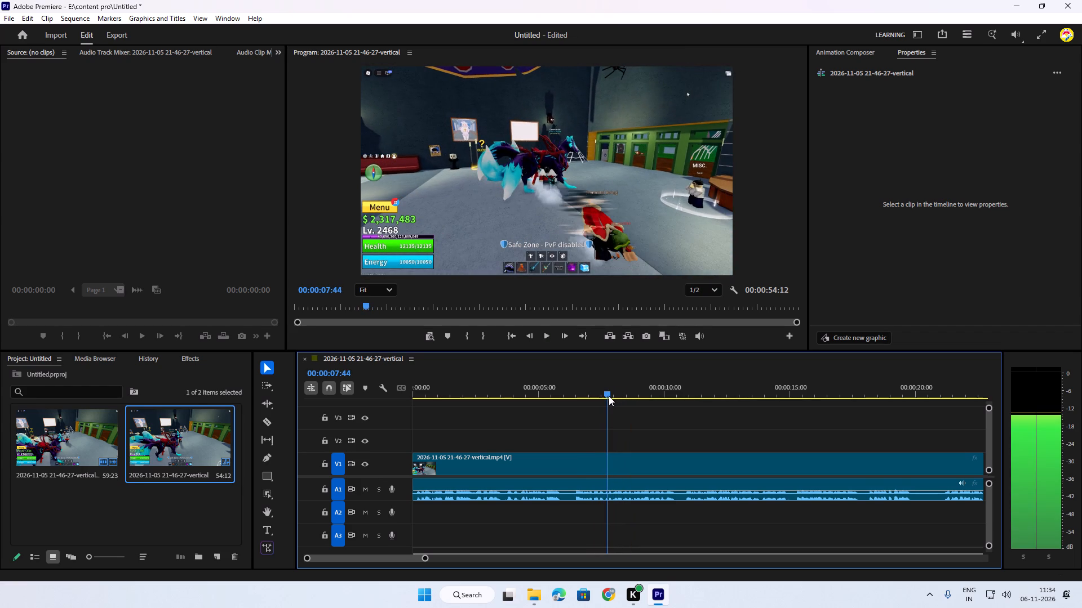
left_click_drag(609, 396, 610, 397)
key("space")
left_click_drag(632, 390, 611, 396)
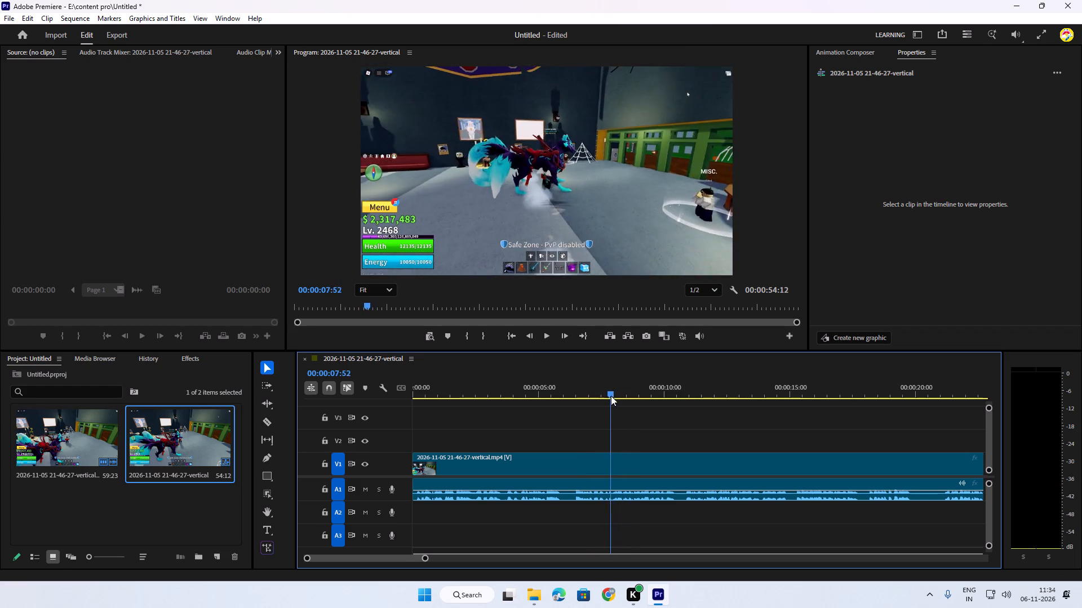
left_click_drag(611, 396, 606, 397)
key("space")
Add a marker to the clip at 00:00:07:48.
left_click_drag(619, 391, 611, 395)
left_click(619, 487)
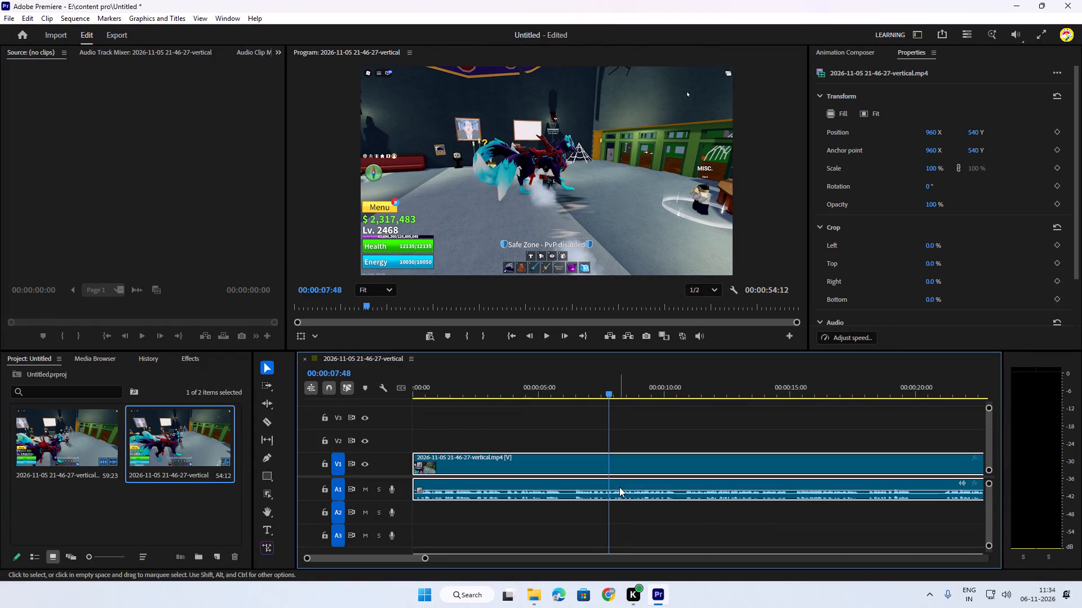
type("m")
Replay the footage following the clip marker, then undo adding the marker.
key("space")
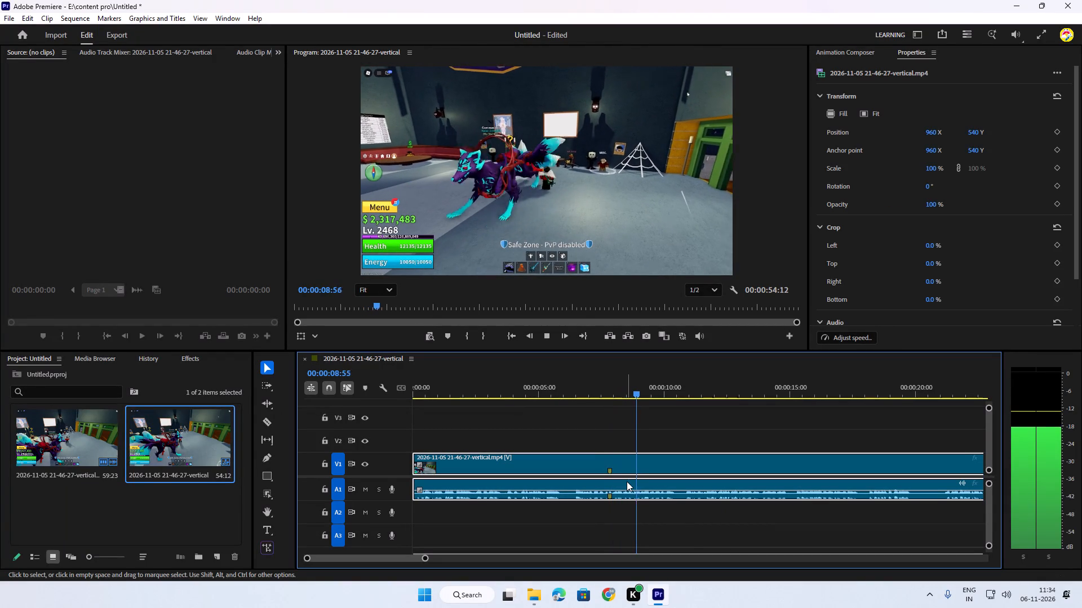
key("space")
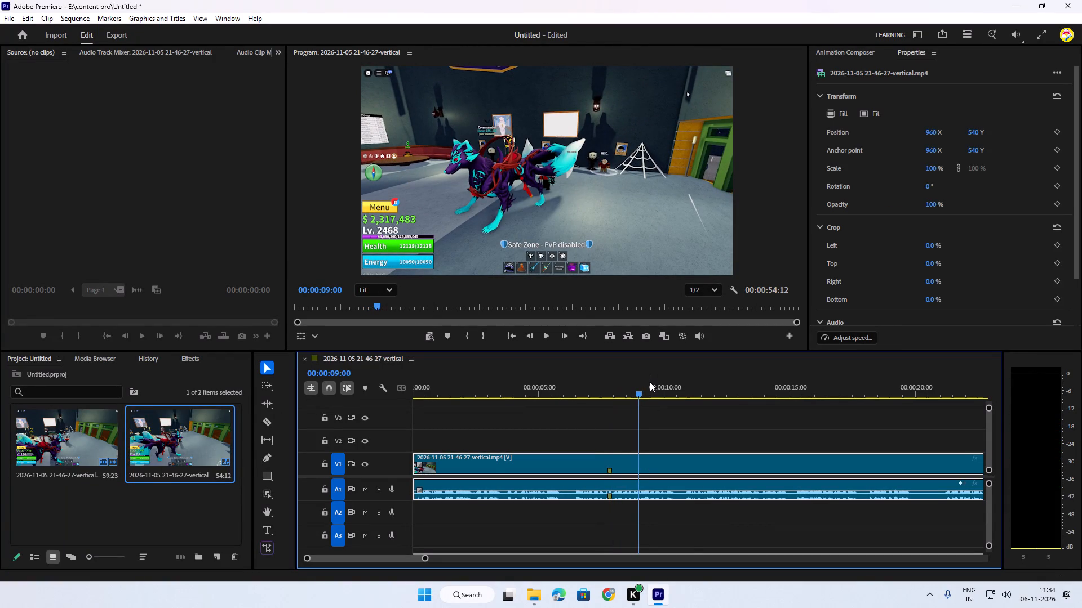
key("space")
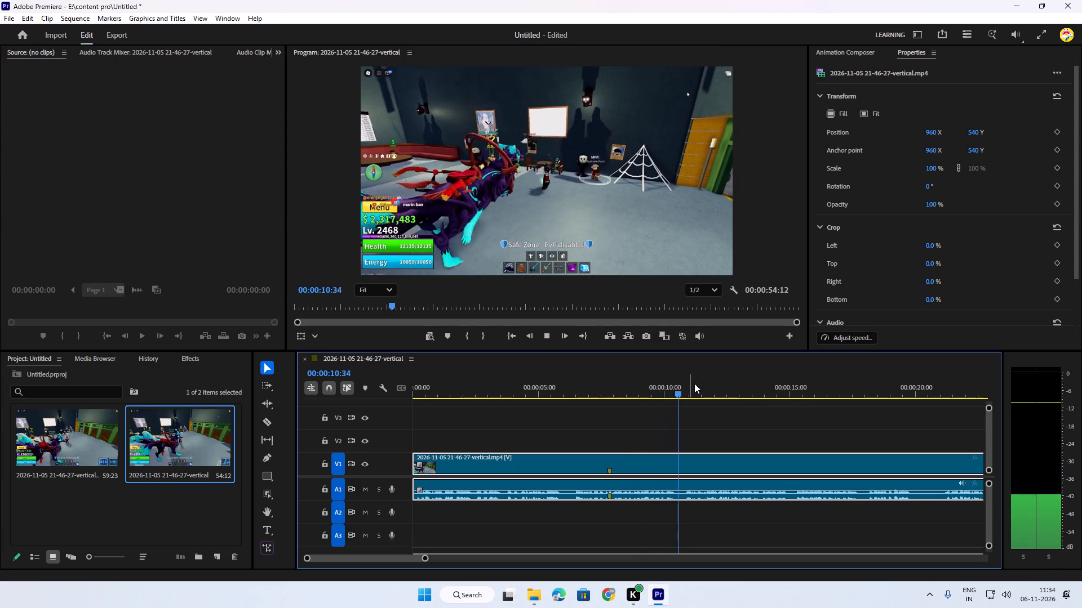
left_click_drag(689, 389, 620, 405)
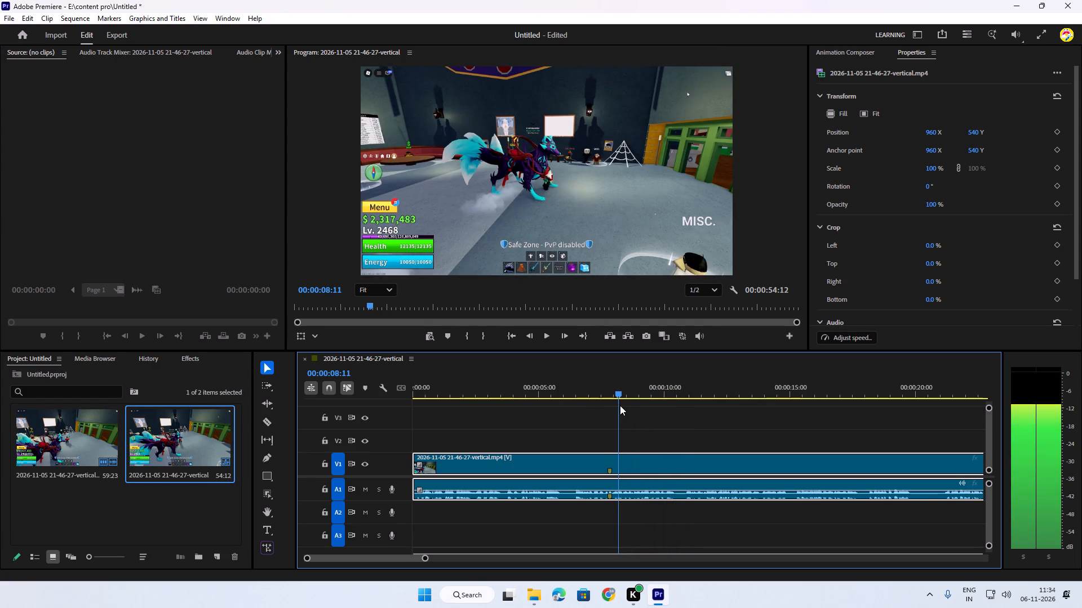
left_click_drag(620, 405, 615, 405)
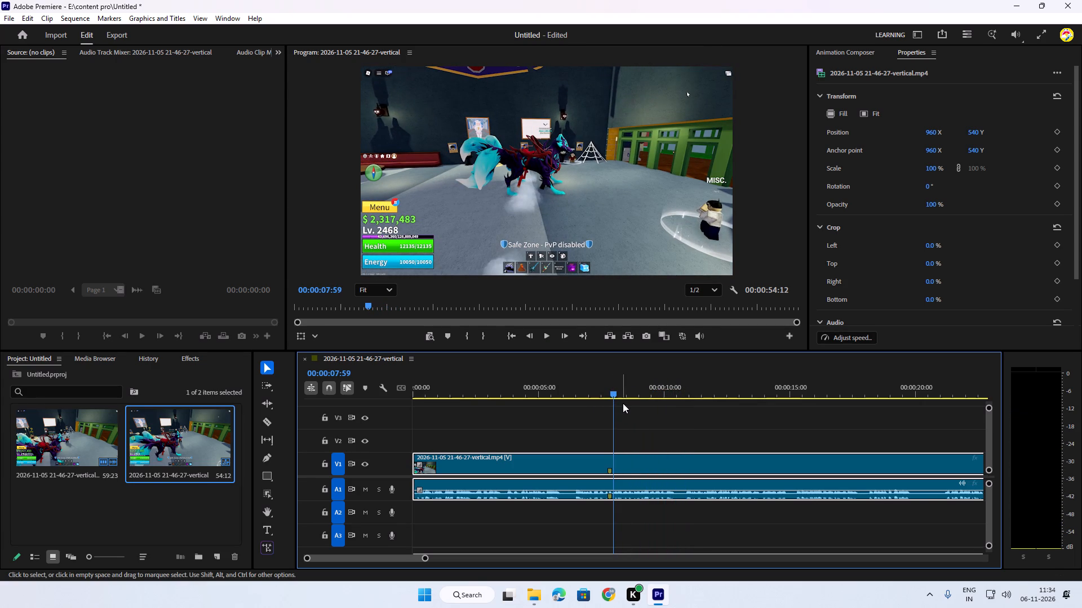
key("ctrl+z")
Replay the passage around 8 seconds and add a marker to the clip at 00:00:08:23.
key("space")
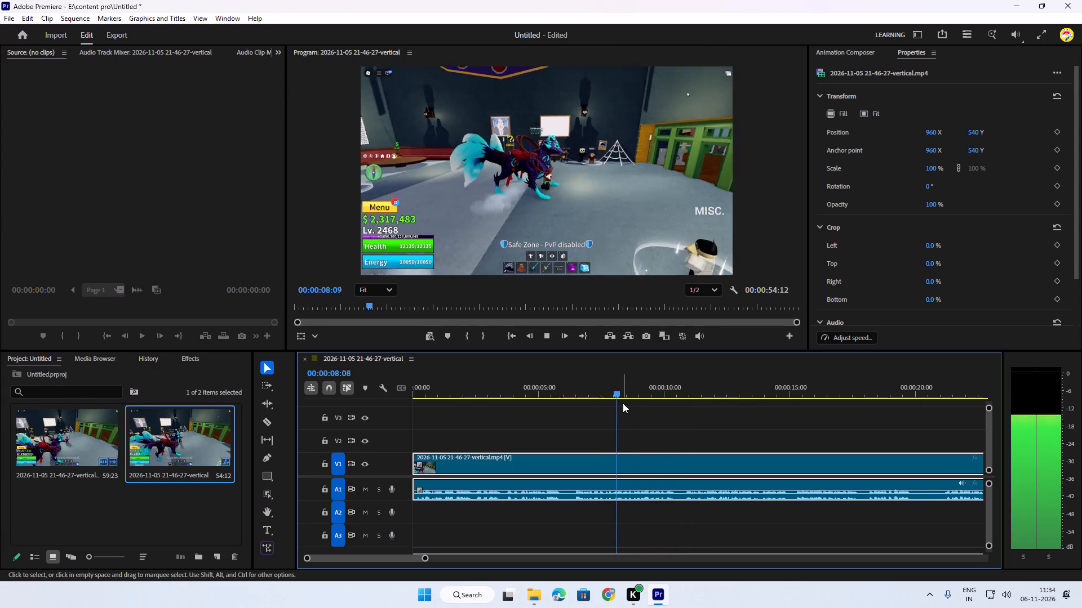
key("space")
key("space")
left_click_drag(640, 390, 627, 395)
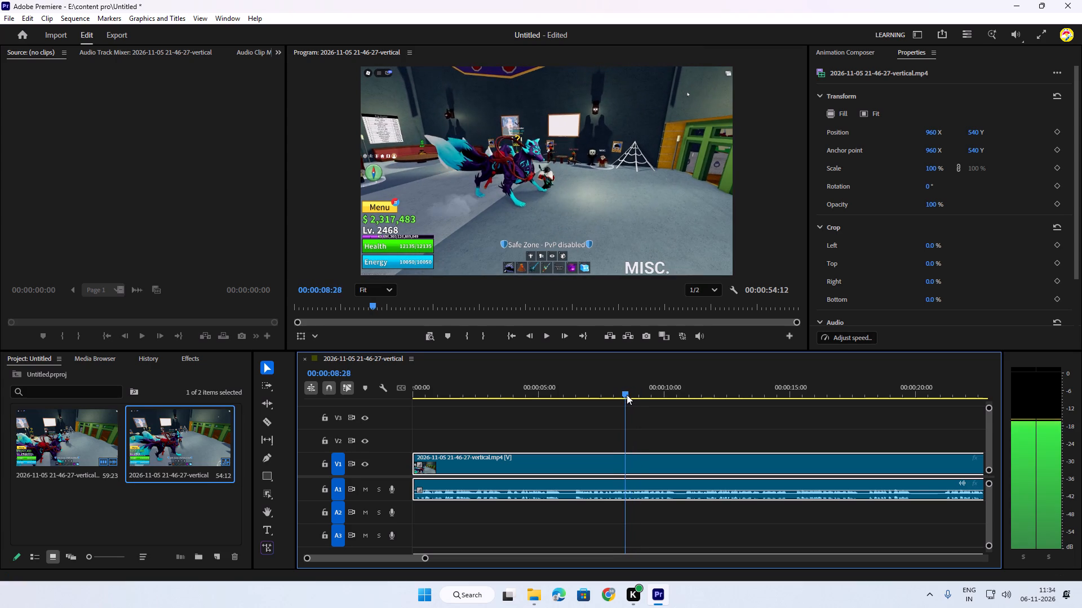
left_click_drag(627, 395, 624, 395)
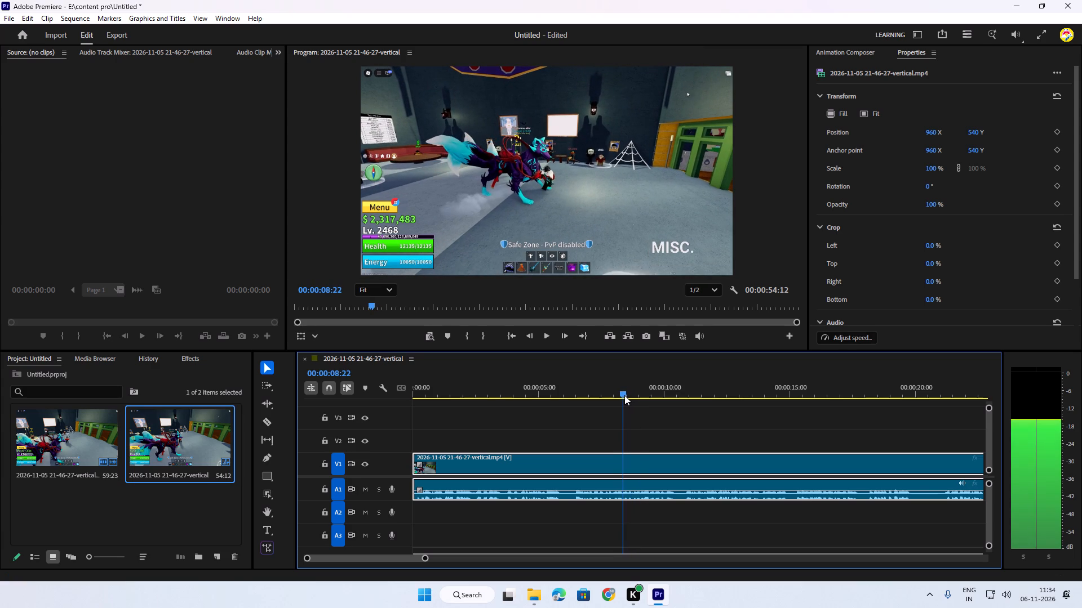
left_click_drag(624, 395, 625, 395)
left_click(630, 480)
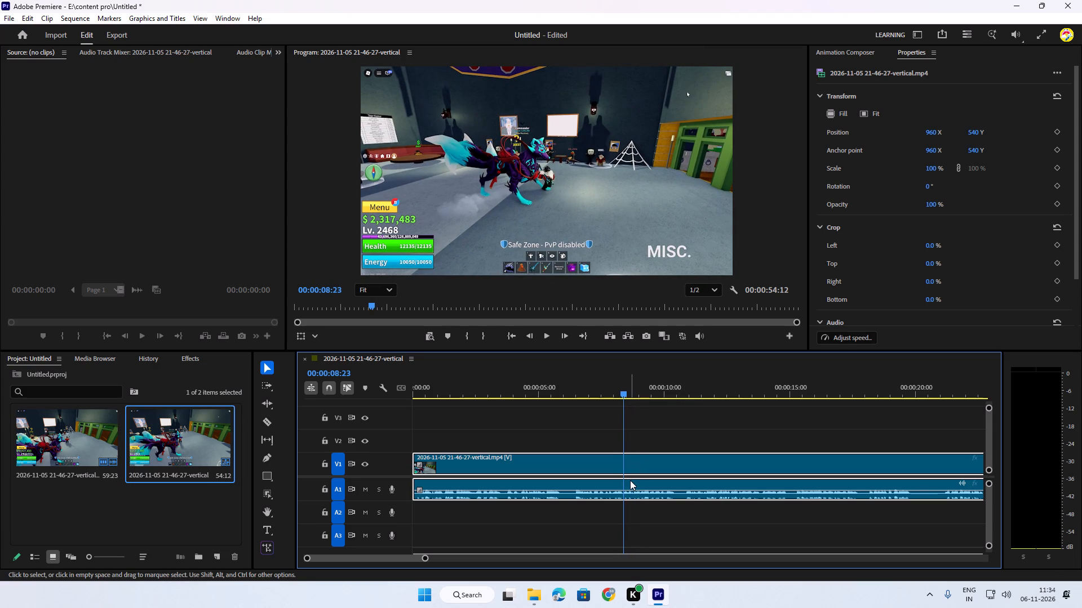
type("m")
Replay the passage between about 8.5 and 11 seconds repeatedly to find the exact end point of the section to mark.
key("space")
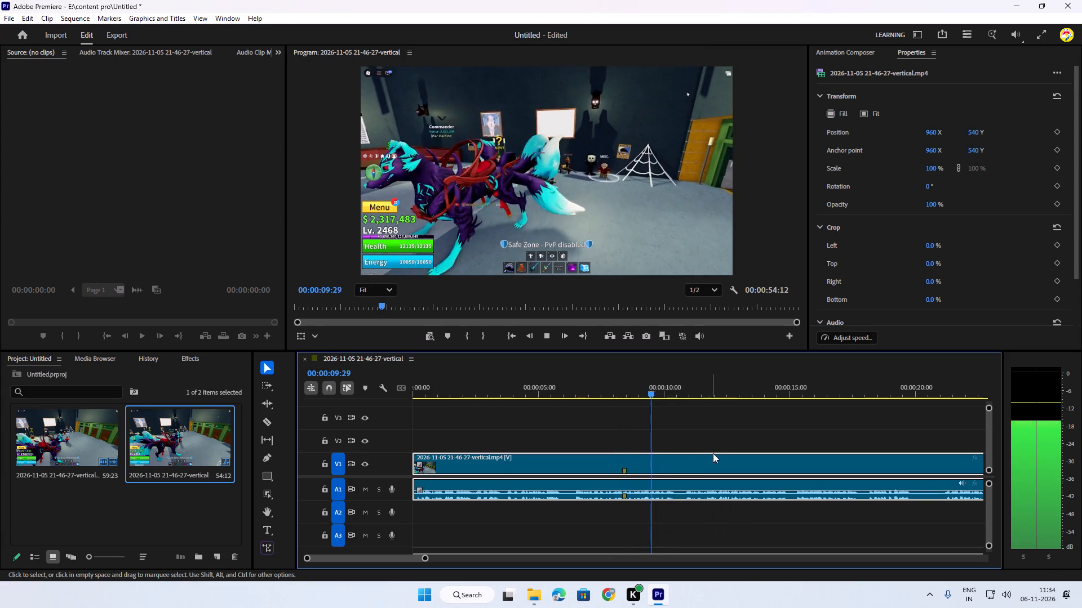
left_click_drag(690, 387, 641, 397)
key("space")
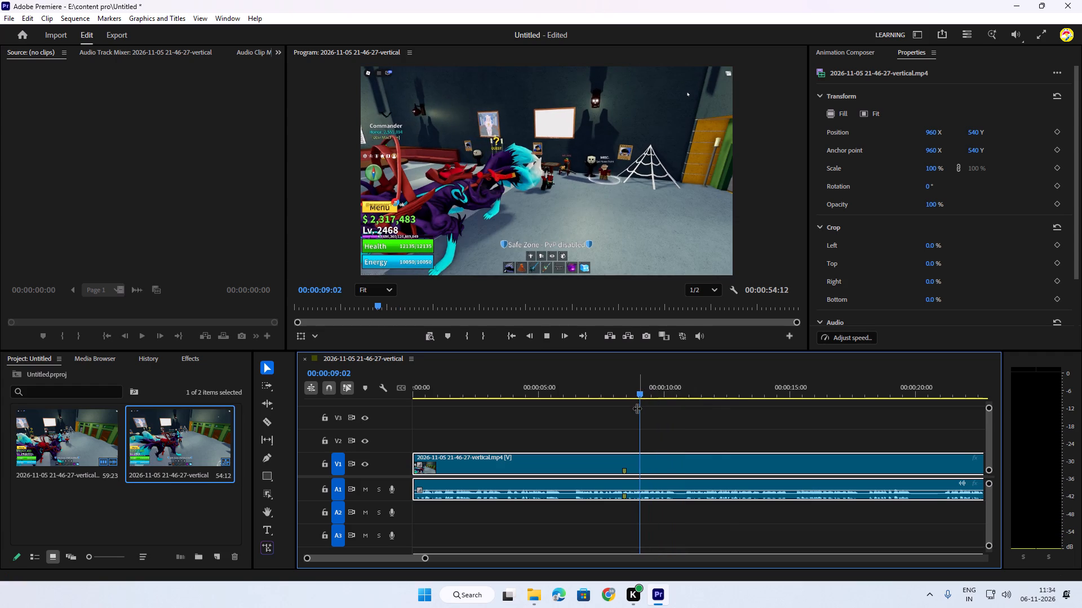
left_click_drag(683, 391, 679, 392)
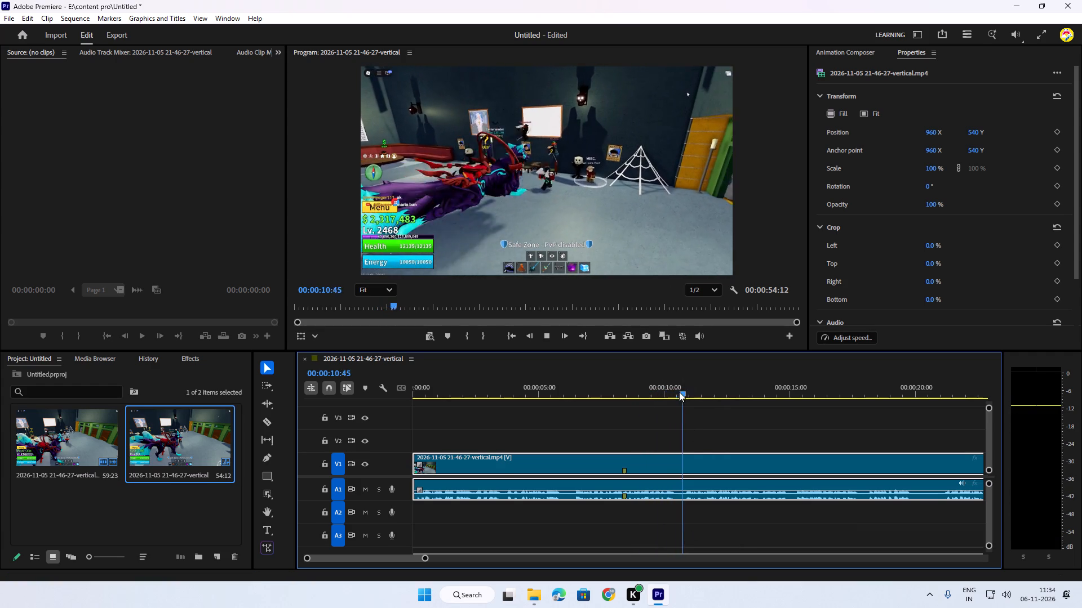
left_click_drag(679, 392, 628, 399)
key("space")
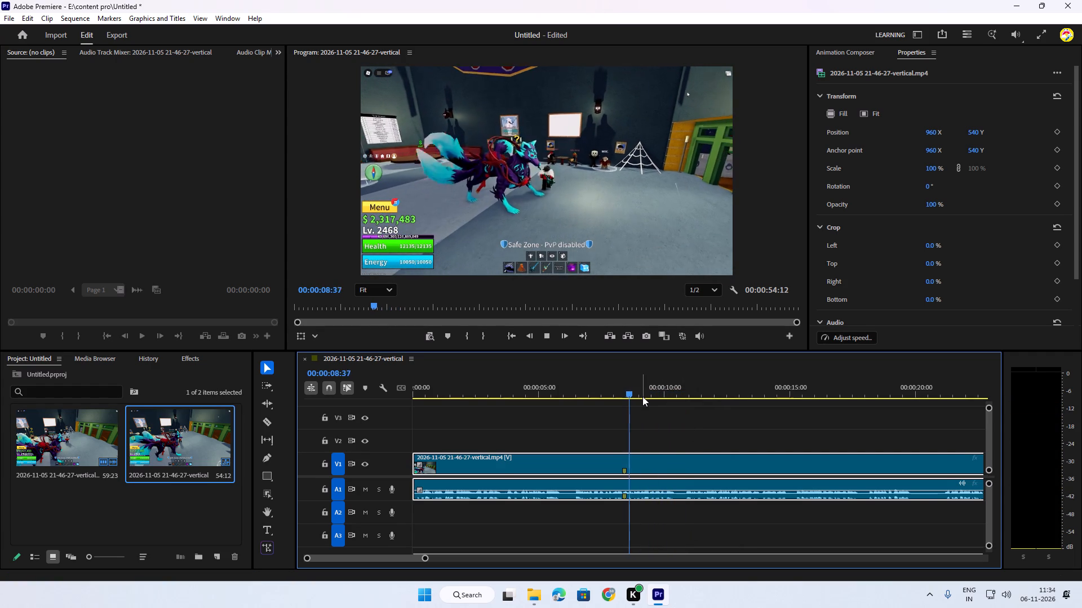
key("space")
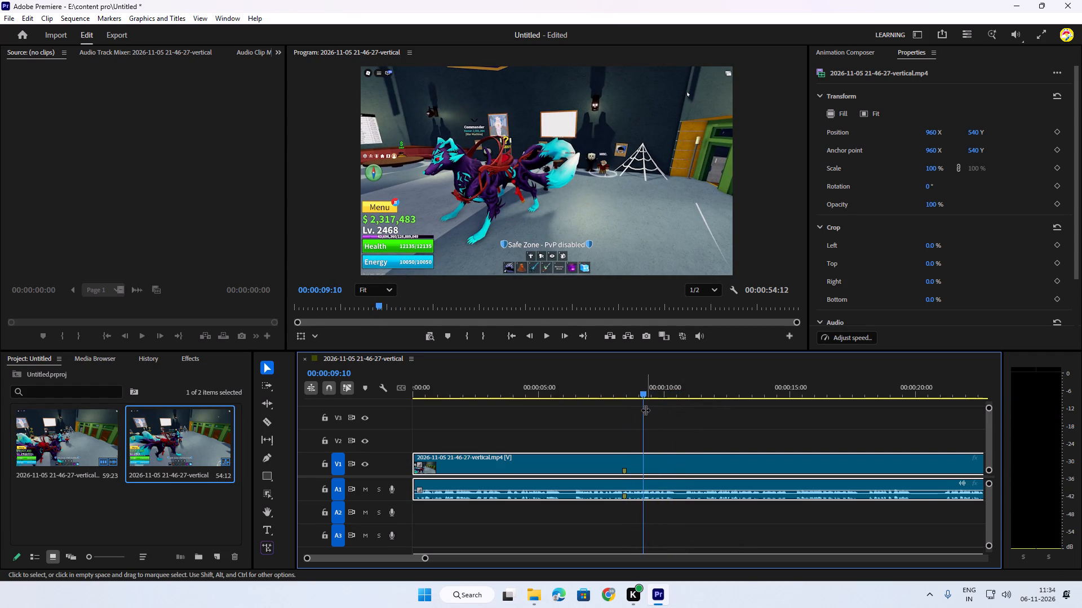
key("space")
left_click_drag(673, 409, 654, 412)
left_click_drag(694, 393, 658, 396)
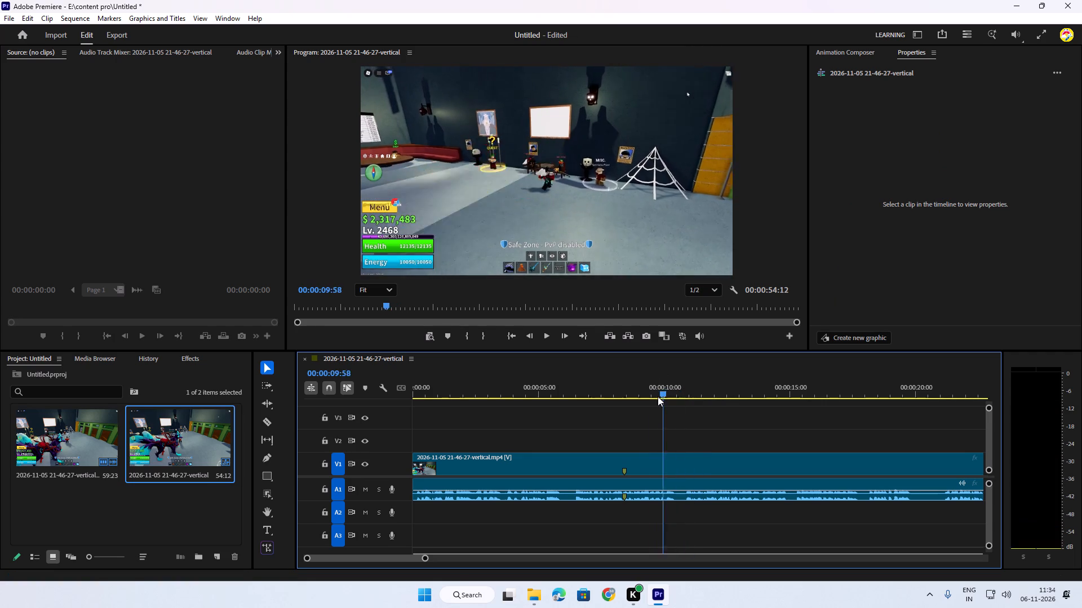
left_click_drag(658, 396, 639, 401)
left_click(663, 486)
key("space")
key("space")
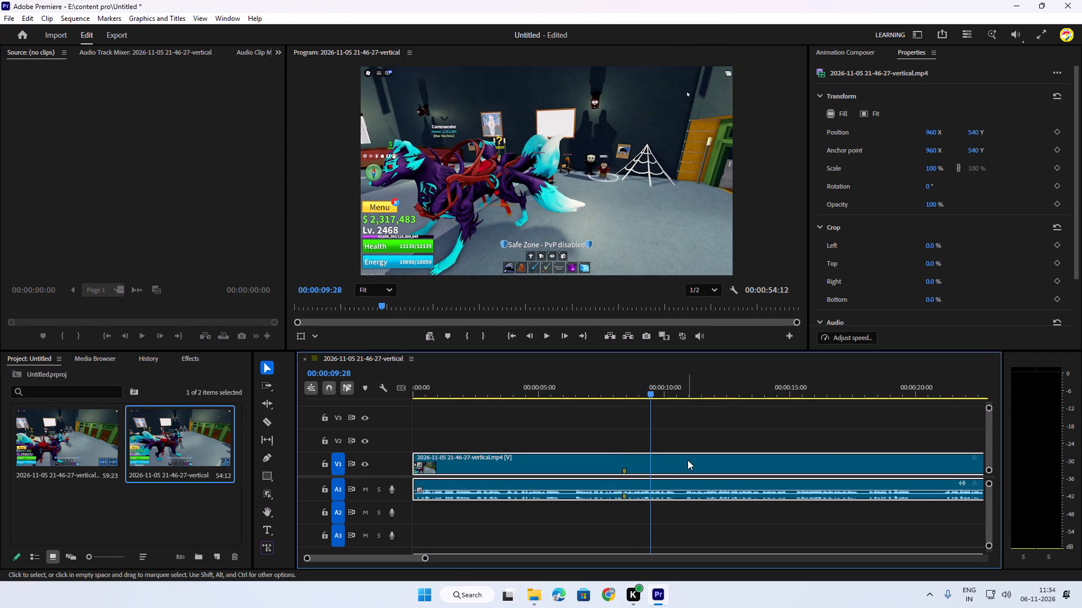
key("space")
key("space")
key("space")
left_click_drag(687, 378, 663, 384)
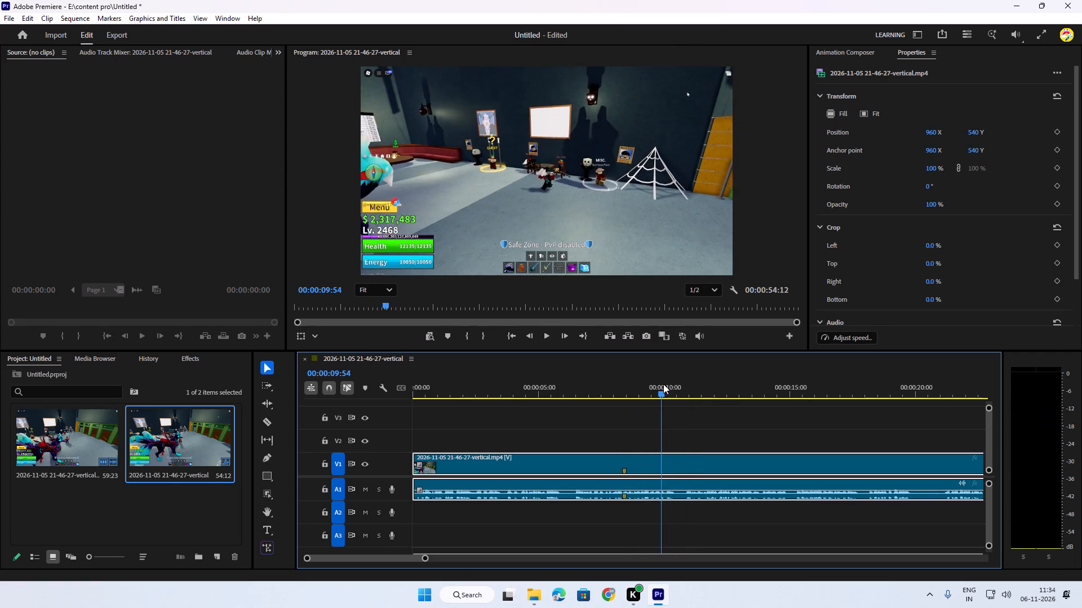
left_click_drag(663, 384, 657, 387)
key("space")
left_click_drag(691, 375, 689, 375)
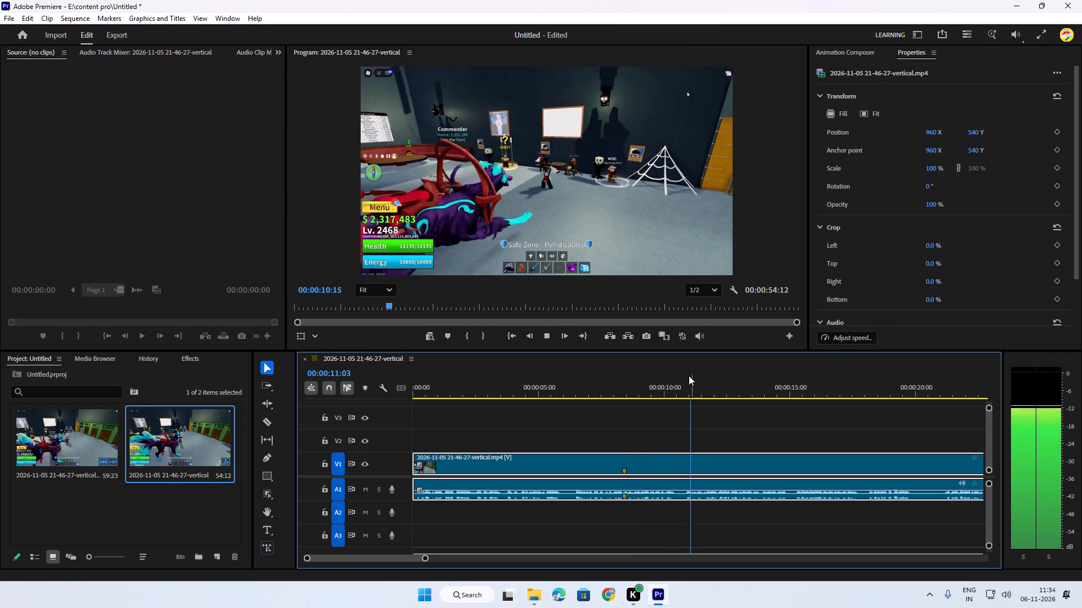
left_click_drag(689, 375, 652, 390)
key("space")
left_click_drag(664, 387, 650, 395)
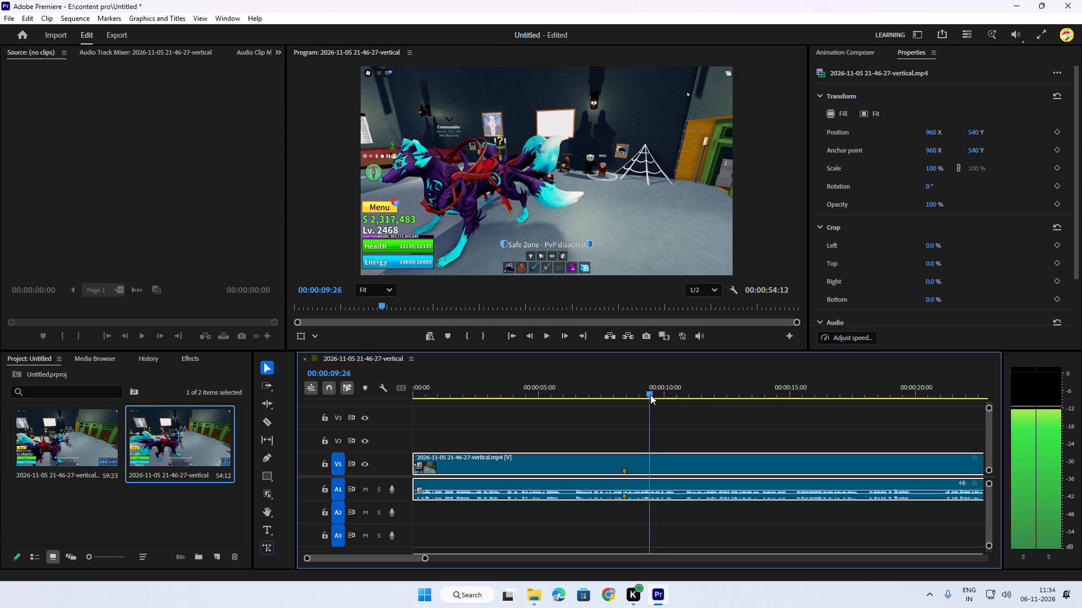
left_click_drag(650, 395, 650, 395)
key("space")
left_click_drag(672, 390, 644, 399)
key("space")
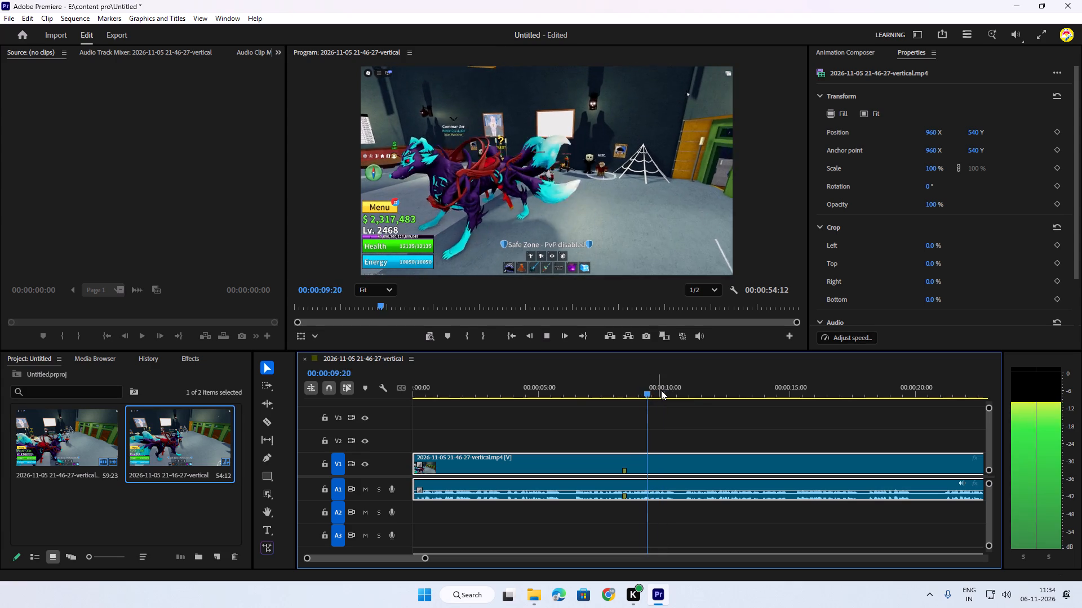
Add a second marker to the clip at 00:00:09:23.
left_click_drag(666, 385, 646, 394)
key("space")
left_click_drag(663, 390, 646, 398)
key("space")
key("space")
left_click_drag(659, 391, 650, 396)
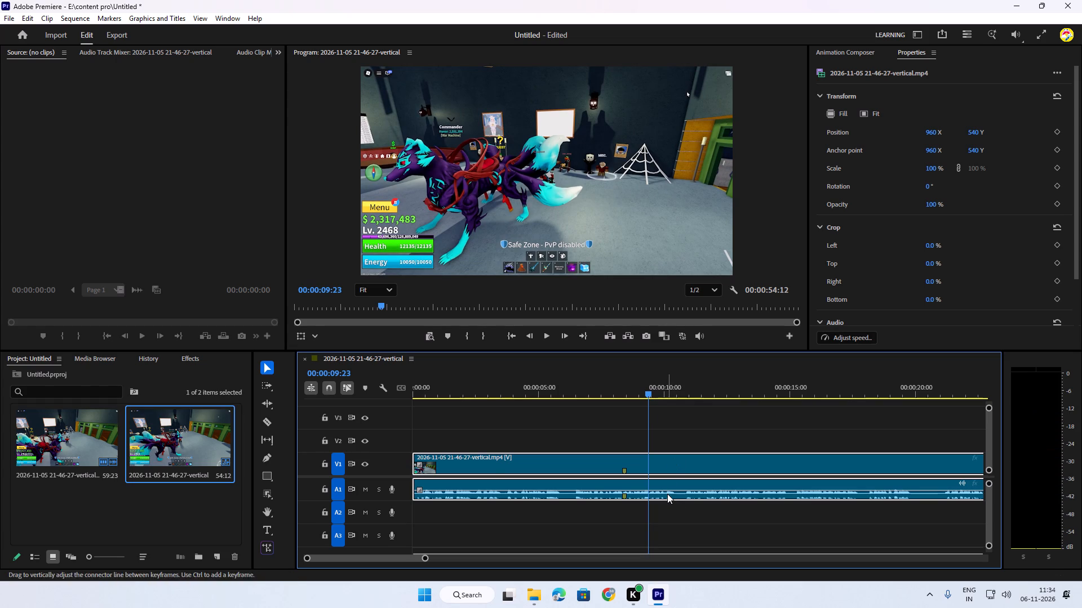
left_click(667, 494)
type("m")
Split the clip with the Razor tool at both markers, 00:00:08:23 and 00:00:09:23.
key("space")
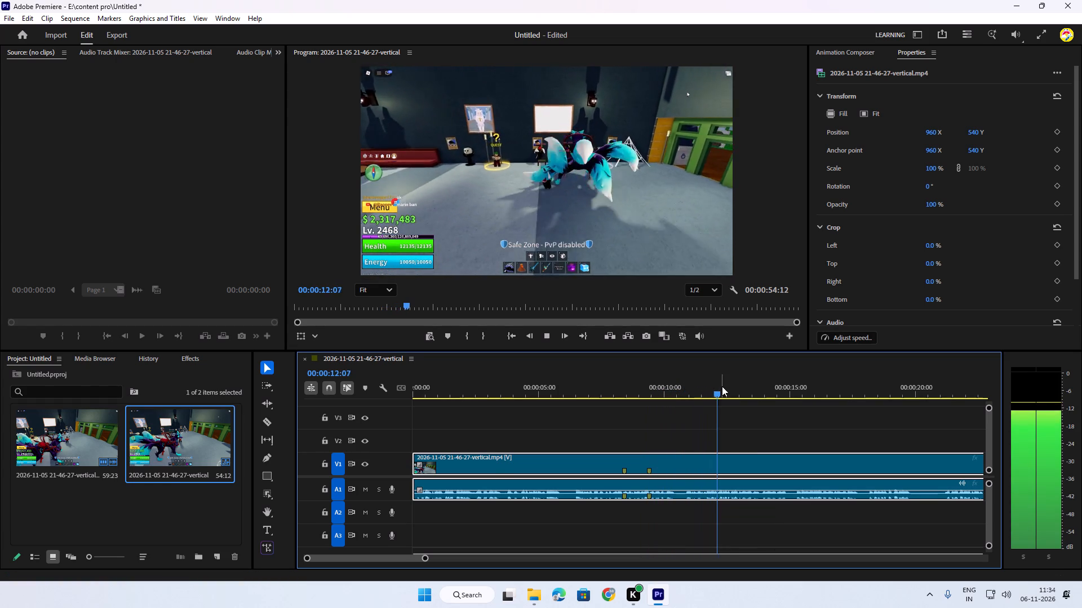
left_click_drag(722, 386, 693, 403)
key("c")
left_click(628, 477)
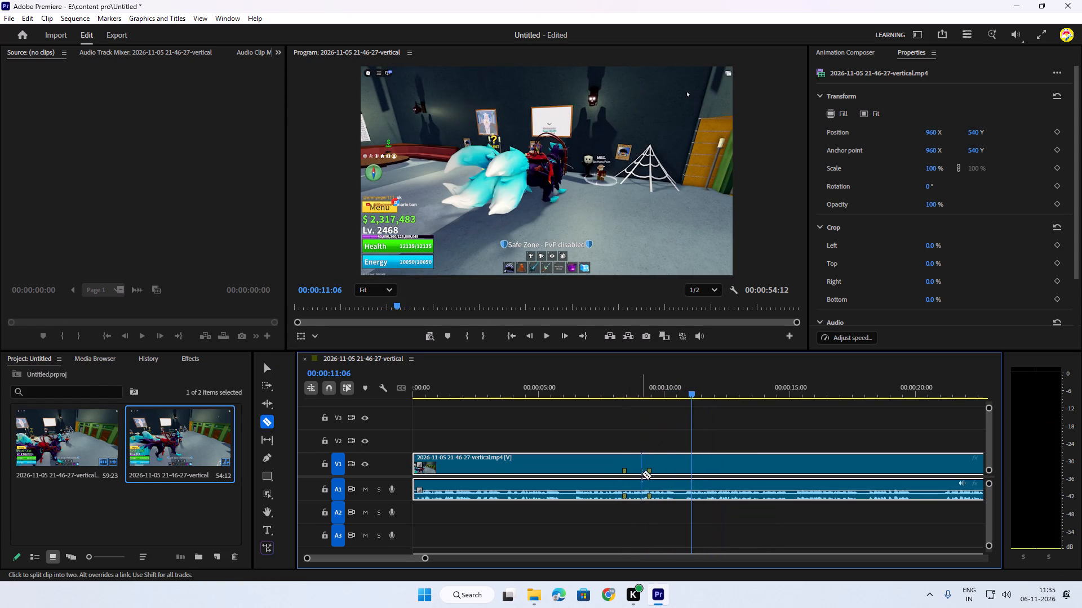
left_click(627, 462)
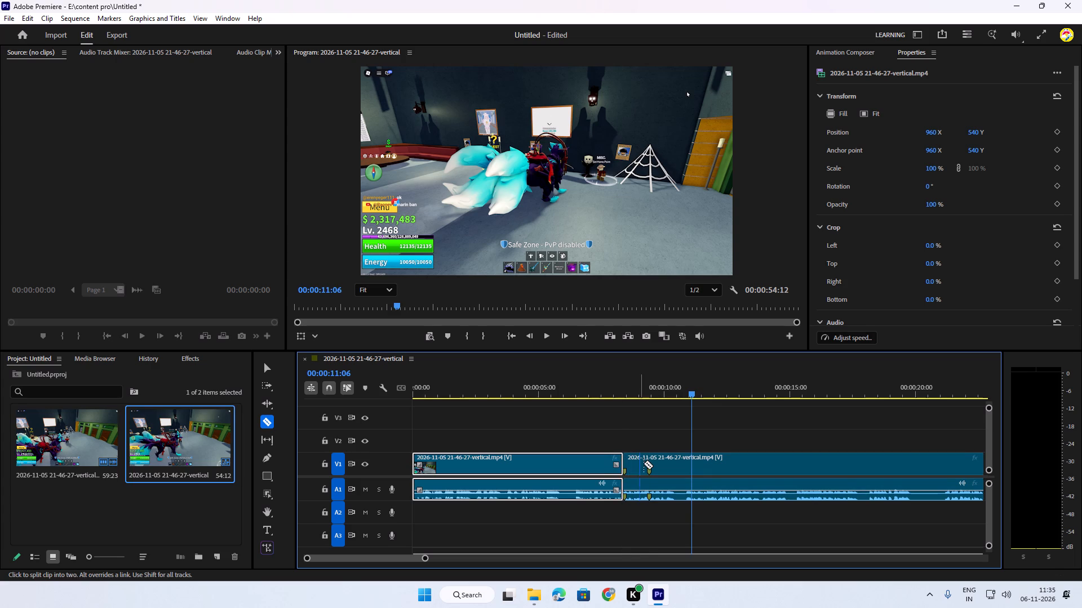
left_click(649, 463)
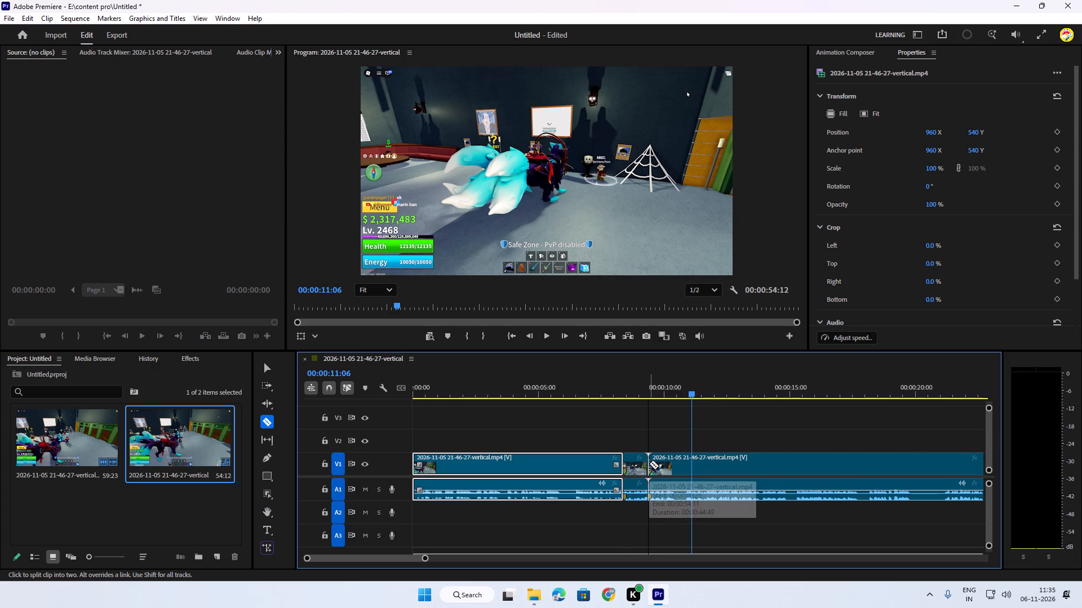
Delete the short segment between the two cuts and close the gap it leaves.
key("v")
left_click(640, 471)
key("BackSpace")
left_click(640, 471)
key("BackSpace")
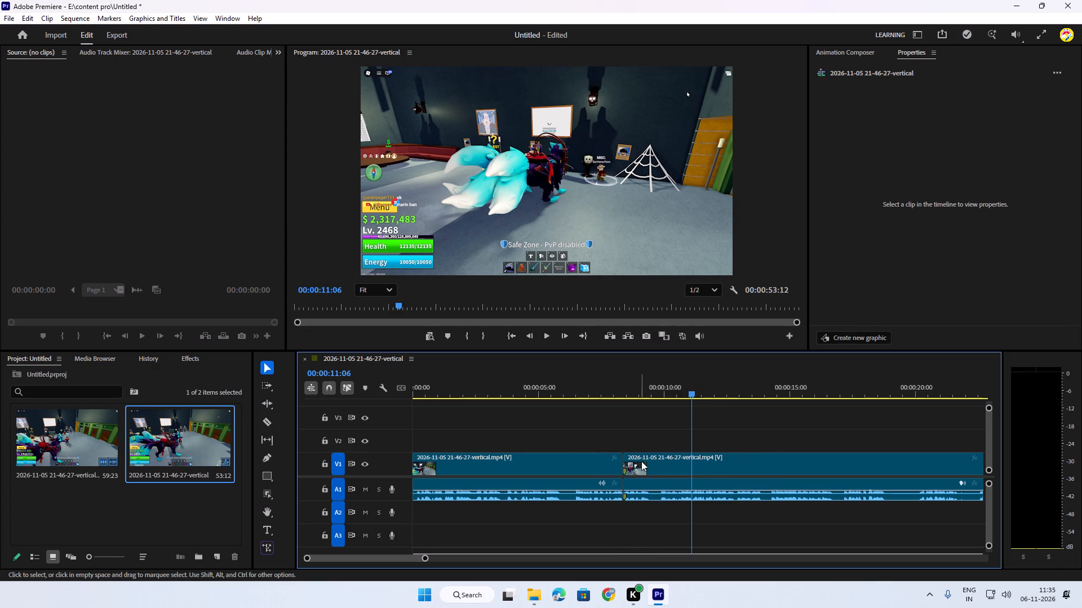
Play back the edit across the new cut and on to about 27 seconds, showing a longer stretch of the timeline.
left_click_drag(699, 384, 611, 415)
key("space")
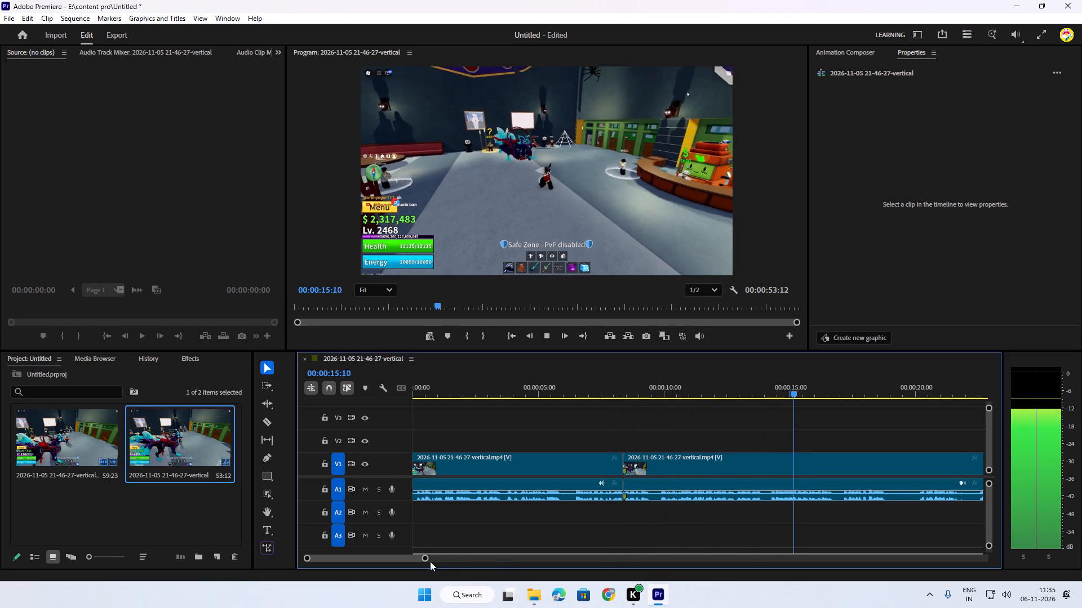
left_click_drag(425, 557, 457, 555)
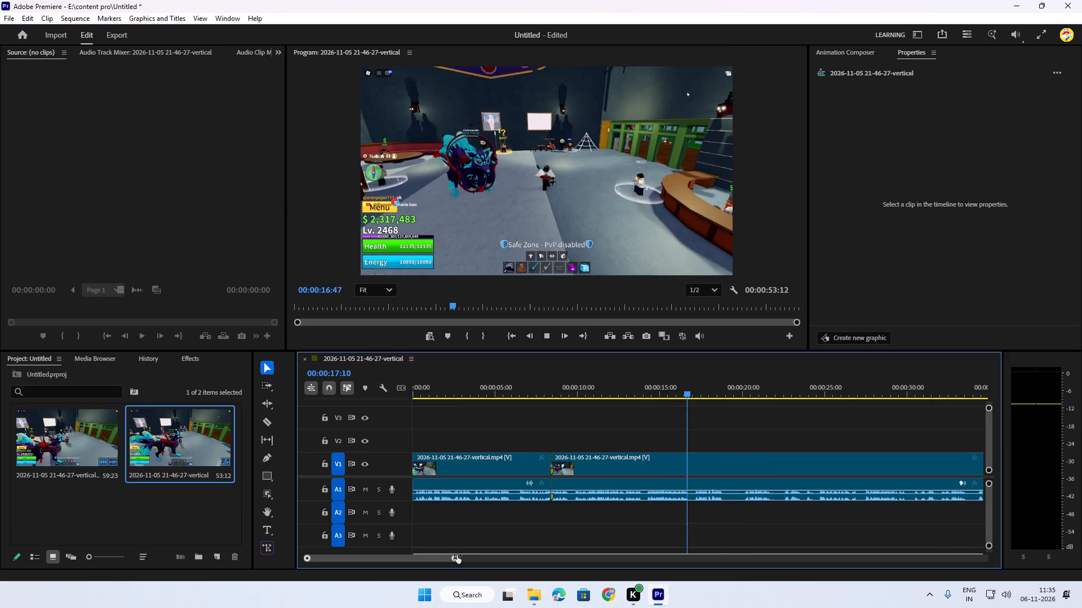
left_click_drag(457, 555, 465, 555)
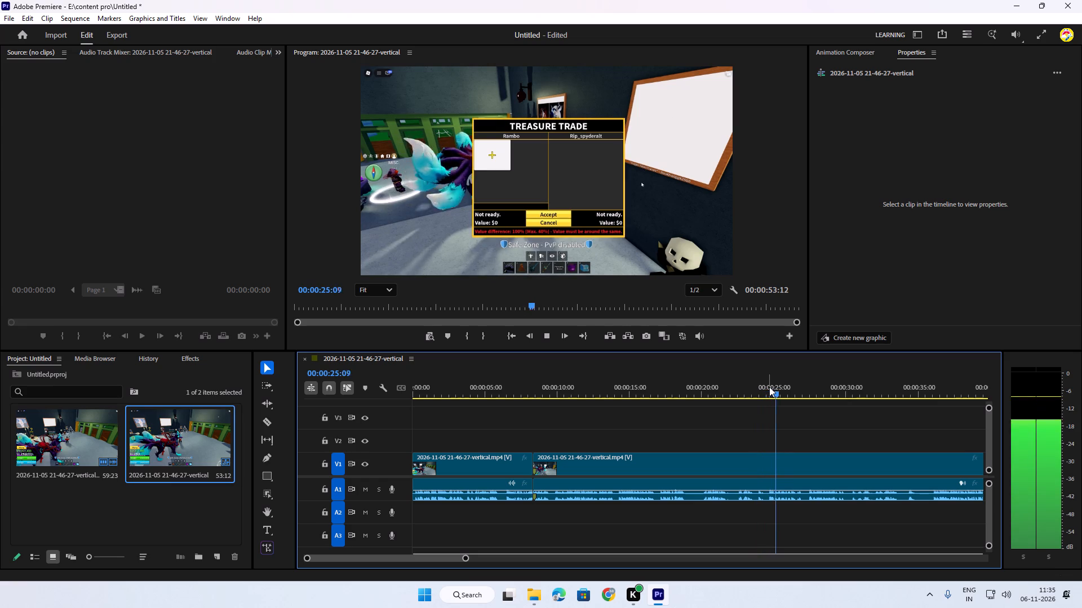
left_click_drag(808, 397, 806, 399)
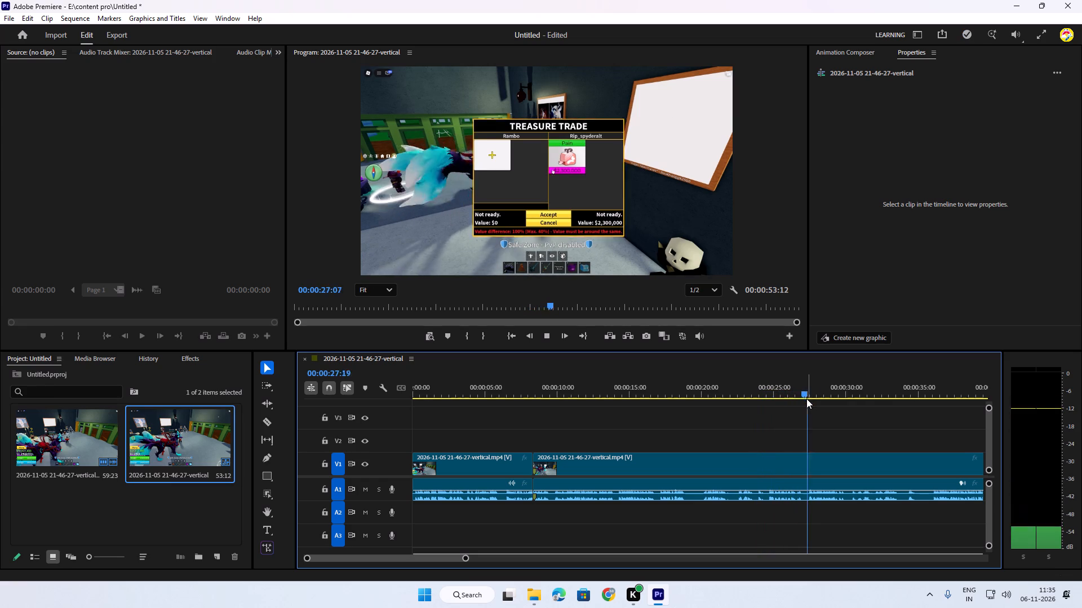
left_click_drag(806, 399, 637, 427)
Replay the passage between about 15 and 25 seconds, leading into the treasure trade, to find the next section to mark.
key("space")
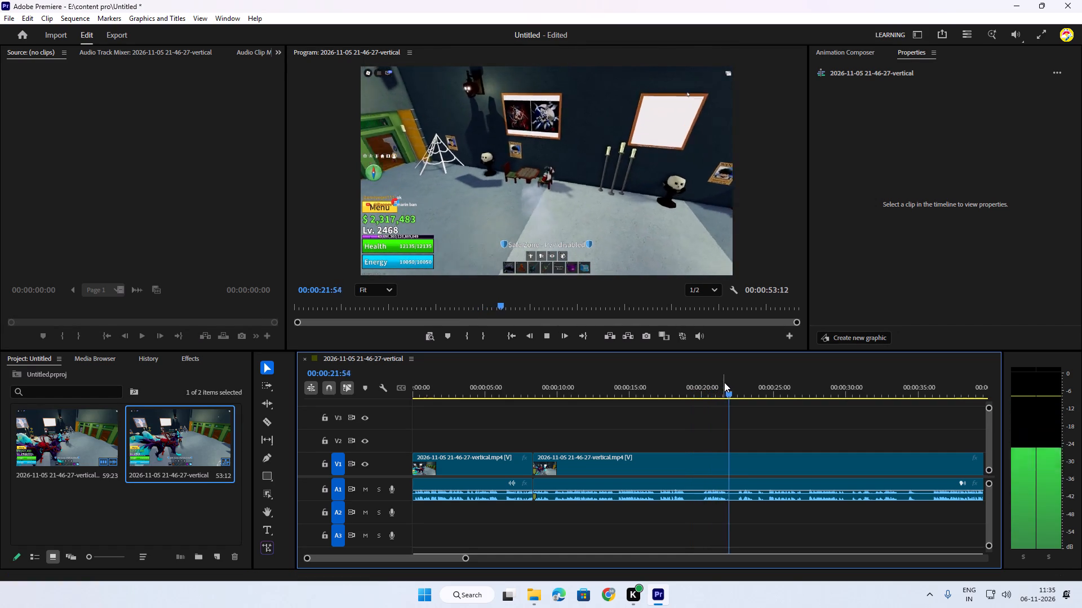
left_click_drag(745, 391, 740, 397)
key("space")
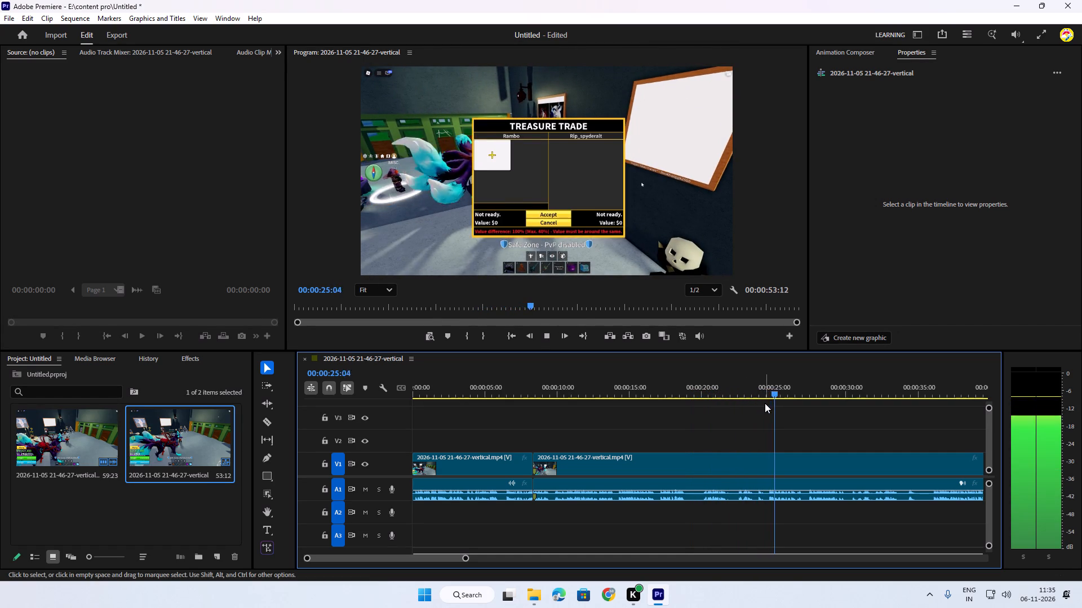
left_click_drag(793, 396, 664, 408)
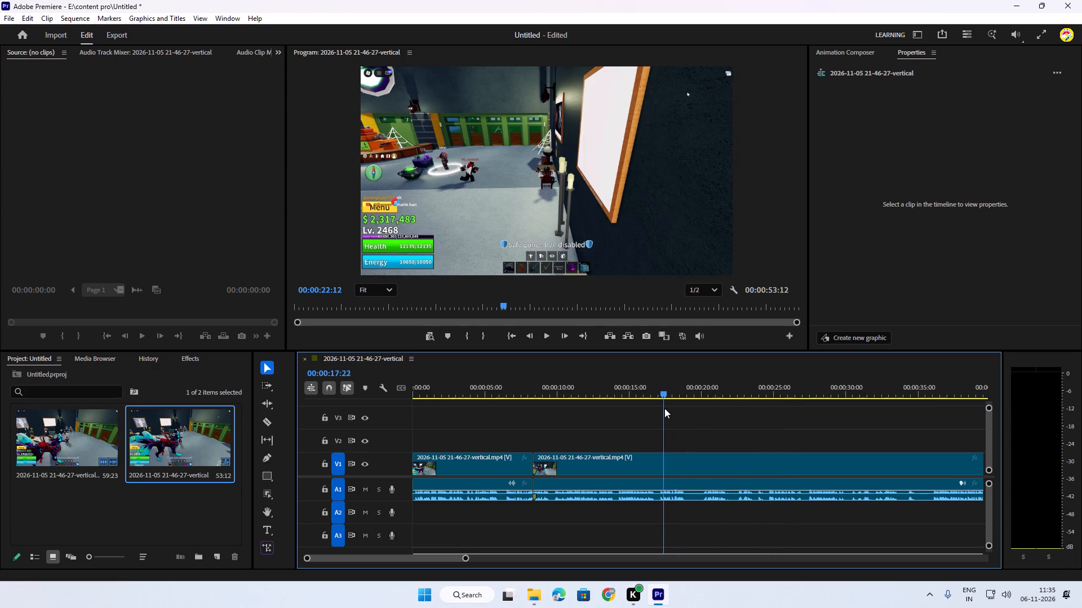
left_click_drag(664, 408, 662, 410)
key("space")
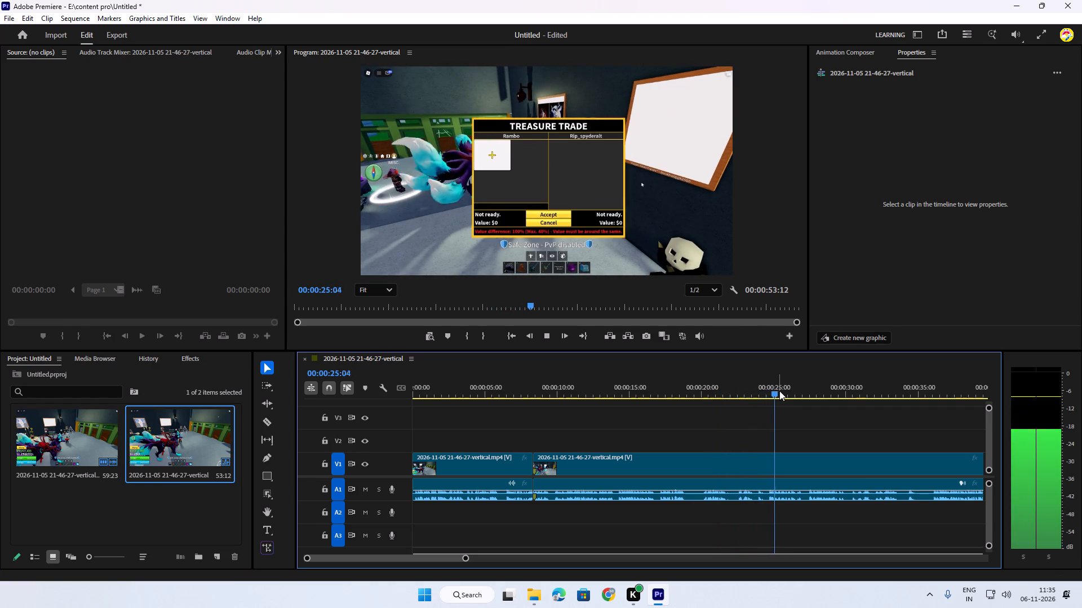
left_click_drag(779, 391, 739, 403)
key("space")
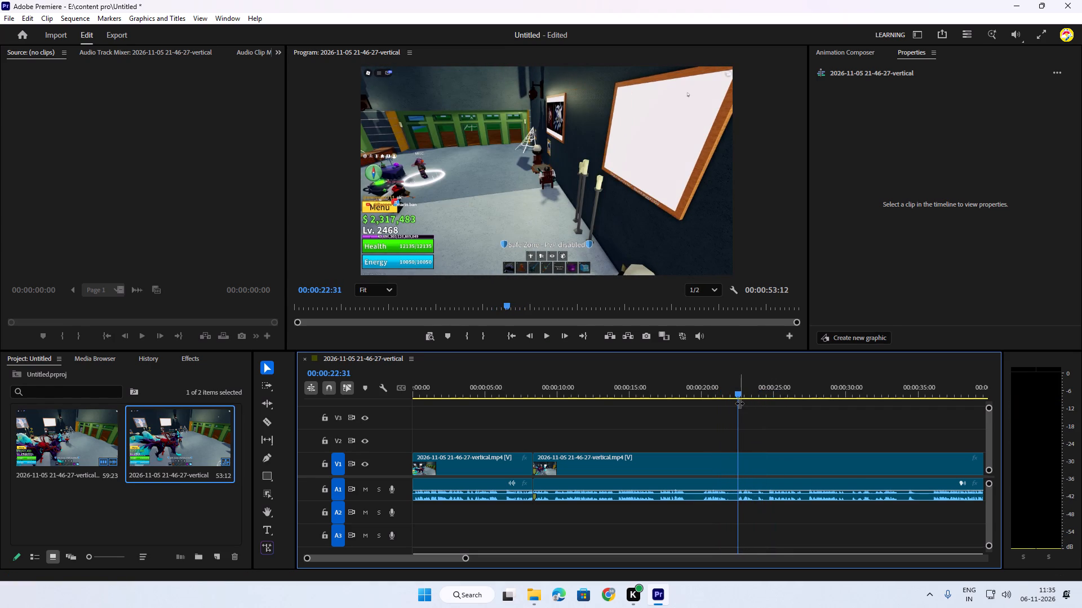
left_click_drag(760, 392, 740, 395)
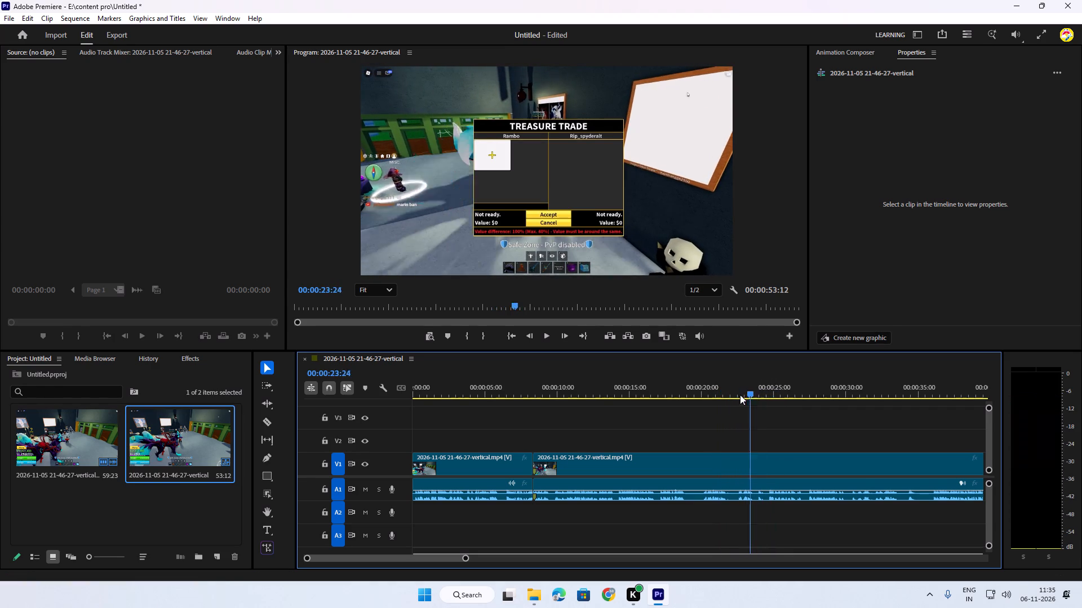
left_click_drag(740, 395, 681, 399)
key("space")
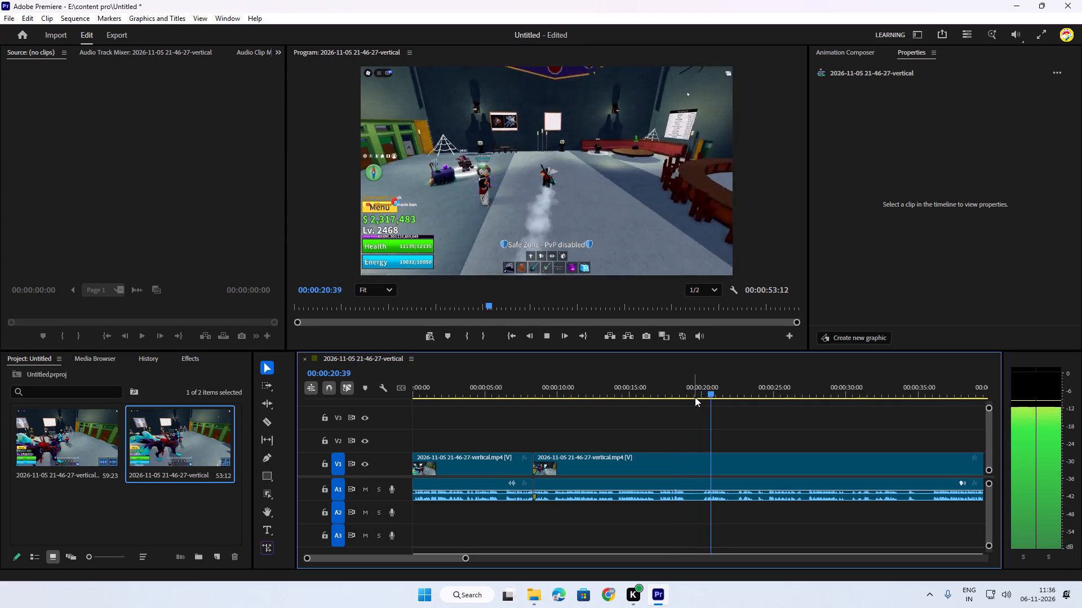
Add a marker to the second clip at 00:00:18:51.
left_click_drag(726, 390, 686, 398)
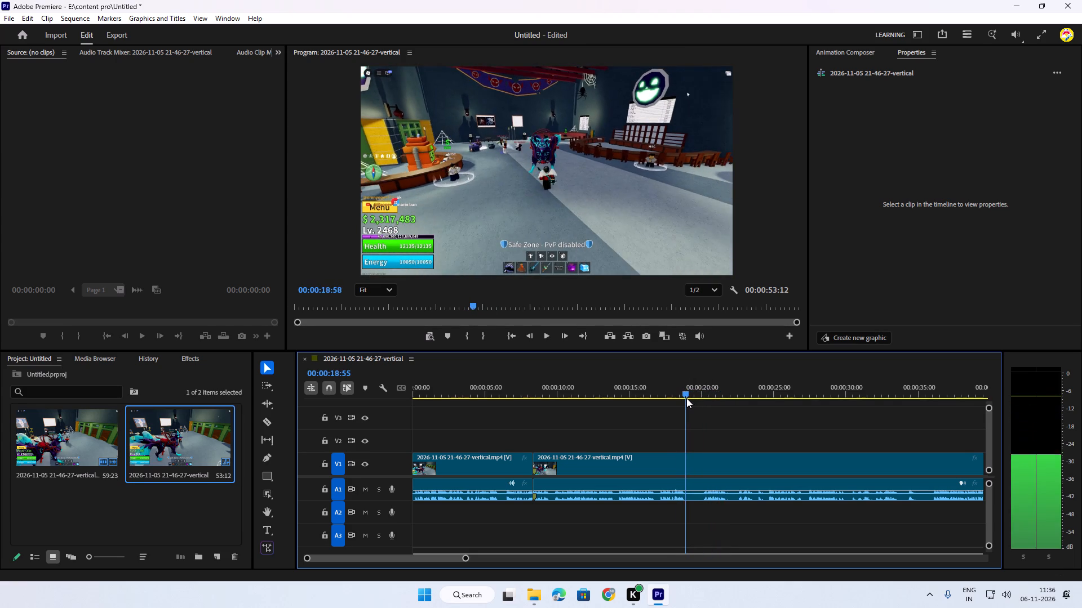
left_click_drag(686, 398, 686, 398)
left_click(697, 483)
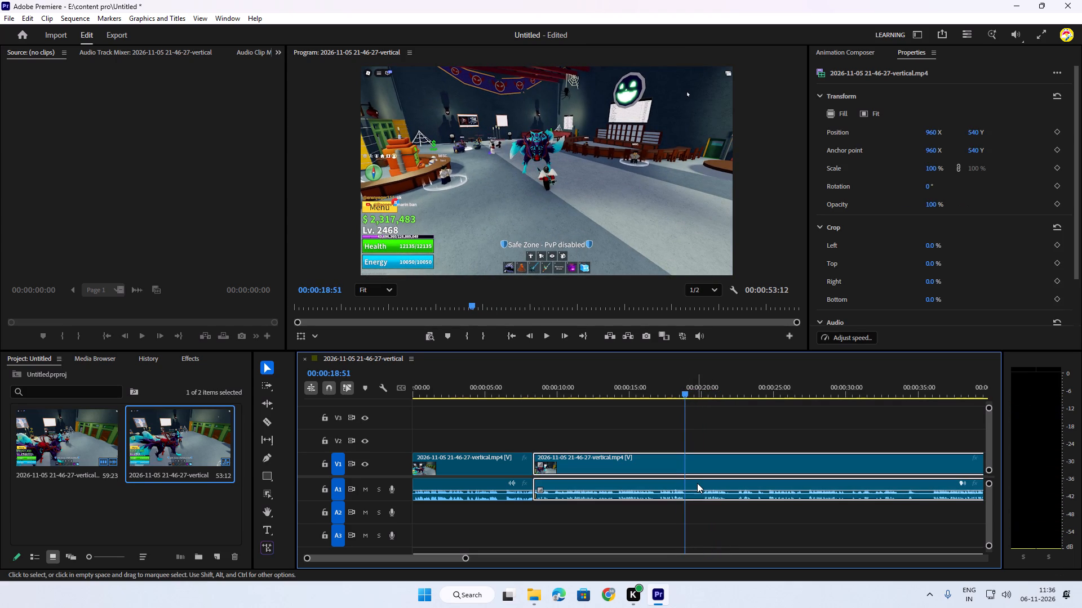
type("m")
Replay the lead-in to the treasure trade window and add another marker to the second clip at 00:00:22:31.
key("space")
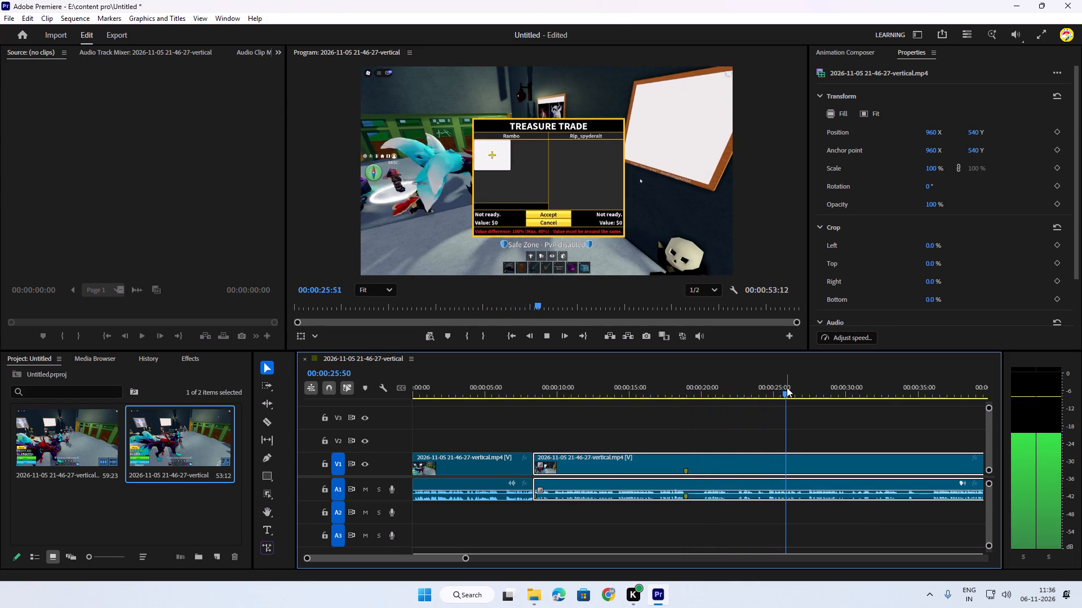
left_click_drag(796, 388, 740, 401)
key("space")
left_click_drag(753, 387, 749, 388)
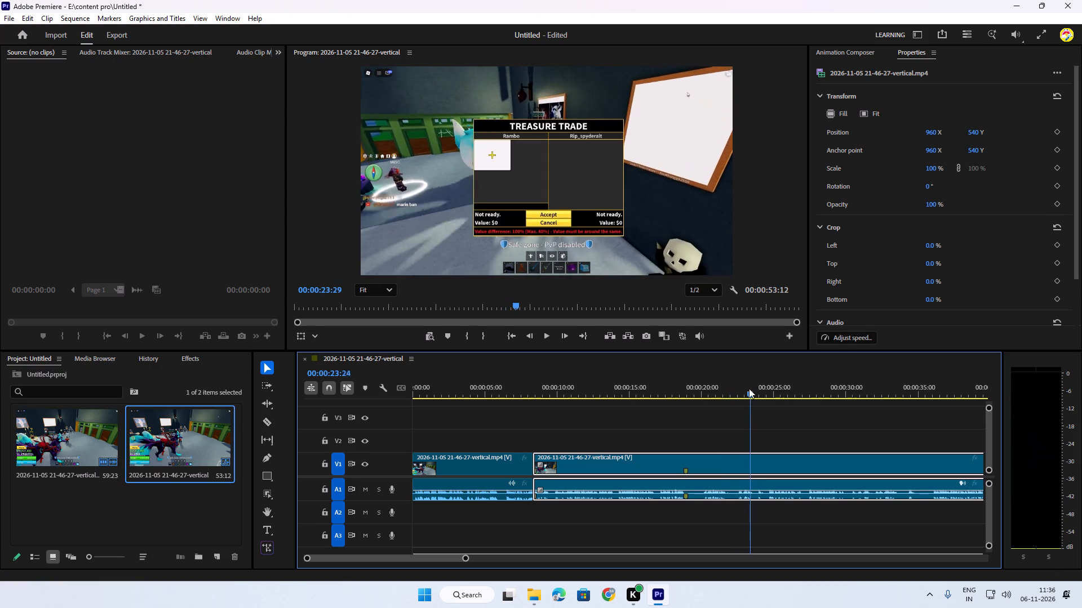
left_click_drag(749, 388, 743, 391)
key("space")
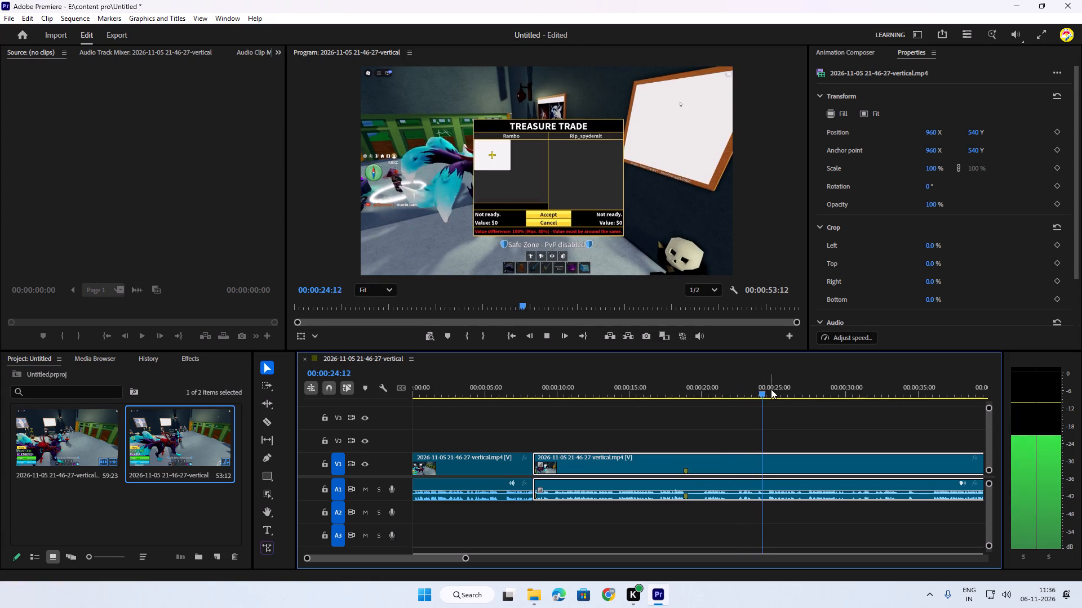
left_click_drag(777, 393, 740, 402)
left_click(747, 490)
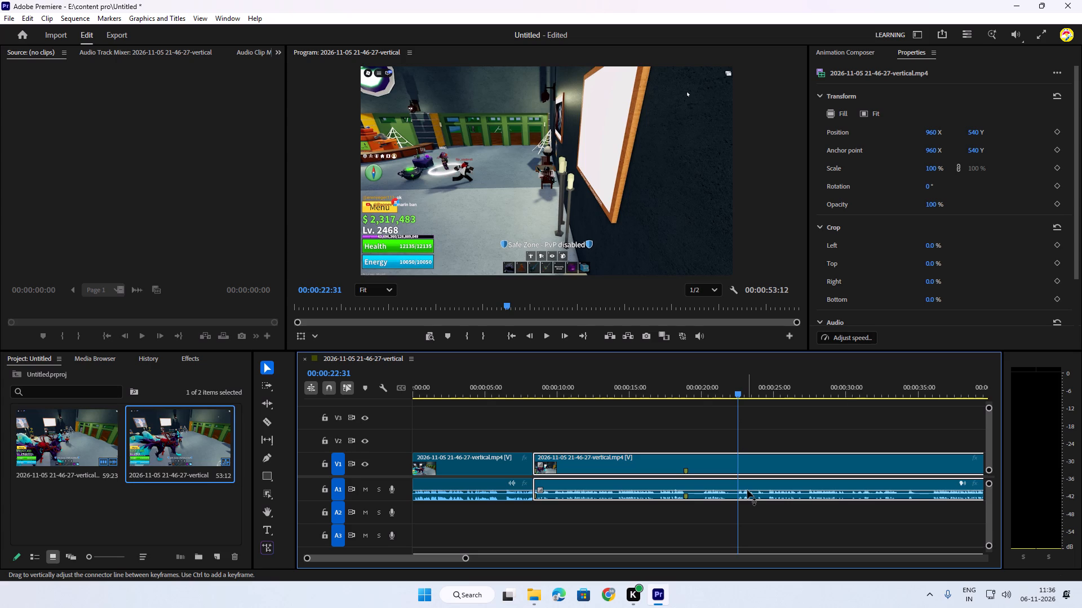
type("m")
Split the second clip at its markers, 00:00:18:51 and 00:00:22:31, delete the section between them and close the gap.
key("space")
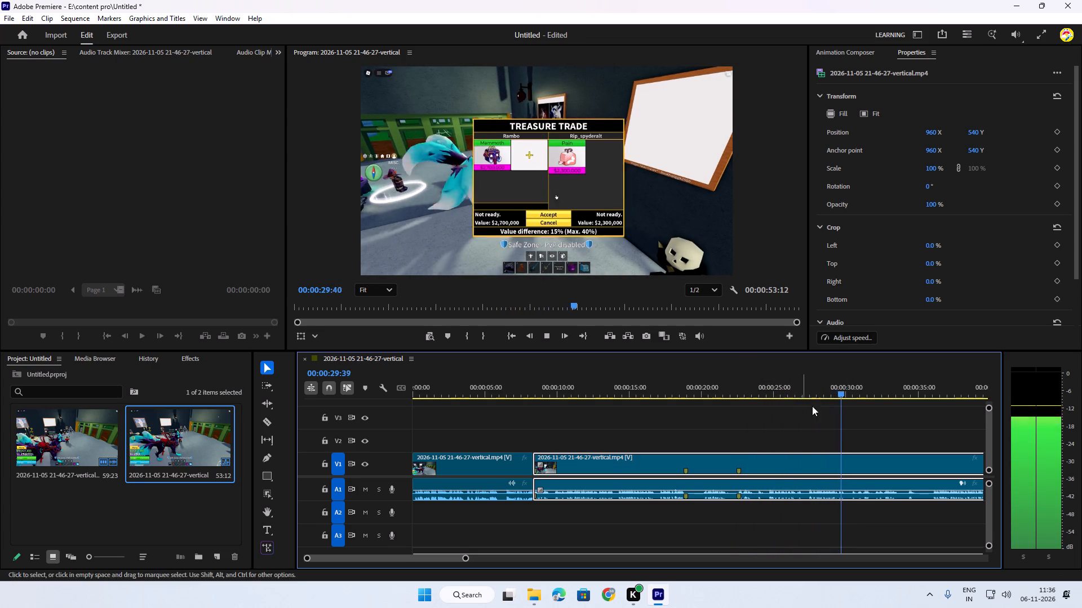
left_click_drag(845, 392, 654, 405)
key("c")
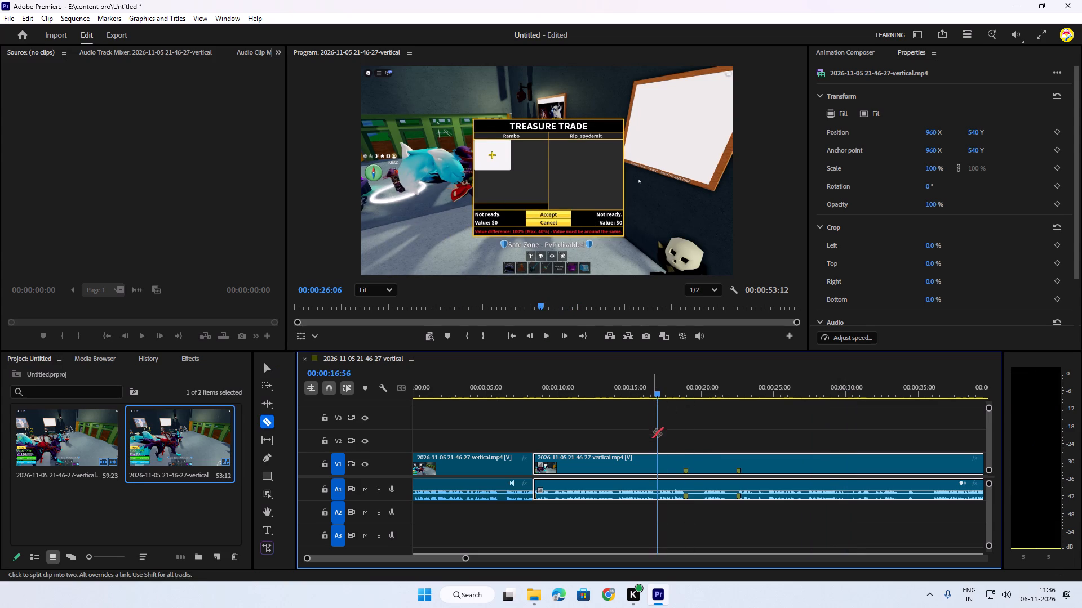
left_click(688, 467)
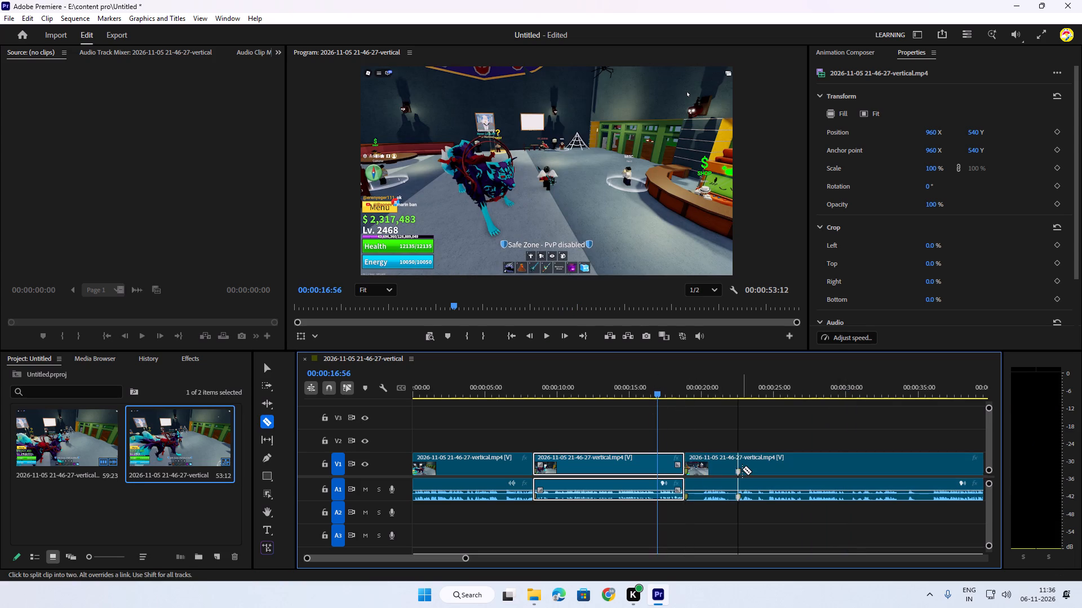
left_click(742, 469)
key("v")
left_click(715, 462)
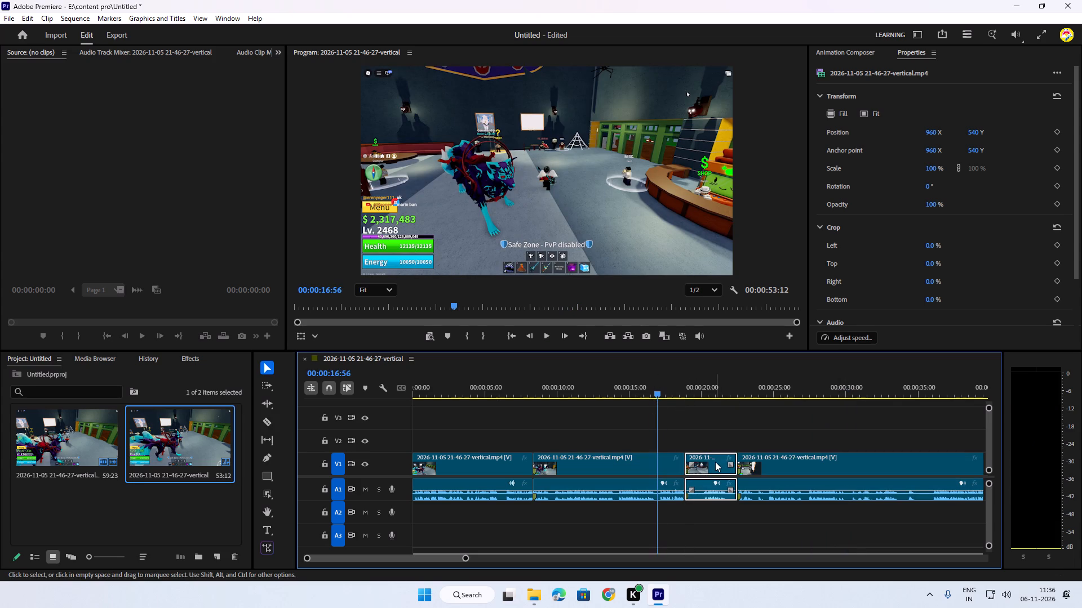
key("BackSpace")
left_click(715, 462)
key("BackSpace")
Play the edit through to its closing seconds and trim the end of the last clip back to 00:00:46:03.
key("space")
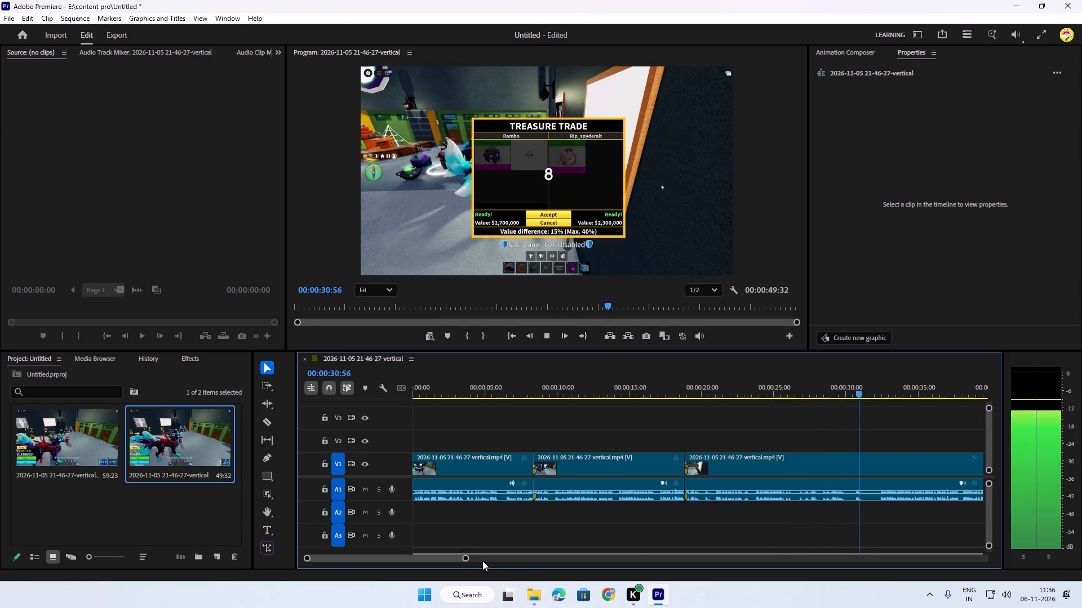
left_click_drag(465, 561, 490, 561)
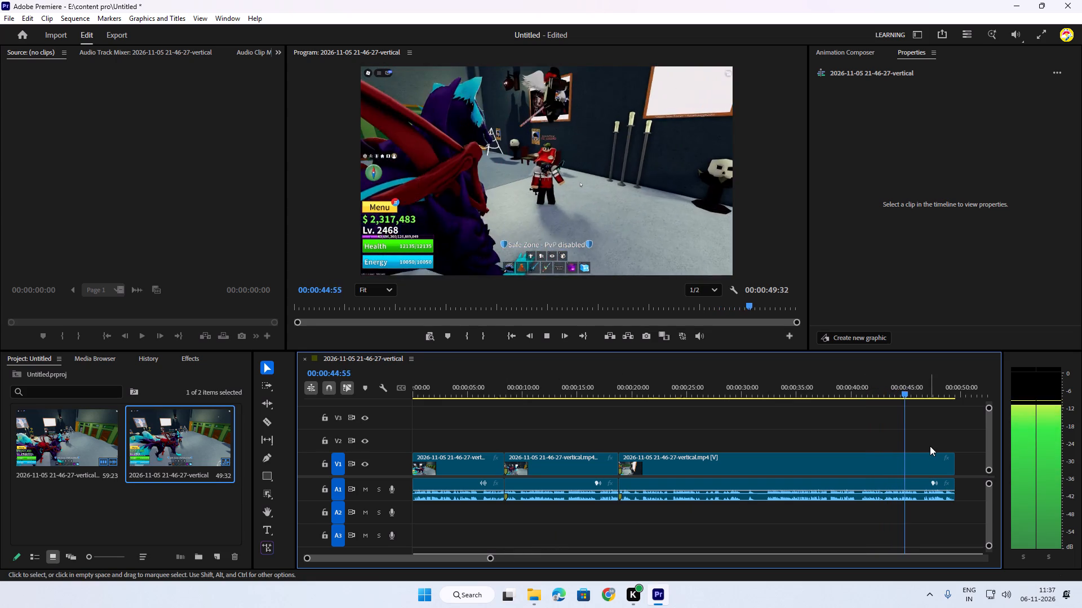
key("space")
key("space")
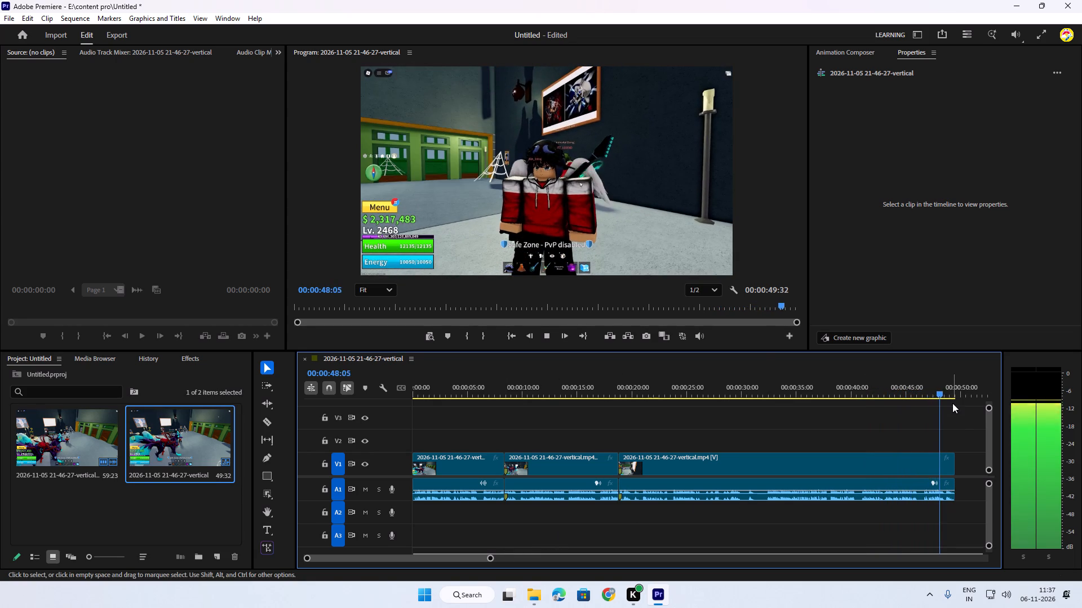
left_click_drag(958, 390, 923, 398)
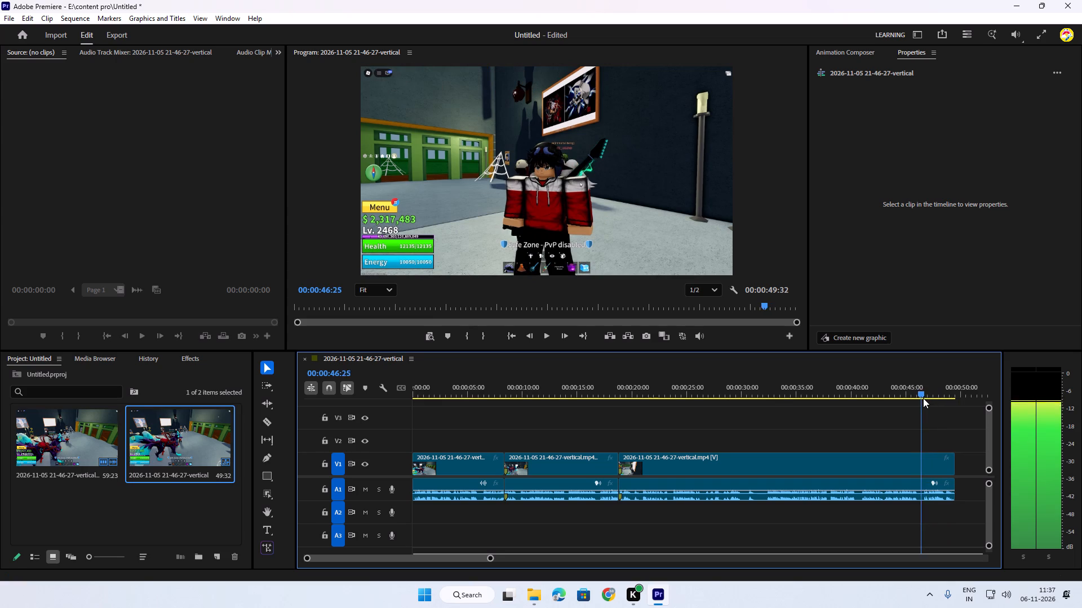
left_click_drag(923, 398, 919, 403)
left_click(925, 463)
left_click_drag(958, 471, 924, 472)
Play back the trimmed edit from the beginning into the treasure trade passage, stopping at about 21 seconds.
key("space")
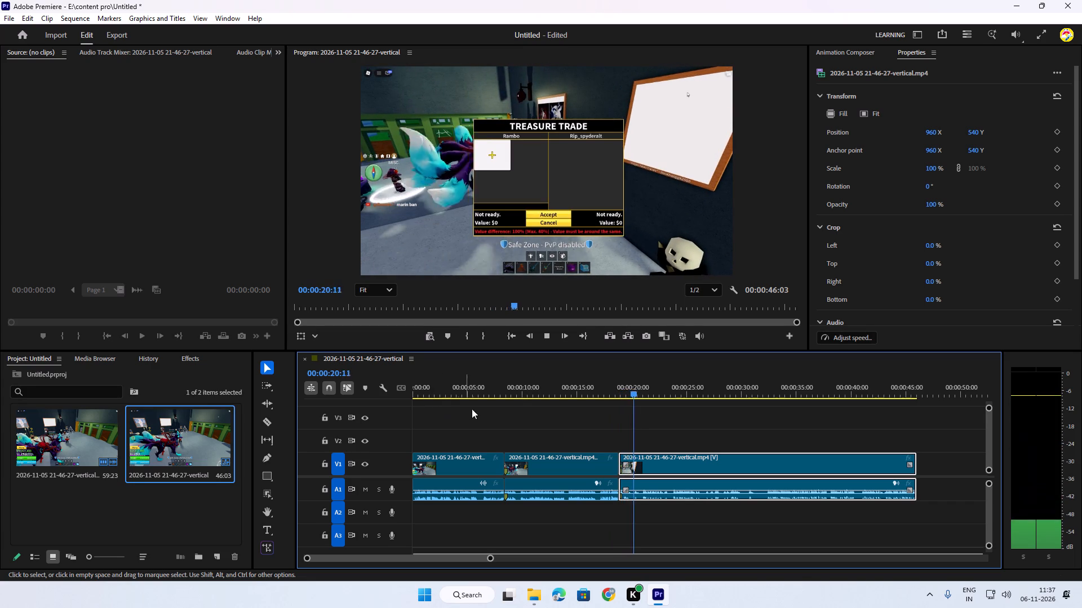
left_click_drag(654, 391, 649, 393)
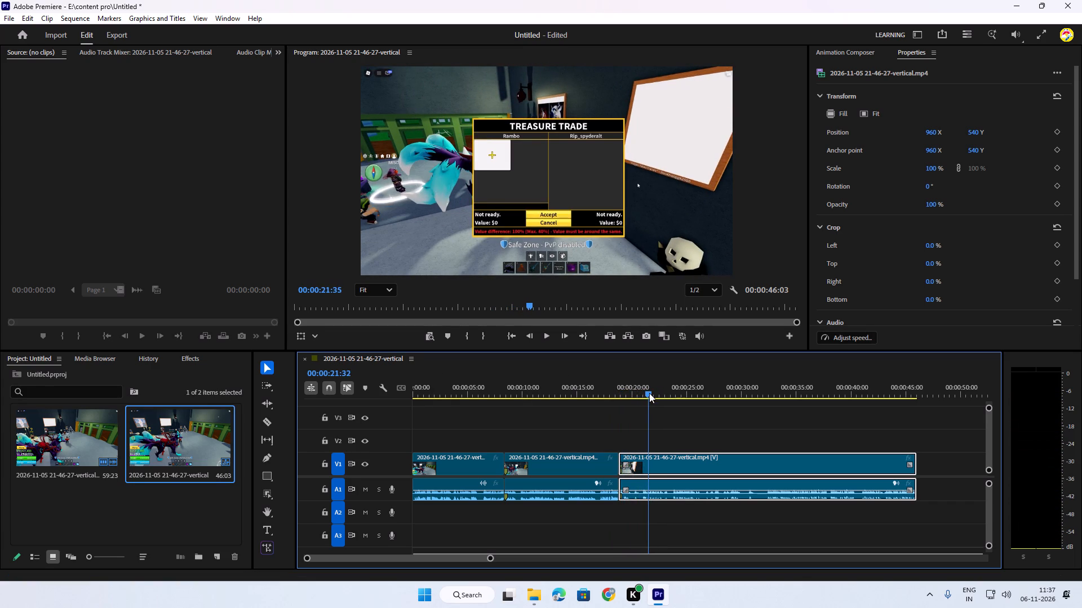
left_click_drag(649, 393, 649, 394)
left_click(623, 419)
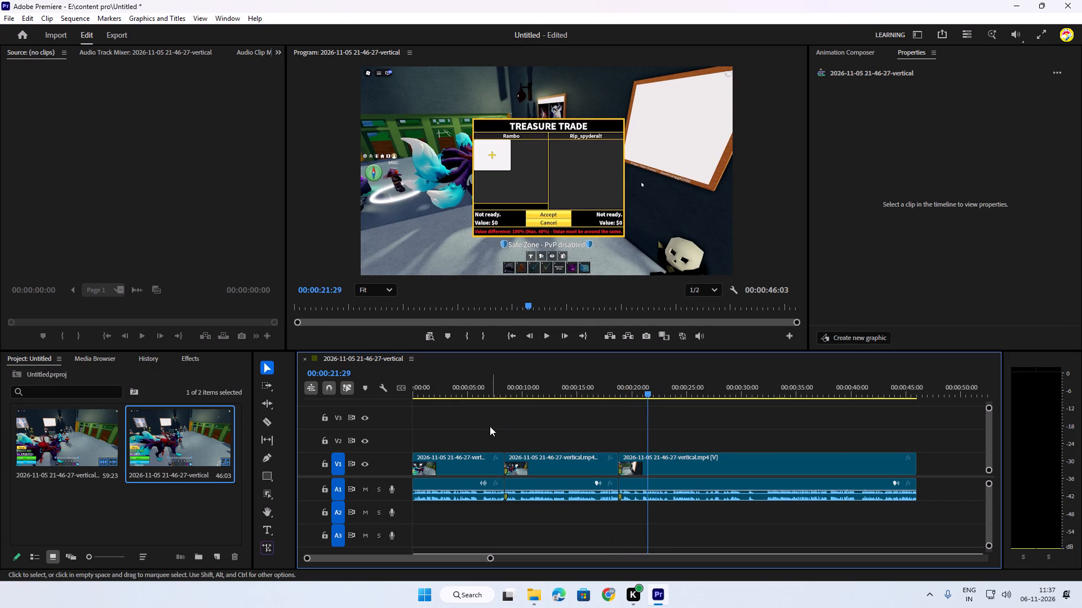
Set the sequence frame size to 1080 horizontal by 1920 vertical.
left_click(70, 20)
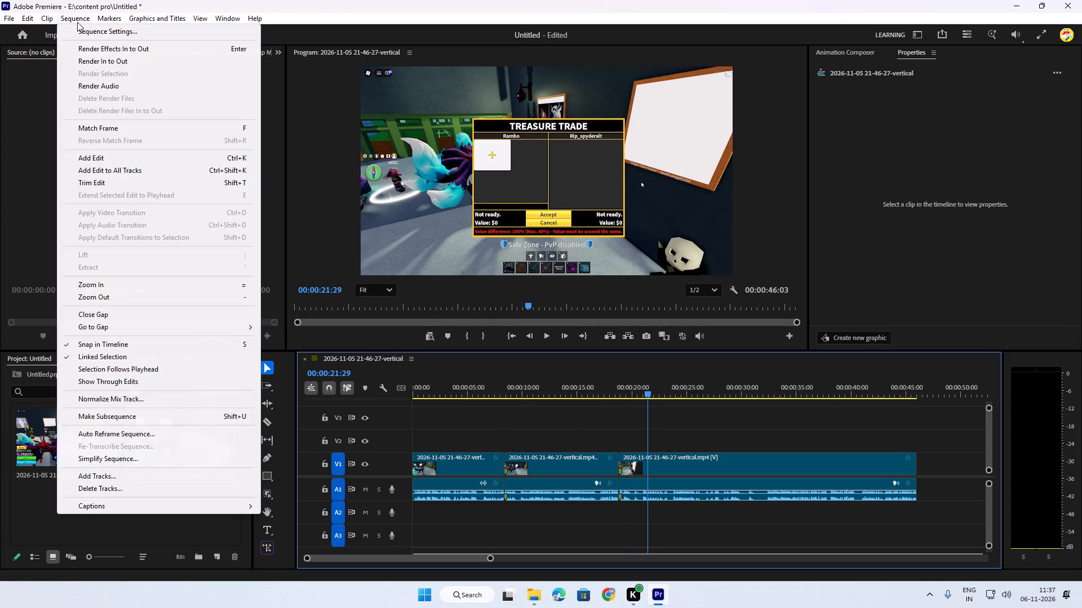
left_click(154, 32)
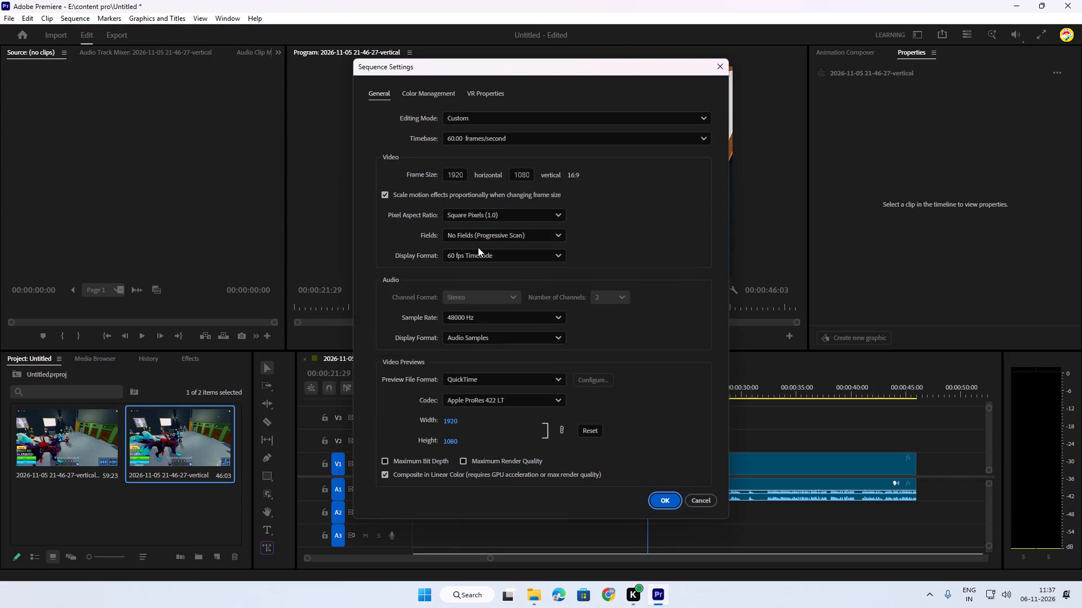
left_click_drag(462, 173, 438, 175)
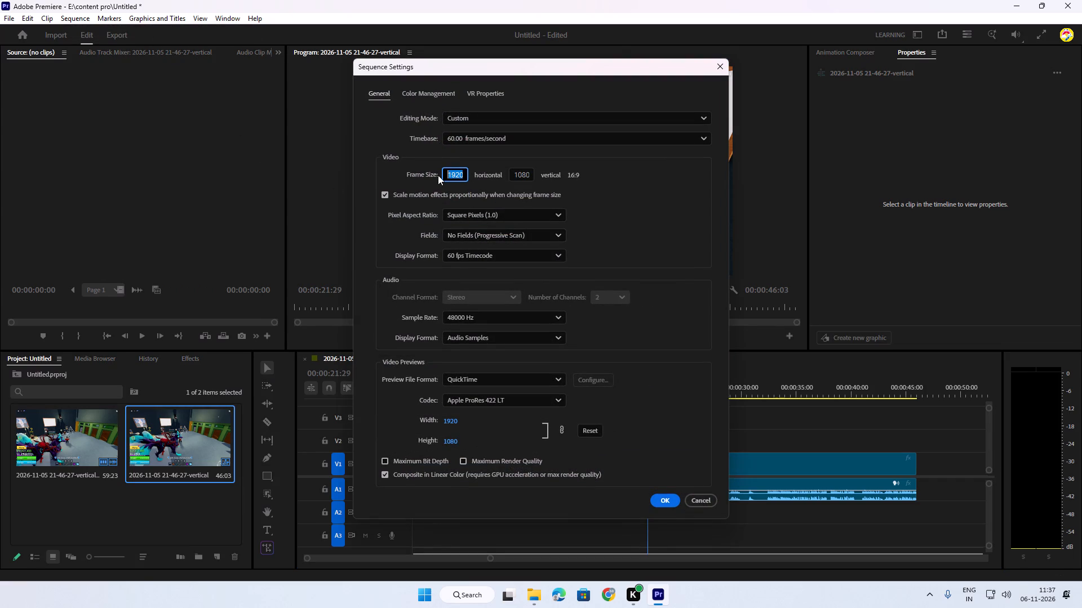
key("1")
type("080")
left_click_drag(529, 177, 500, 177)
key("1")
type("920")
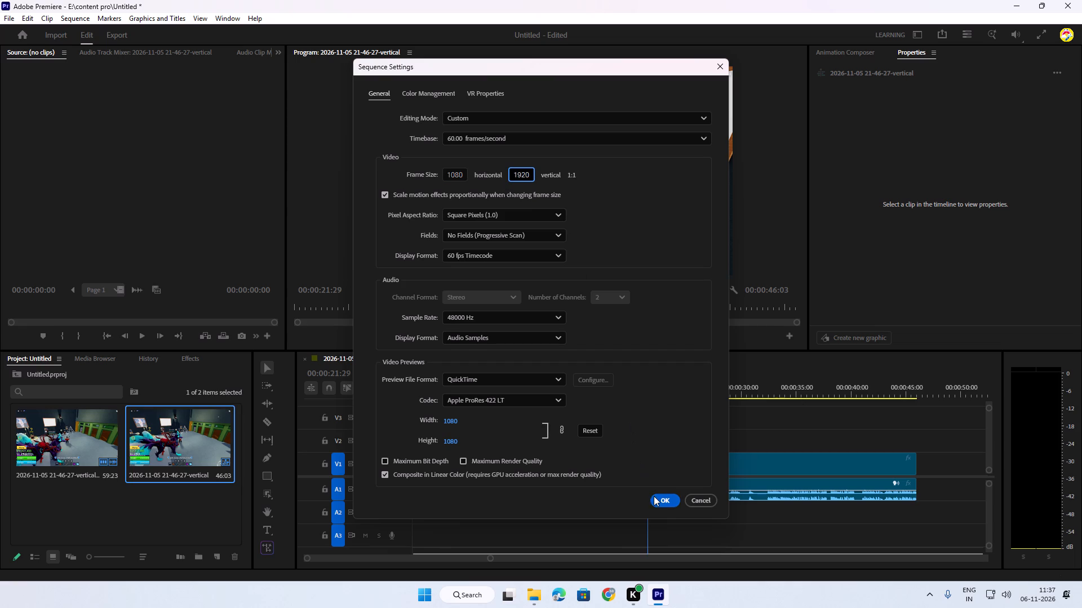
left_click(655, 498)
left_click(603, 346)
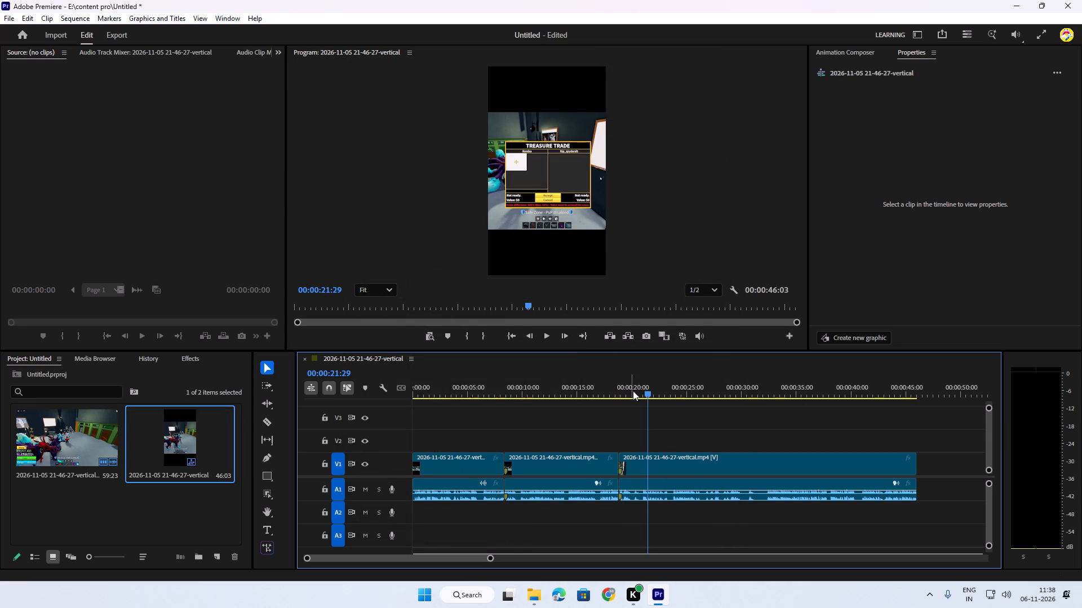
Scale all three clips together to 178% so the footage fills the vertical frame.
left_click_drag(649, 394, 502, 394)
left_click_drag(454, 417, 530, 464)
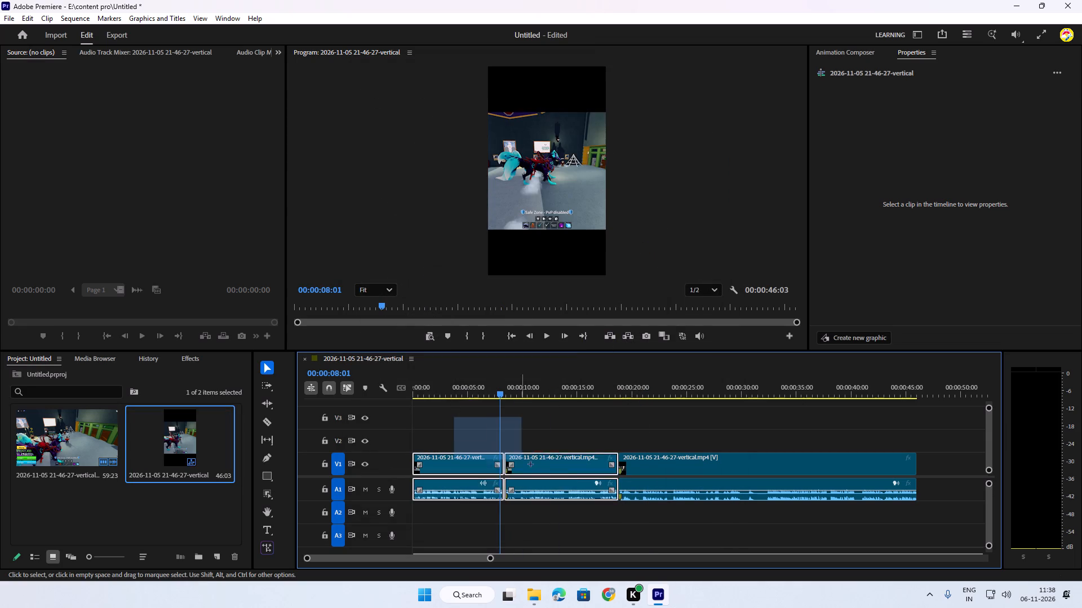
left_click_drag(530, 464, 732, 520)
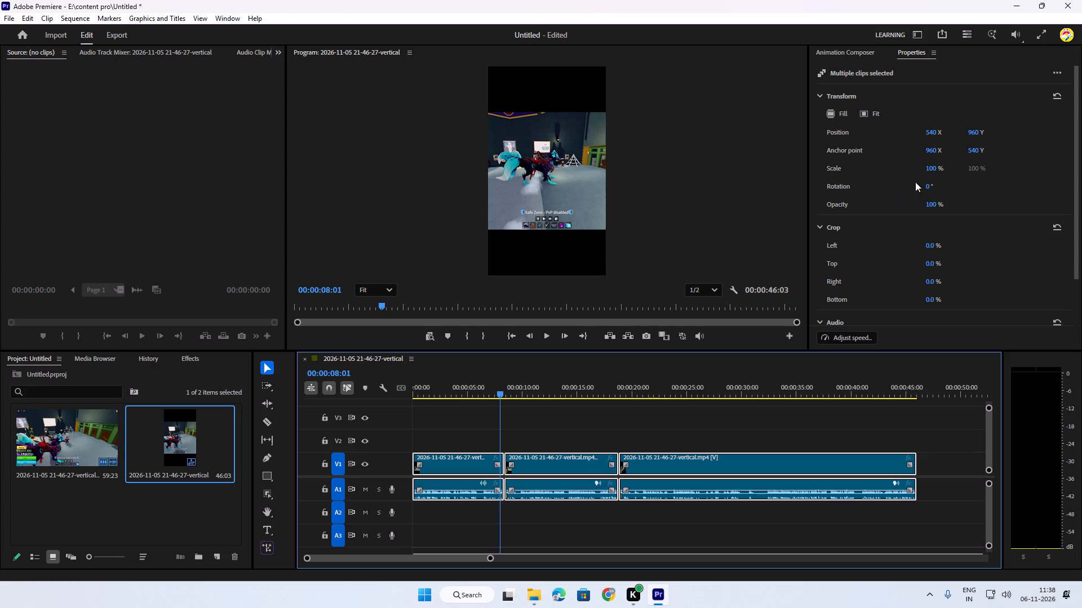
left_click_drag(929, 173, 941, 173)
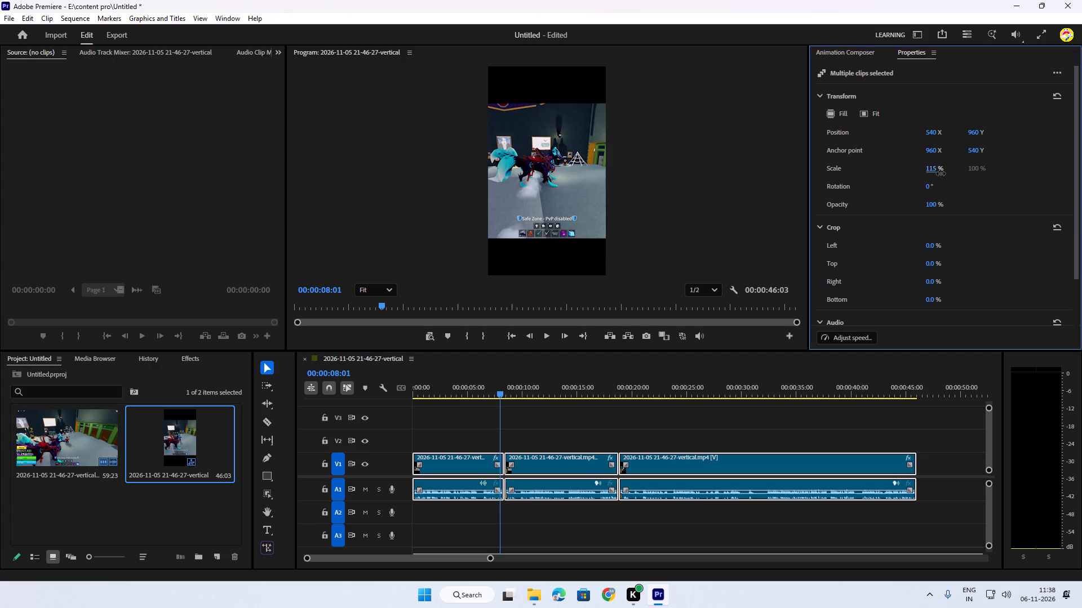
left_click_drag(941, 173, 968, 177)
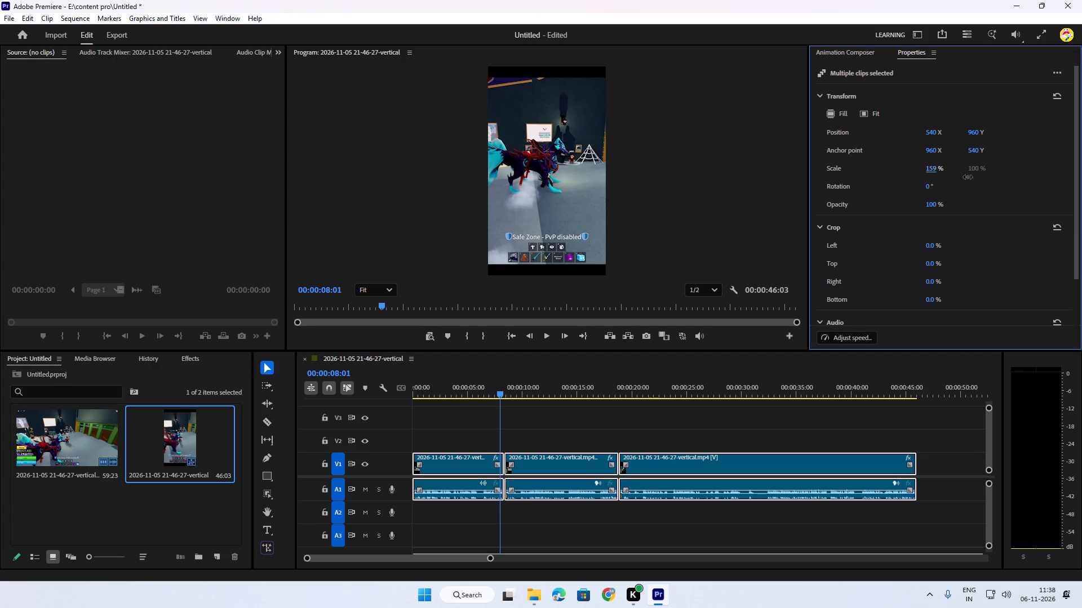
left_click_drag(968, 177, 976, 178)
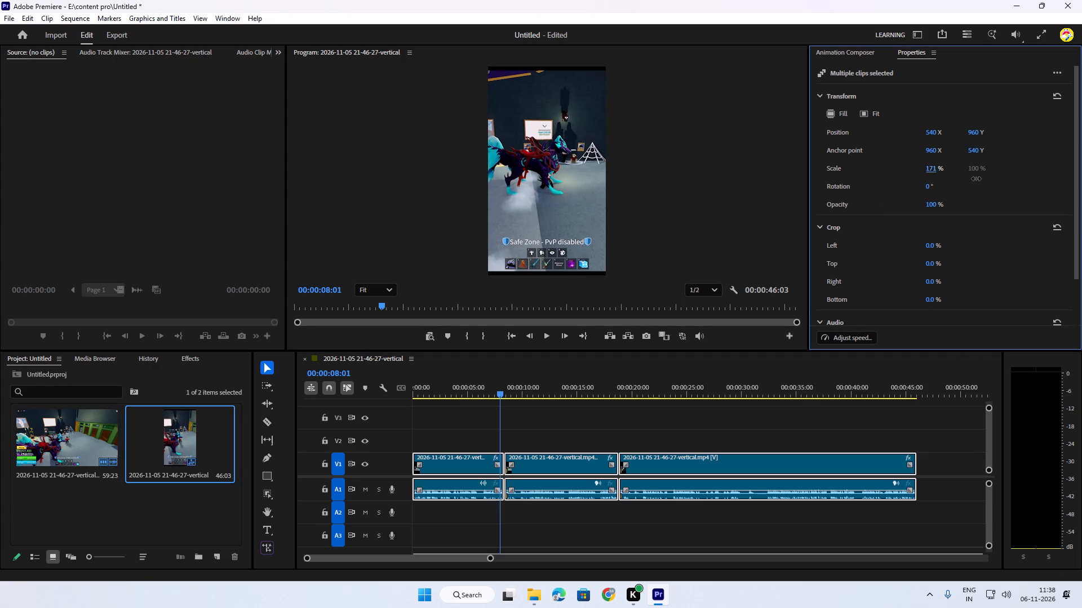
left_click_drag(976, 178, 979, 180)
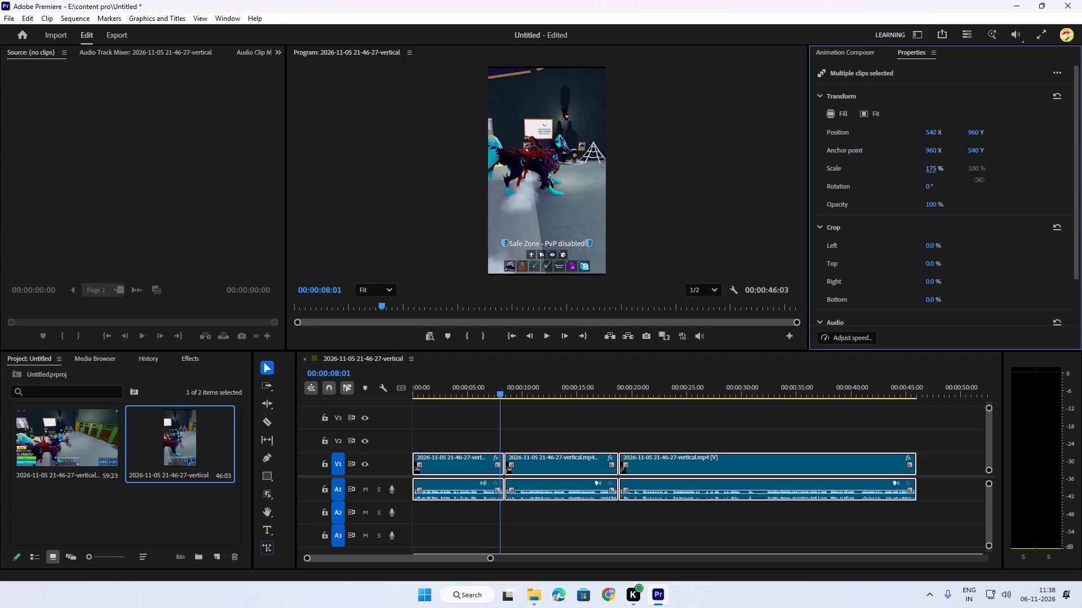
left_click_drag(979, 180, 981, 180)
Play back the rescaled vertical edit through to its end, then return to the opening frames.
key("space")
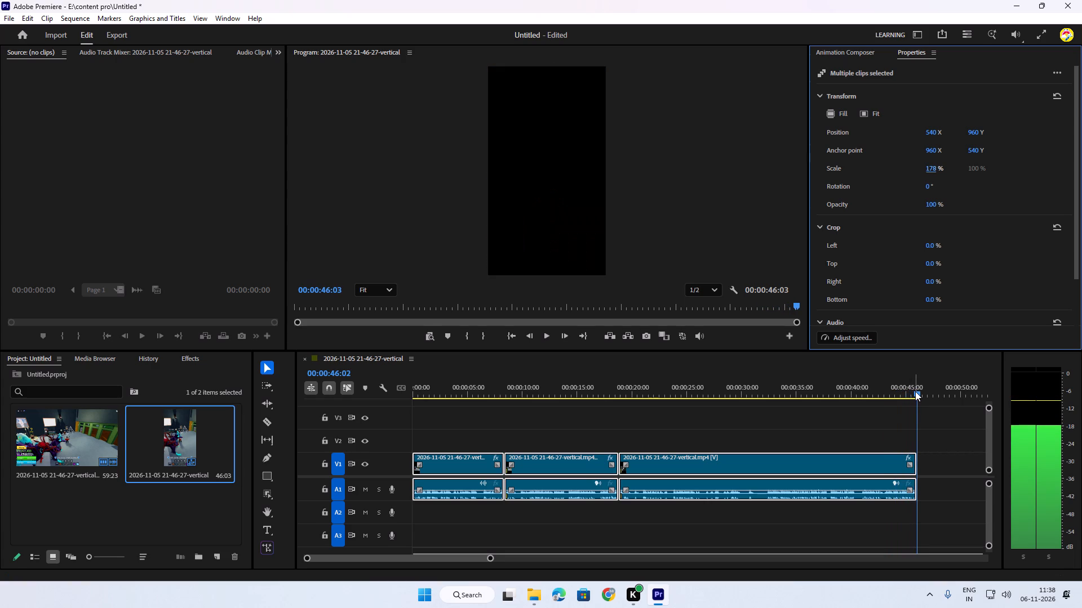
key("space")
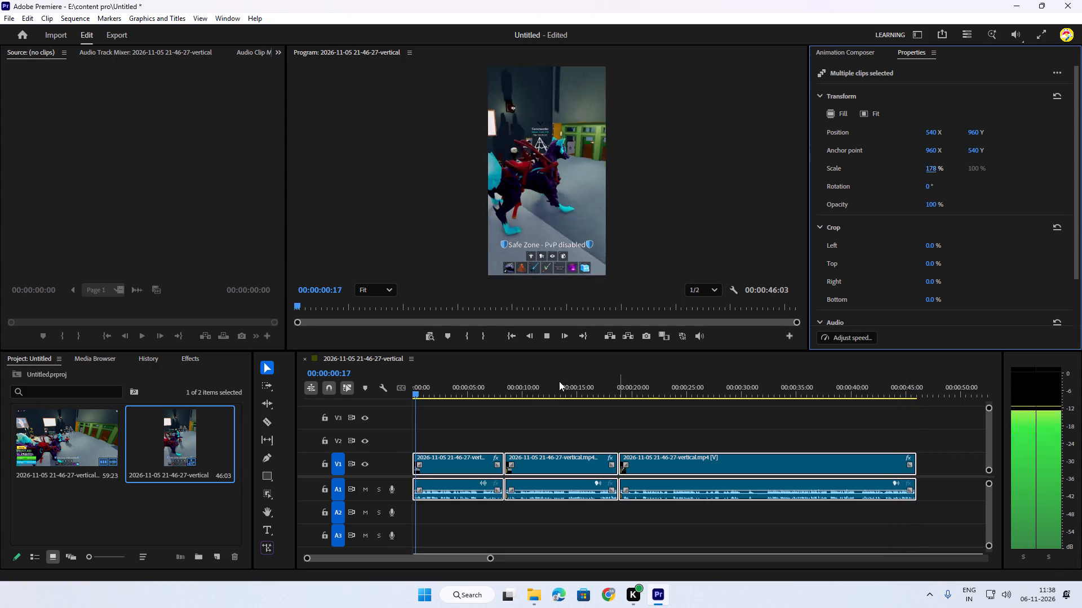
left_click_drag(435, 386, 415, 404)
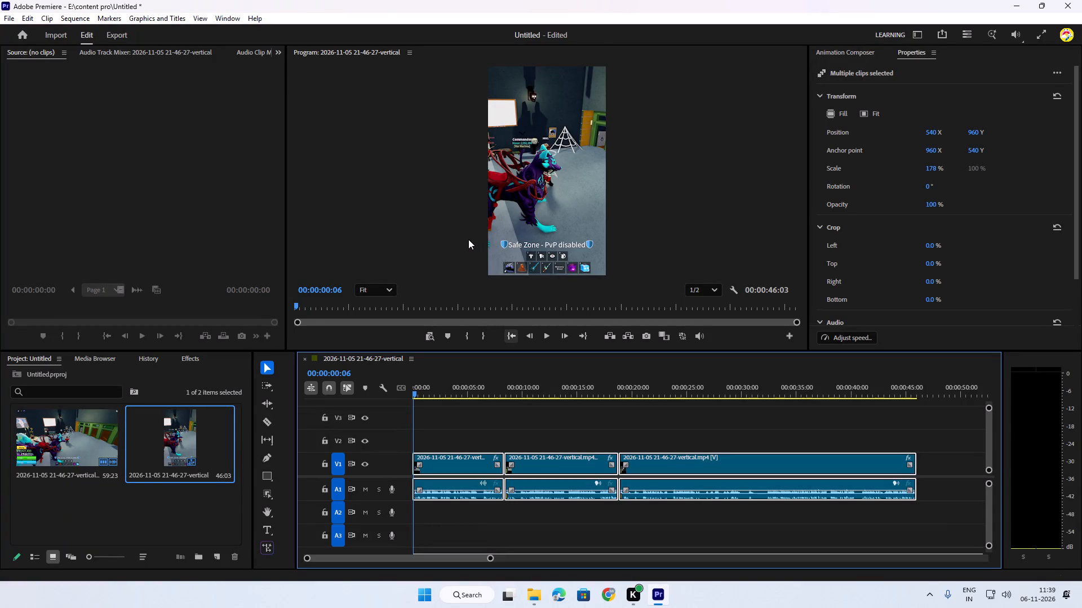
Browse Animation Composer's Social Media, Timers & Counters, Camera and 2D Special Effects categories, then clear the clip selection.
left_click(850, 54)
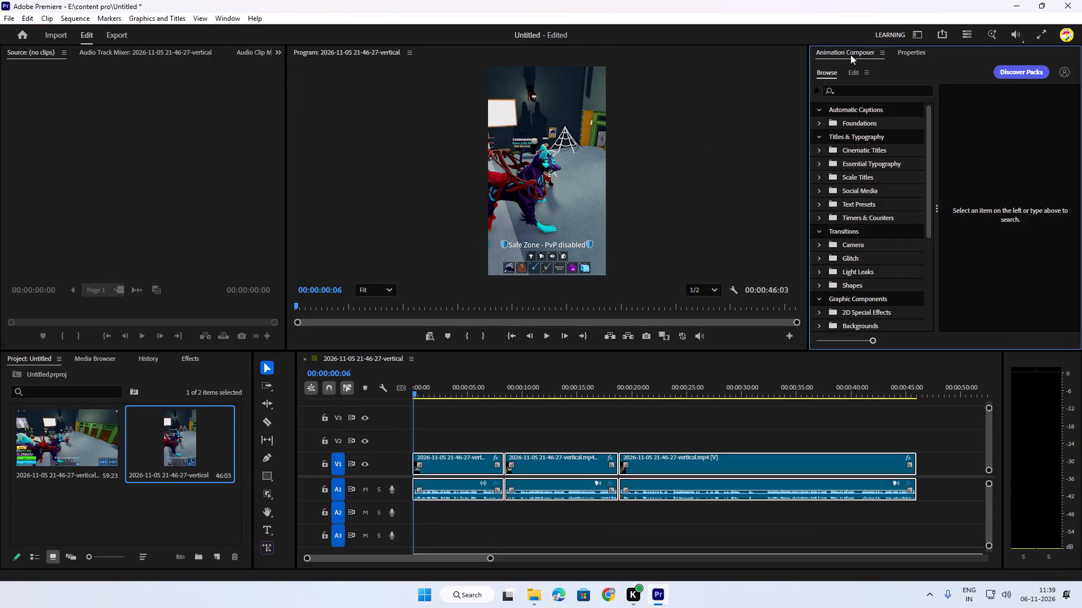
left_click(819, 91)
left_click(819, 91)
left_click(847, 182)
left_click(847, 188)
left_click(845, 218)
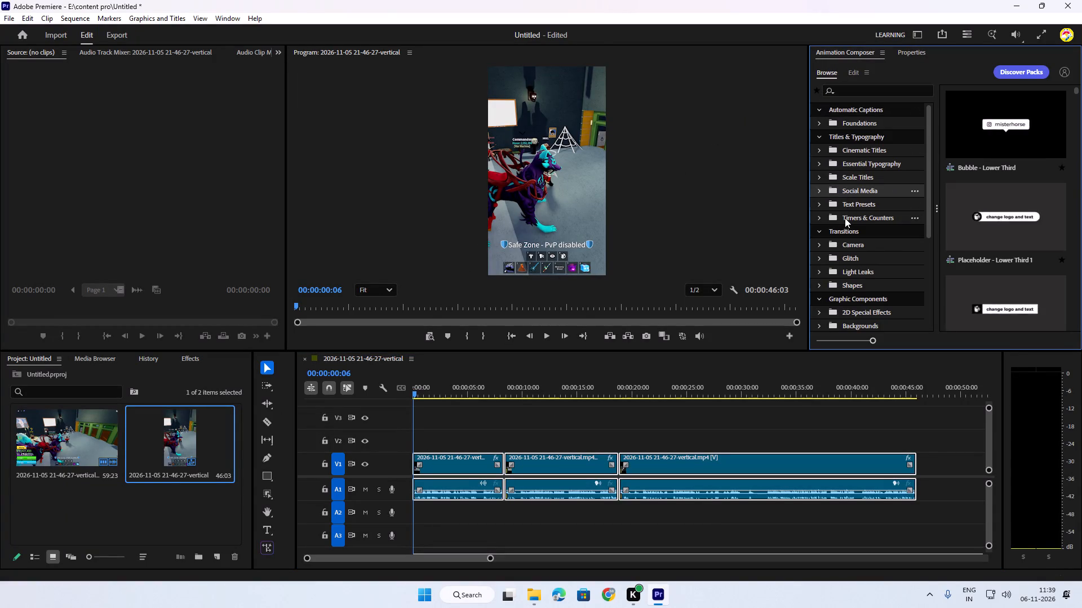
left_click(842, 242)
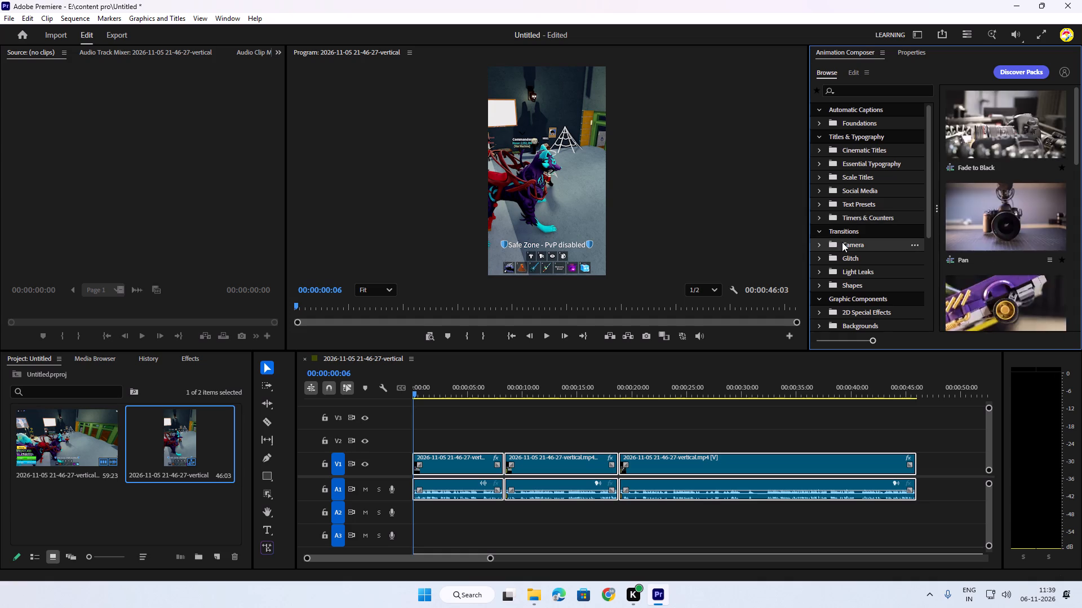
left_click(852, 223)
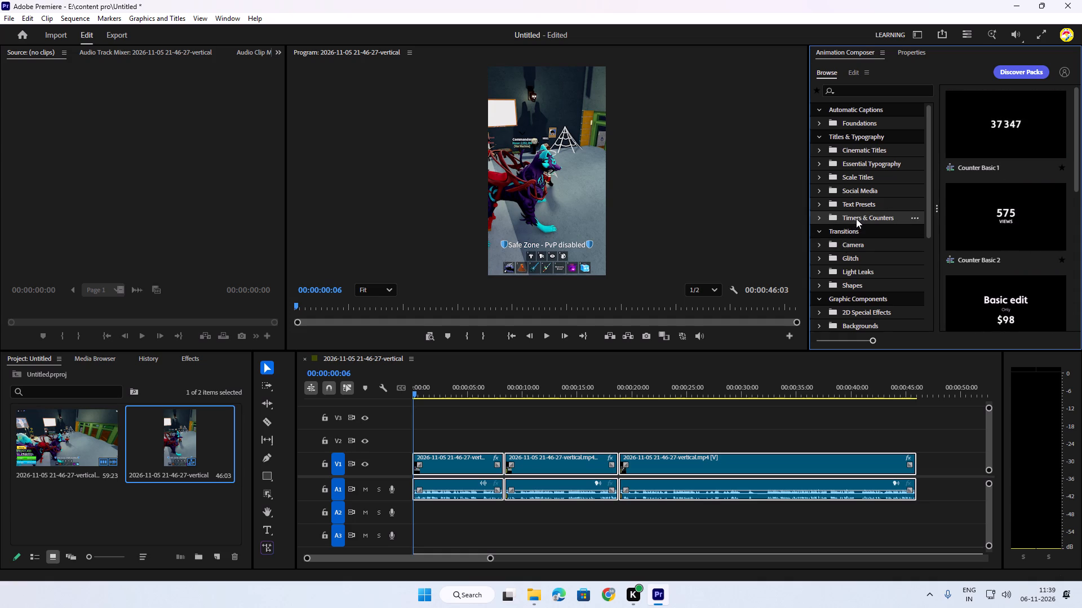
scroll(857, 218, "down", 2)
left_click(873, 194)
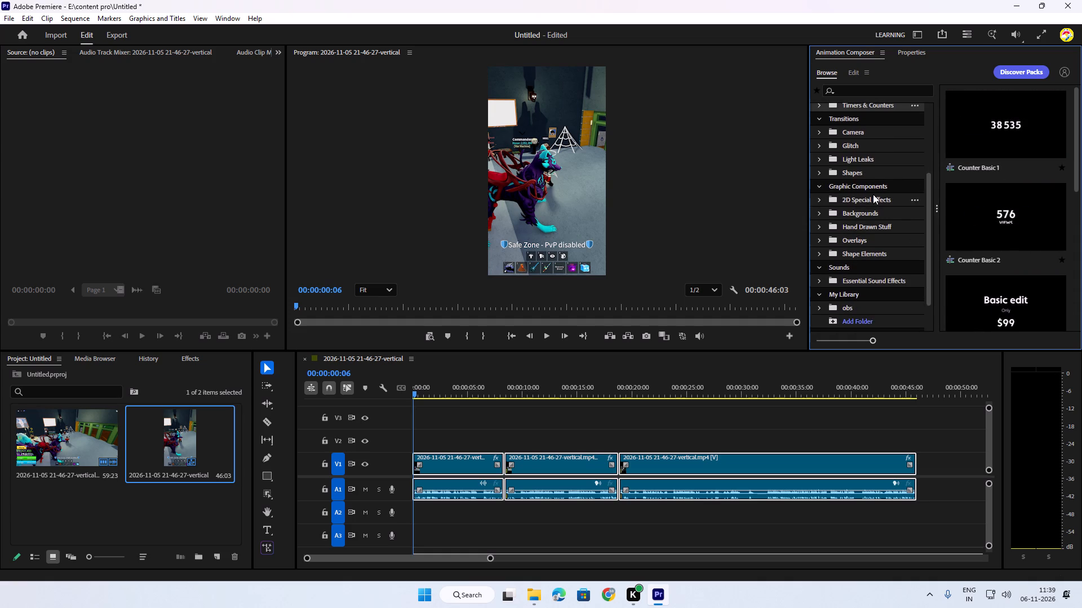
scroll(862, 256, "up", 2)
scroll(873, 265, "down", 1)
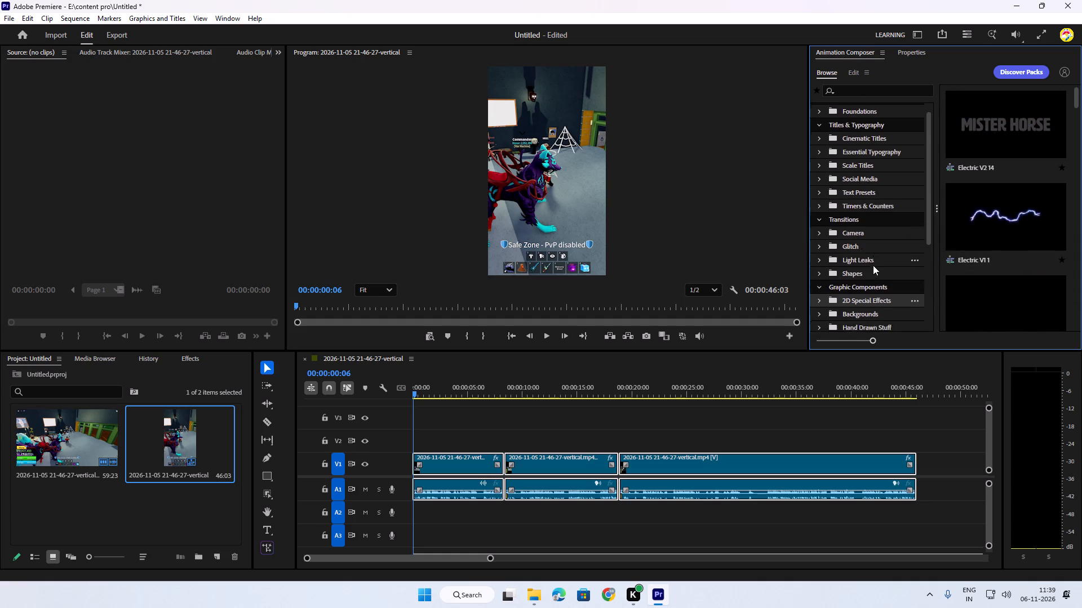
scroll(867, 289, "down", 1)
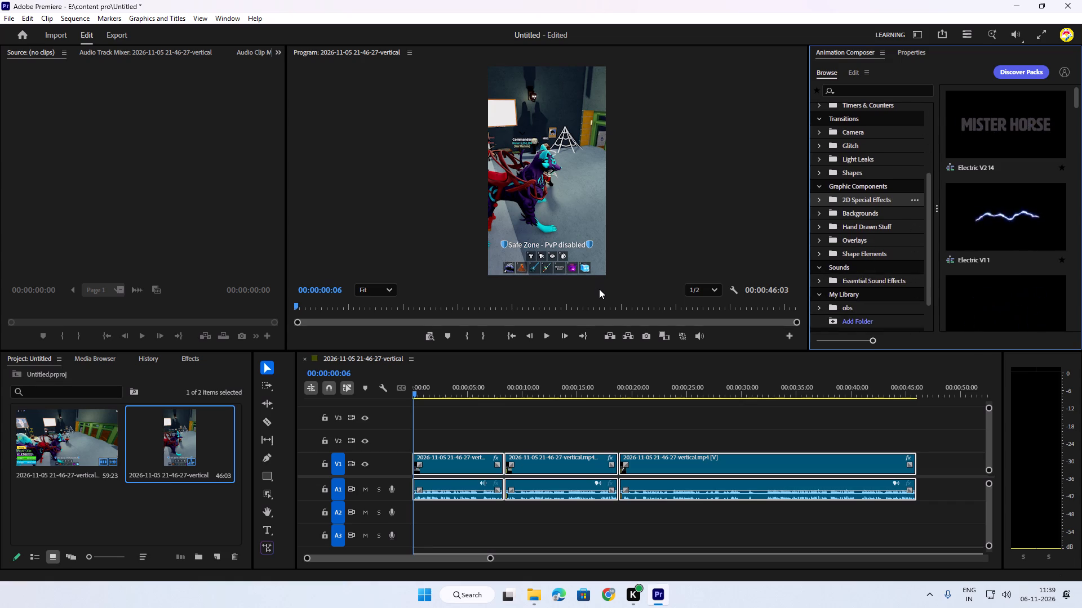
key("shift+asciicircum")
left_click(587, 422)
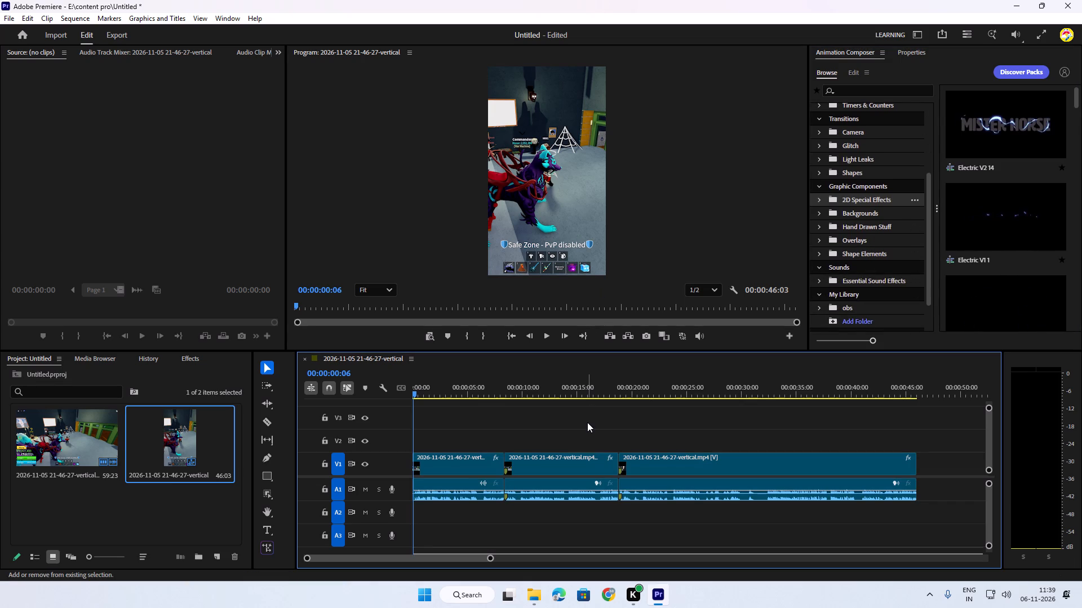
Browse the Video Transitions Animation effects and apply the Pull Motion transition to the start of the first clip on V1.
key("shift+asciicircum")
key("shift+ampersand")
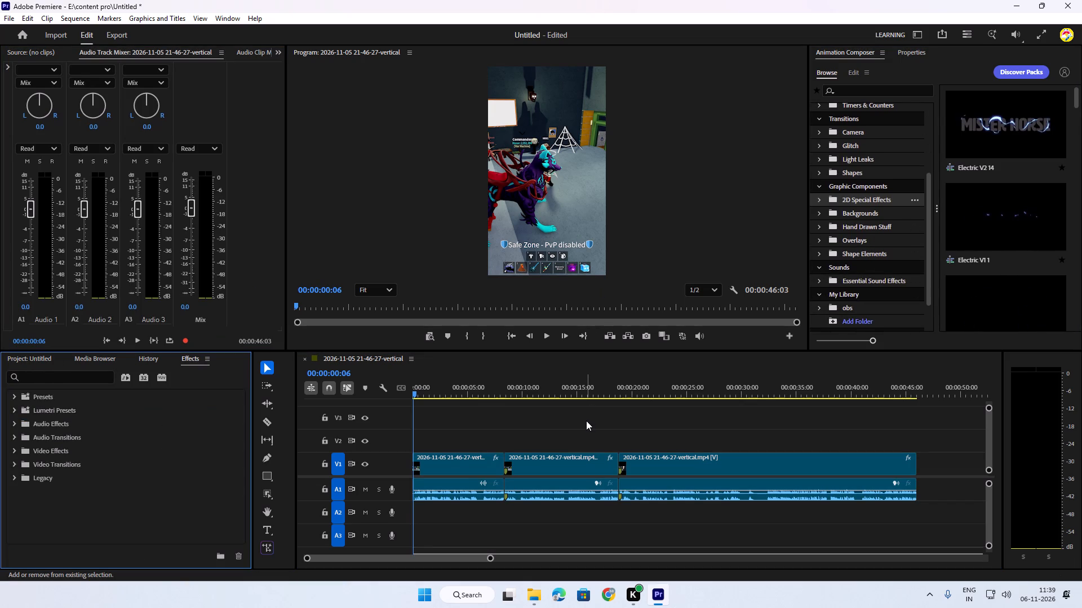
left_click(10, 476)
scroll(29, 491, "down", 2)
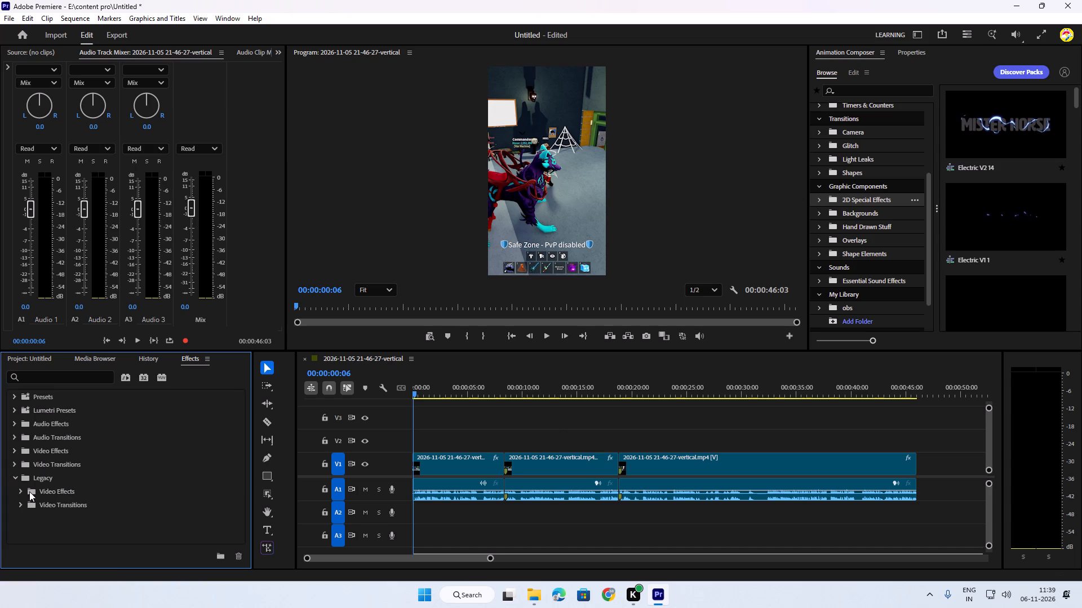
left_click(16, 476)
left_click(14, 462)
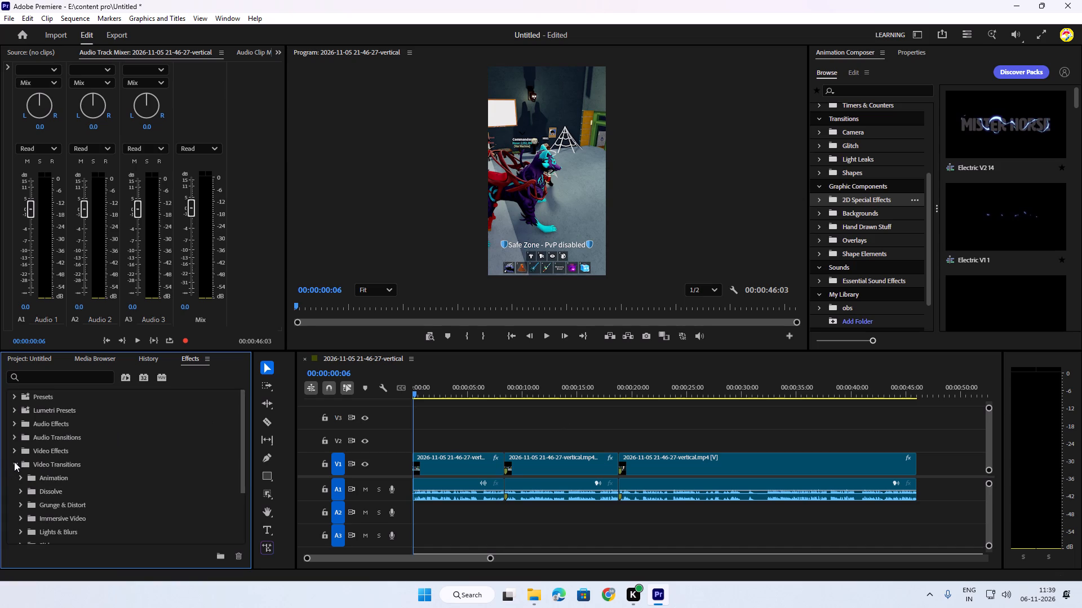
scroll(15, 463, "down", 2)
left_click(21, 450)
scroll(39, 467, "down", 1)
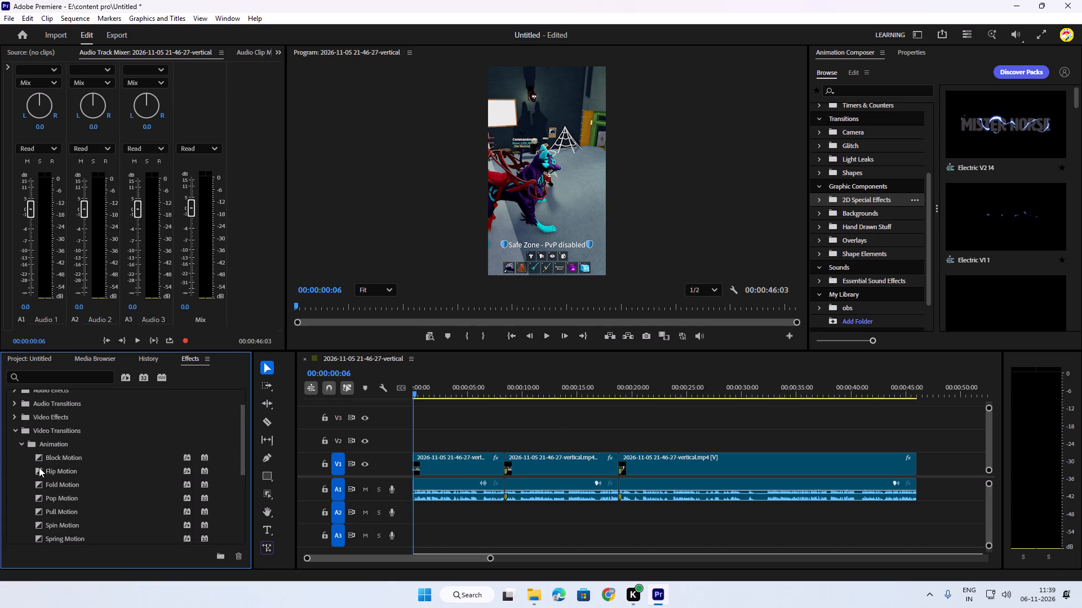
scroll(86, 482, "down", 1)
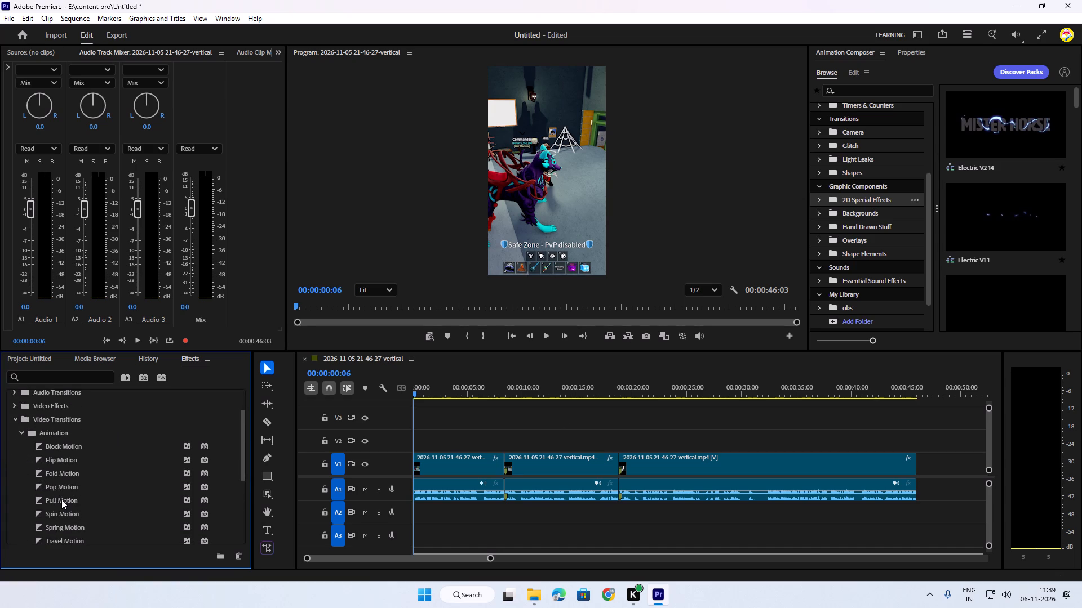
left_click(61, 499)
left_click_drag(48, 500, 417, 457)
Play back the opening seconds repeatedly to review the Pull Motion transition.
left_click_drag(419, 382, 397, 396)
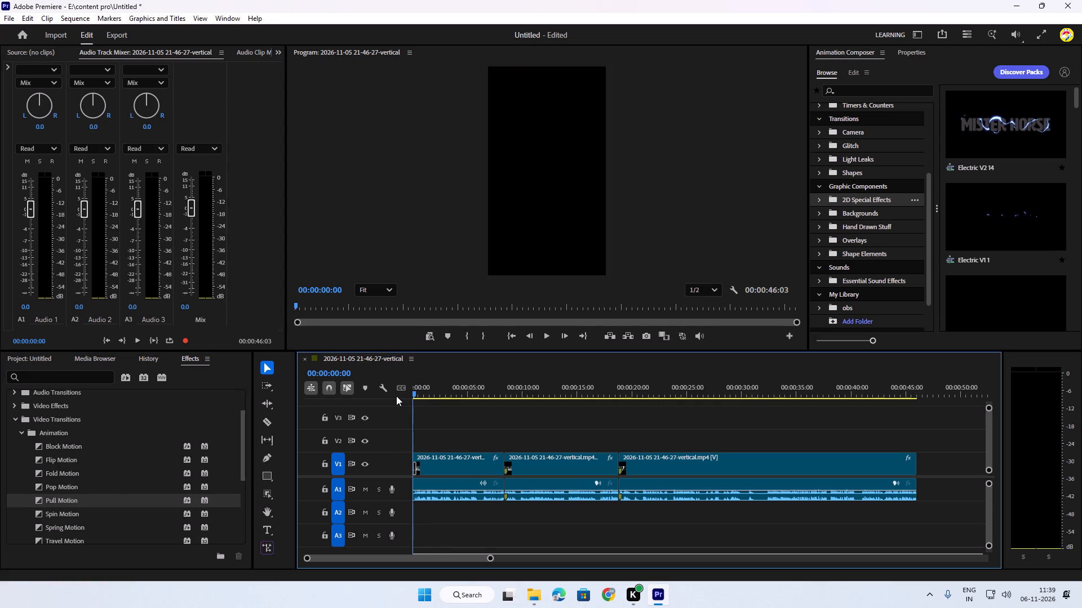
key("space")
left_click_drag(434, 392, 382, 400)
key("space")
key("space")
key("space")
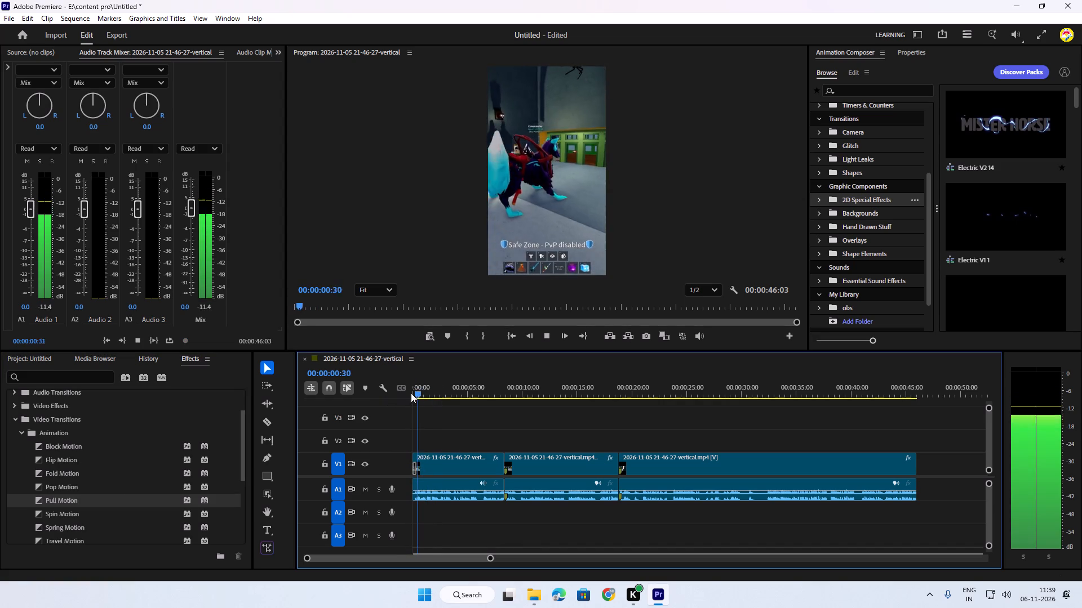
left_click_drag(426, 390, 405, 398)
key("space")
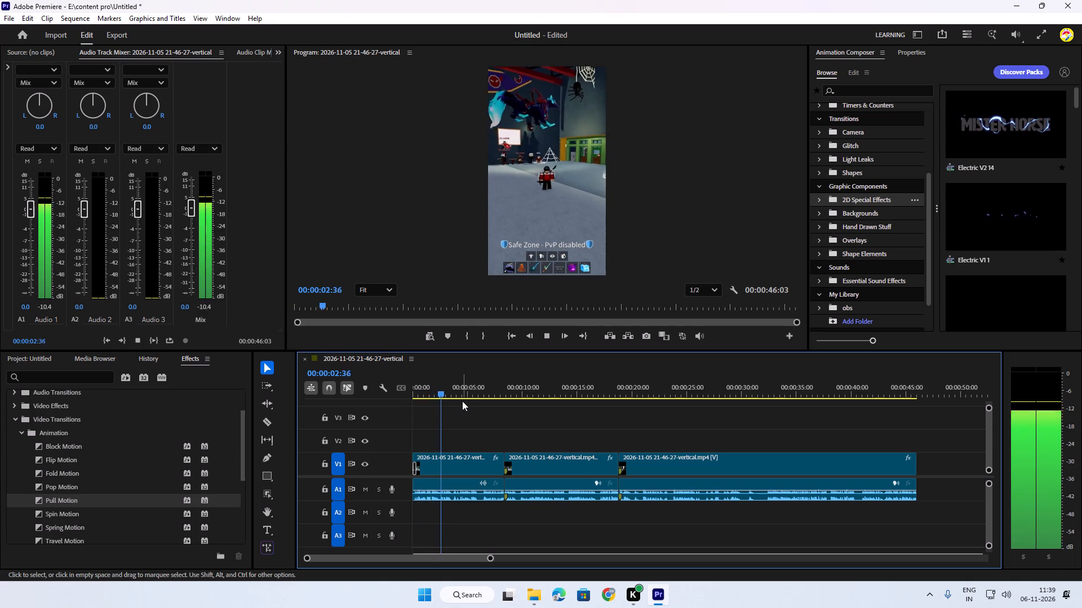
left_click_drag(456, 388, 392, 395)
key("space")
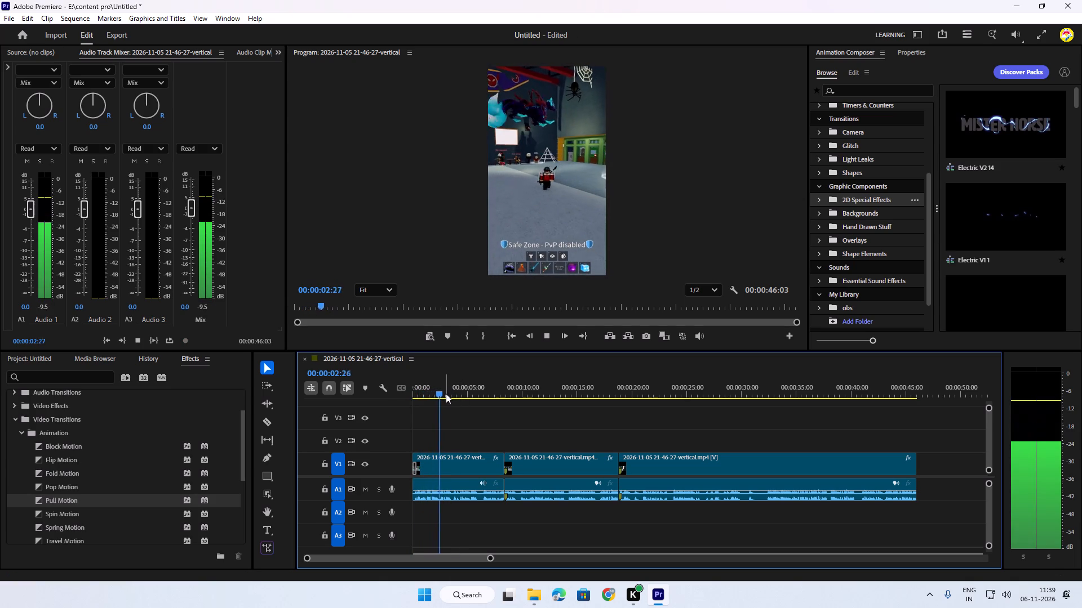
left_click_drag(453, 392, 422, 398)
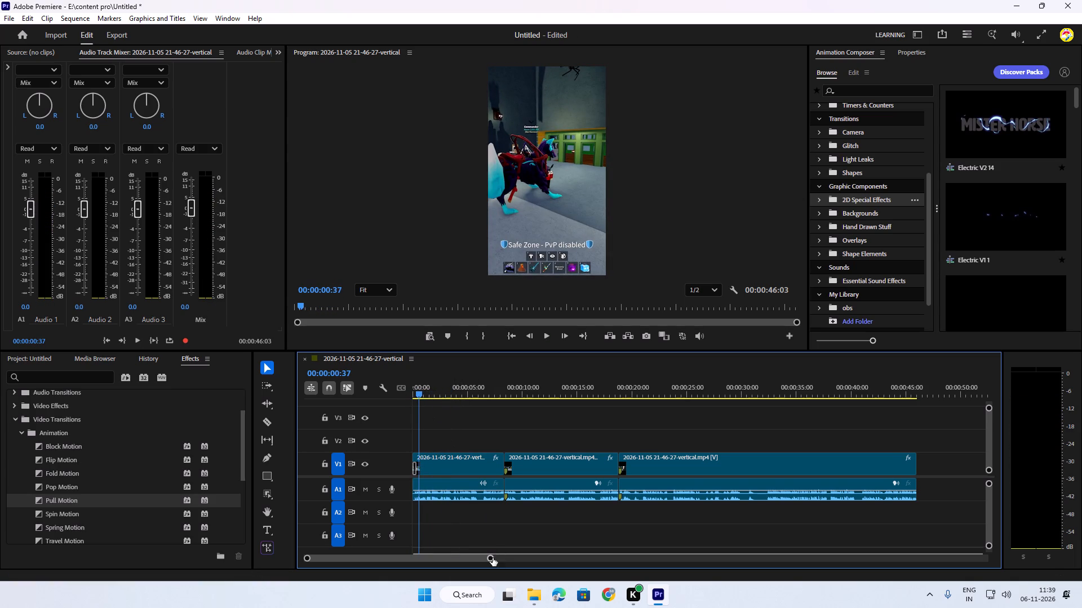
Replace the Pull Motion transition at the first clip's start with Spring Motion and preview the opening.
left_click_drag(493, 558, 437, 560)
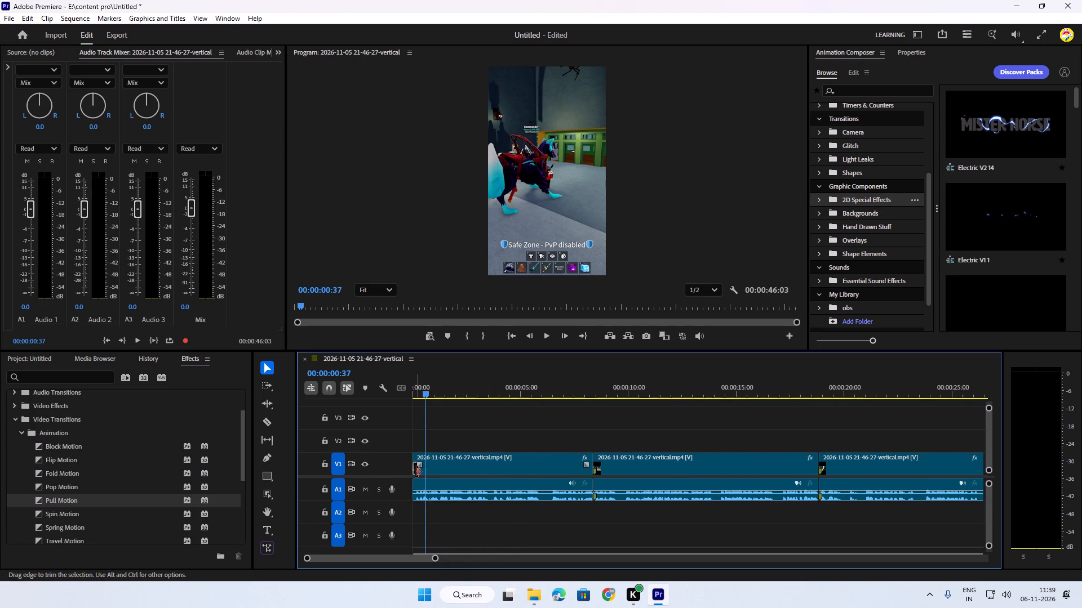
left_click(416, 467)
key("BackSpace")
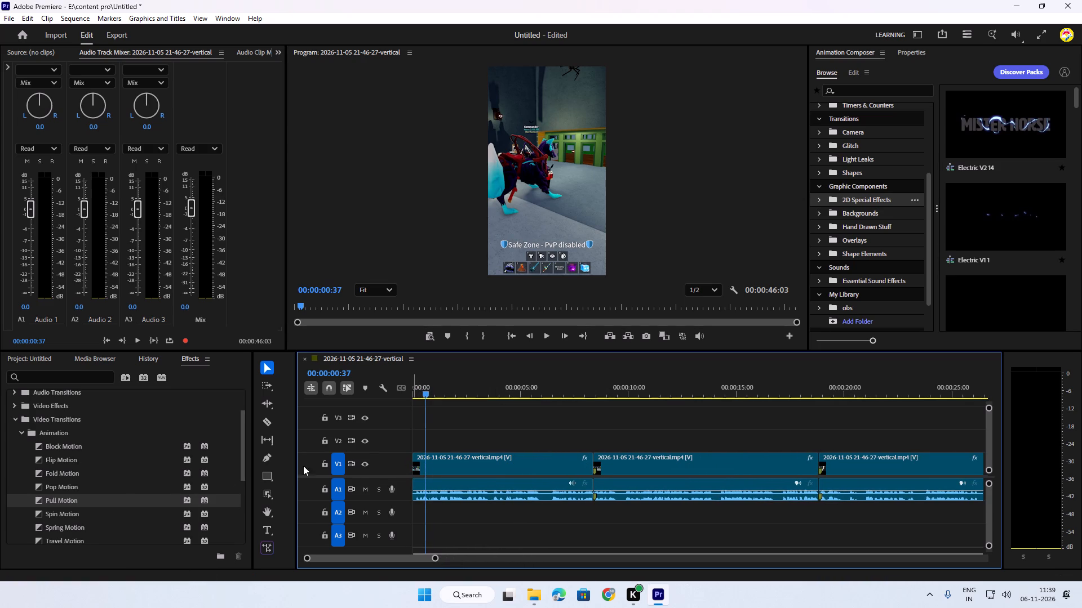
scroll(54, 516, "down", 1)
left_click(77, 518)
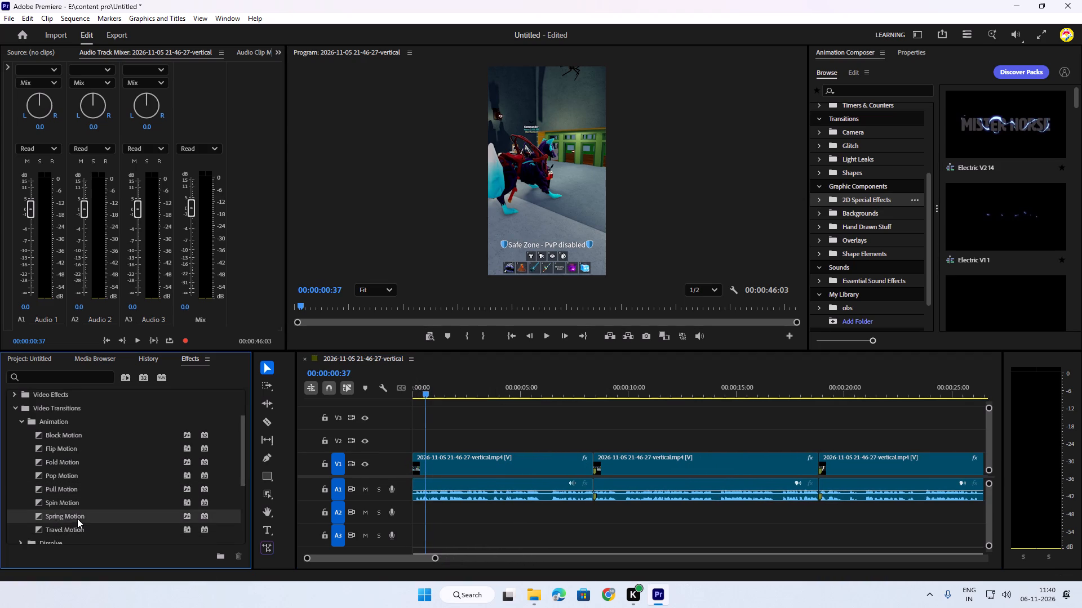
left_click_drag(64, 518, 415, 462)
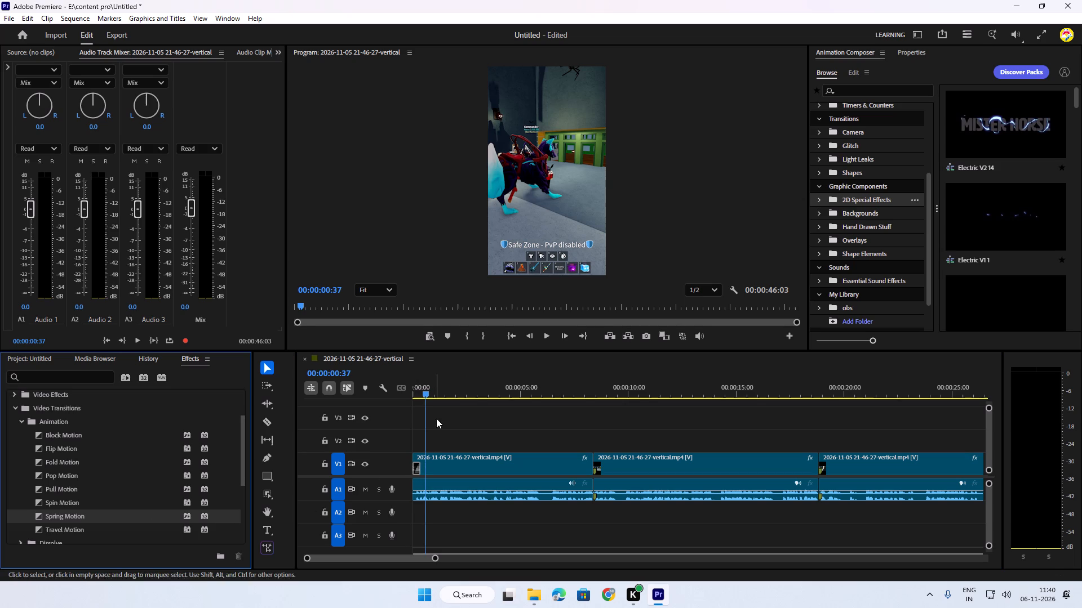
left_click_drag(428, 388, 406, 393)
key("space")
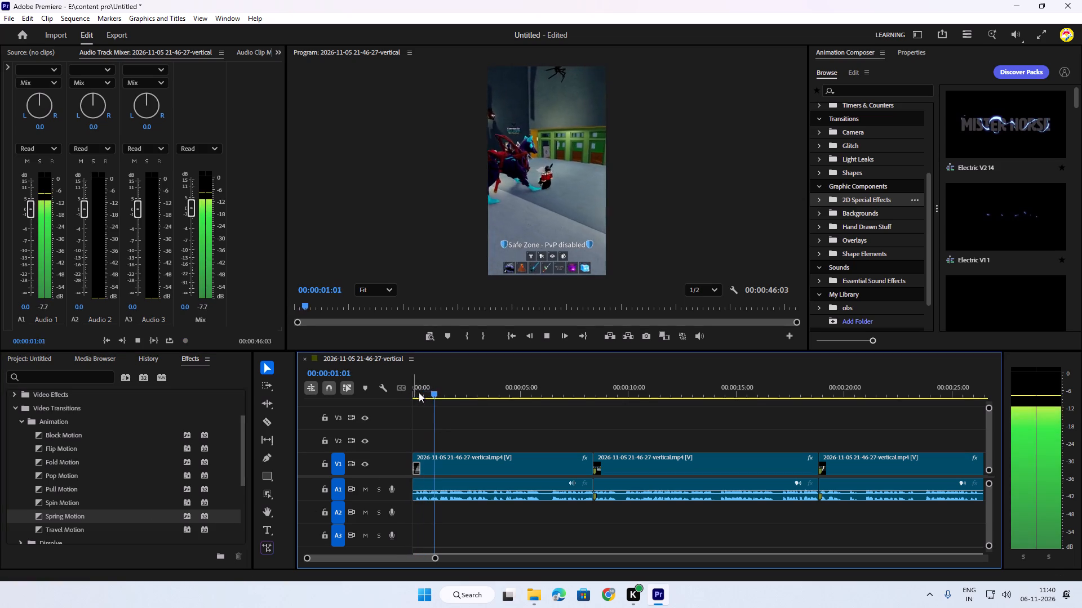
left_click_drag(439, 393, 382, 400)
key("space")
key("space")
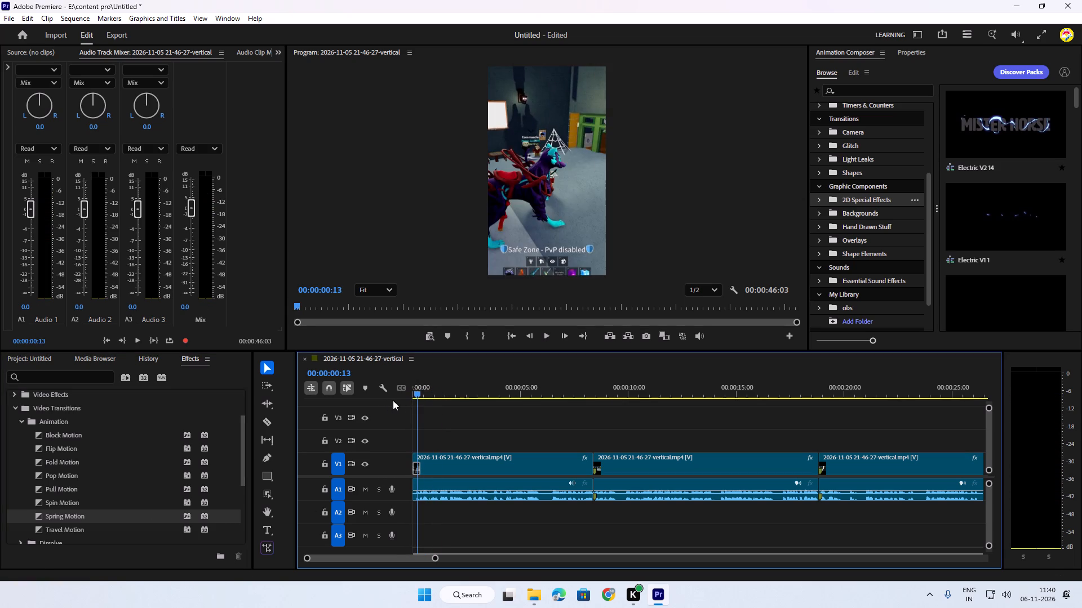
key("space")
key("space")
Replace the Spring Motion transition at the first clip's start with Travel Motion and play back the opening to check it.
left_click(416, 470)
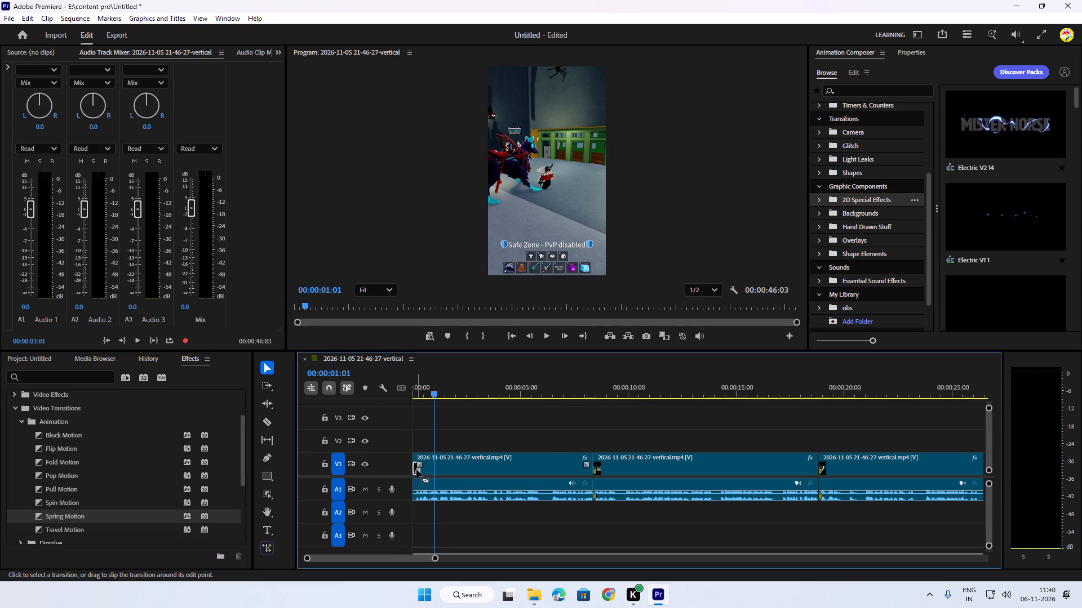
key("BackSpace")
left_click(72, 527)
left_click_drag(66, 530, 312, 512)
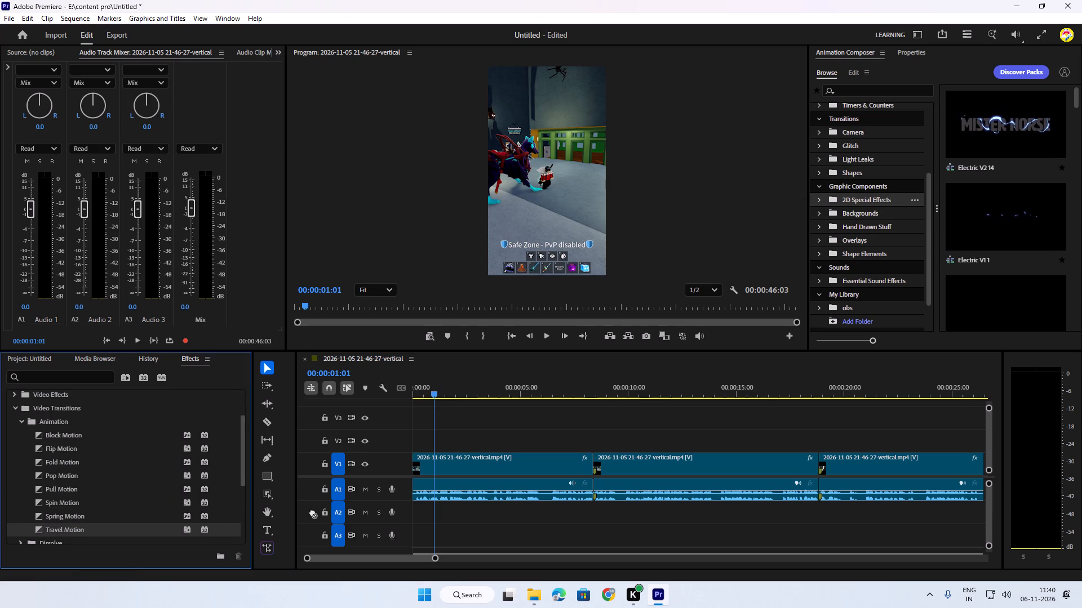
left_click_drag(312, 512, 416, 467)
left_click_drag(444, 390, 412, 397)
key("space")
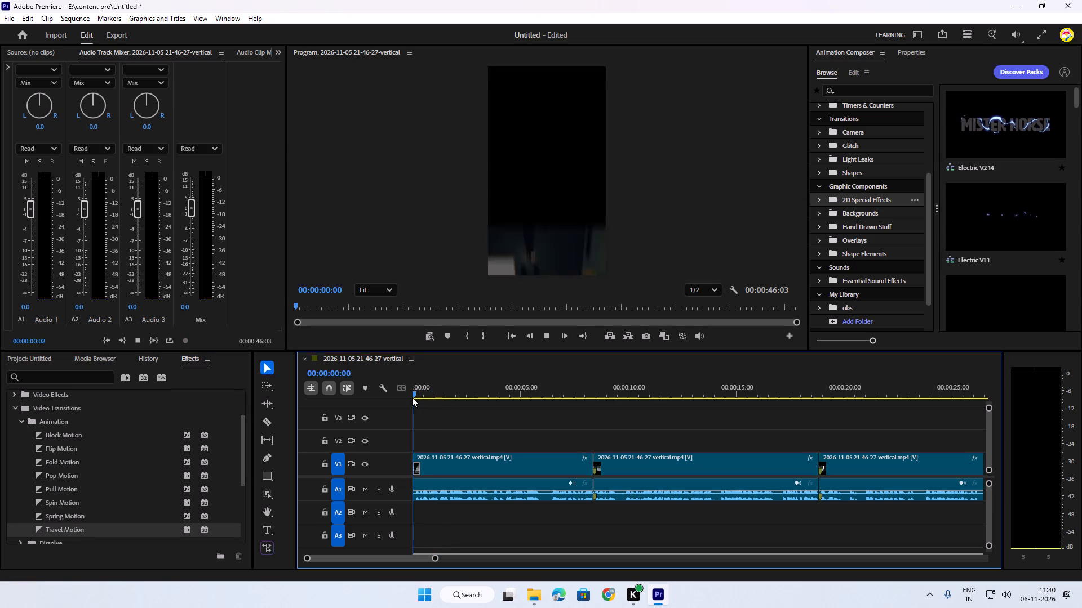
left_click_drag(444, 386, 392, 392)
key("space")
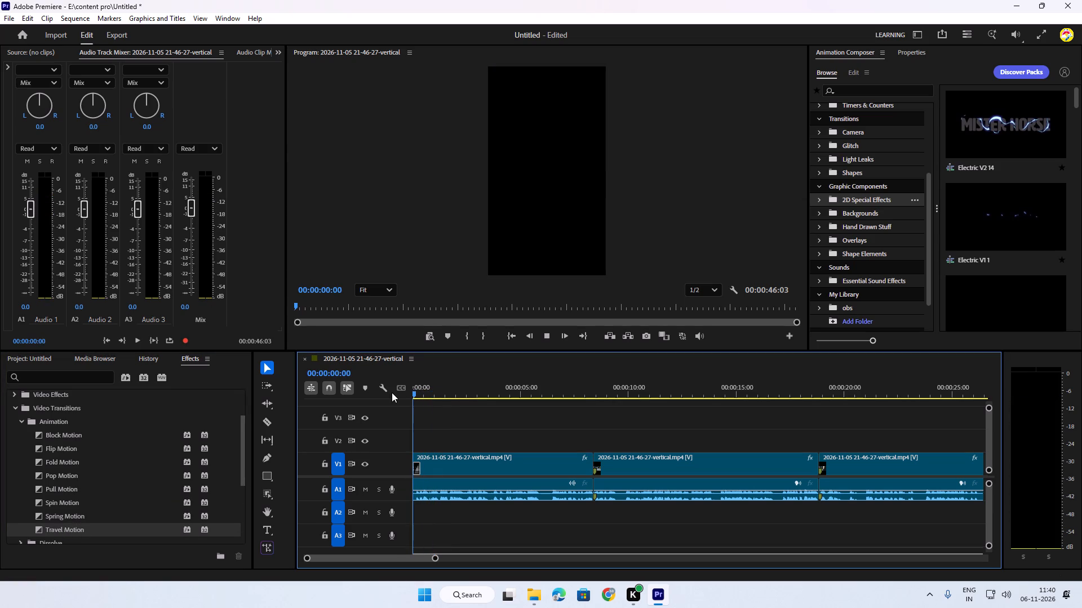
left_click_drag(449, 391, 396, 395)
key("space")
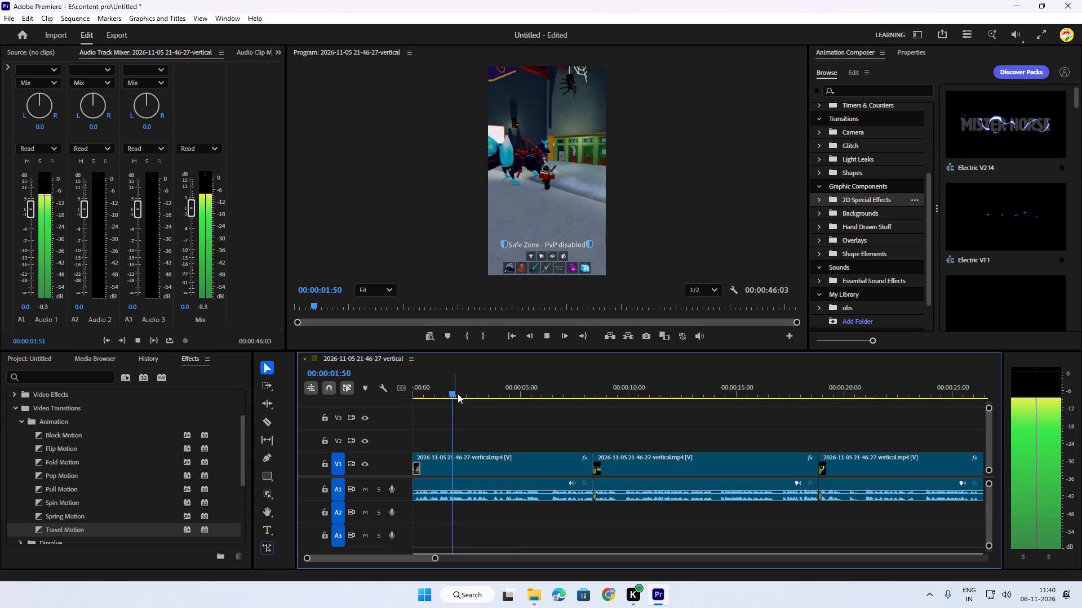
left_click_drag(476, 392, 394, 394)
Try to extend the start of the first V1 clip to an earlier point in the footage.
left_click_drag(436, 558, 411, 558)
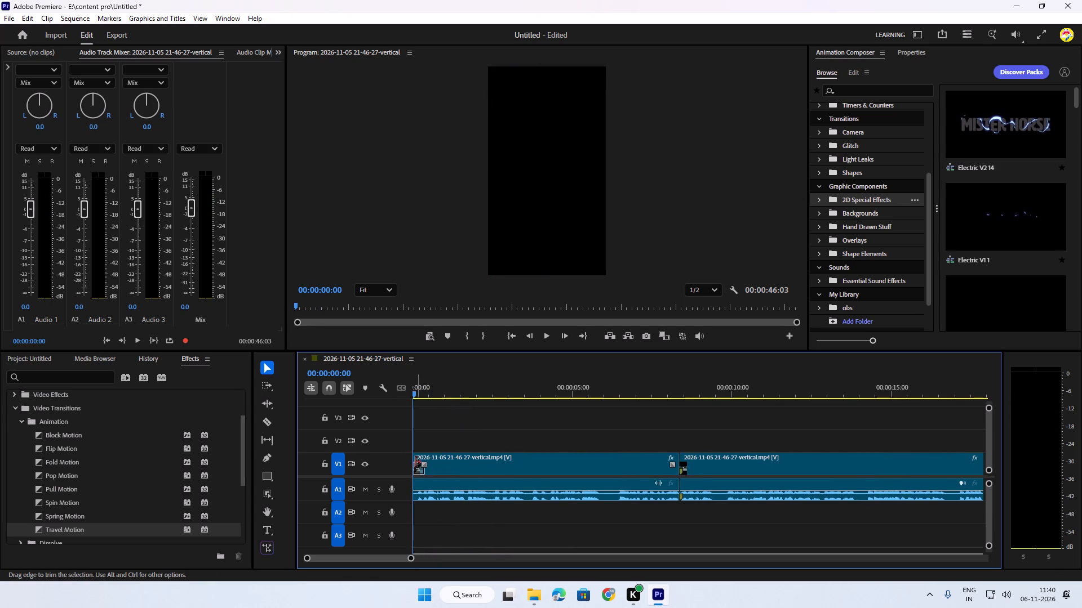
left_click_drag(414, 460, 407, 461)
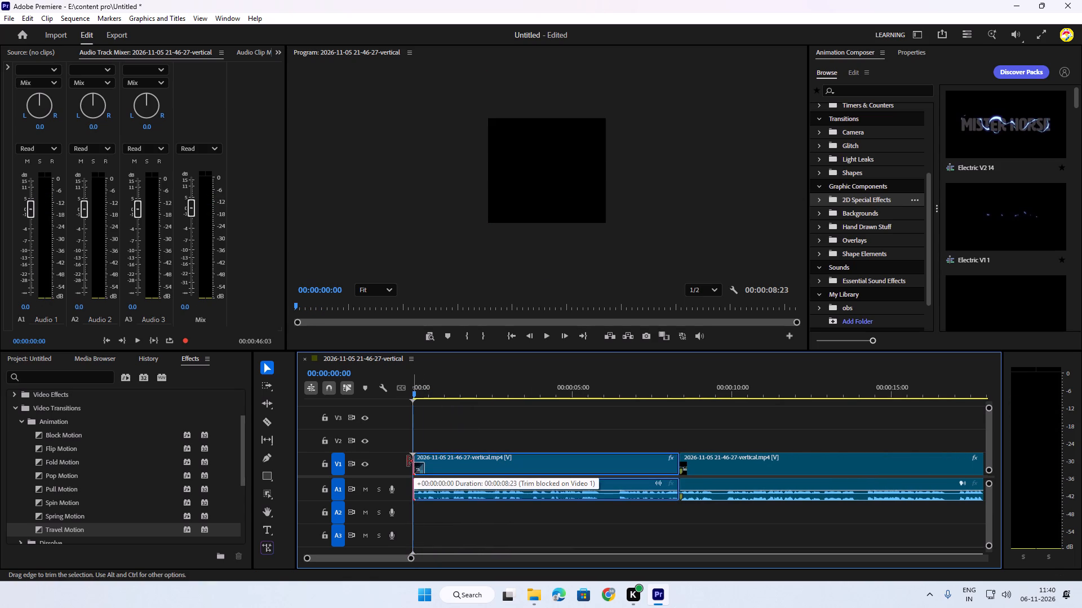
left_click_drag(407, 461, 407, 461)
Move the first clip's video from V1 up to V2, keeping its start at 00:00:00:00.
left_click(524, 468)
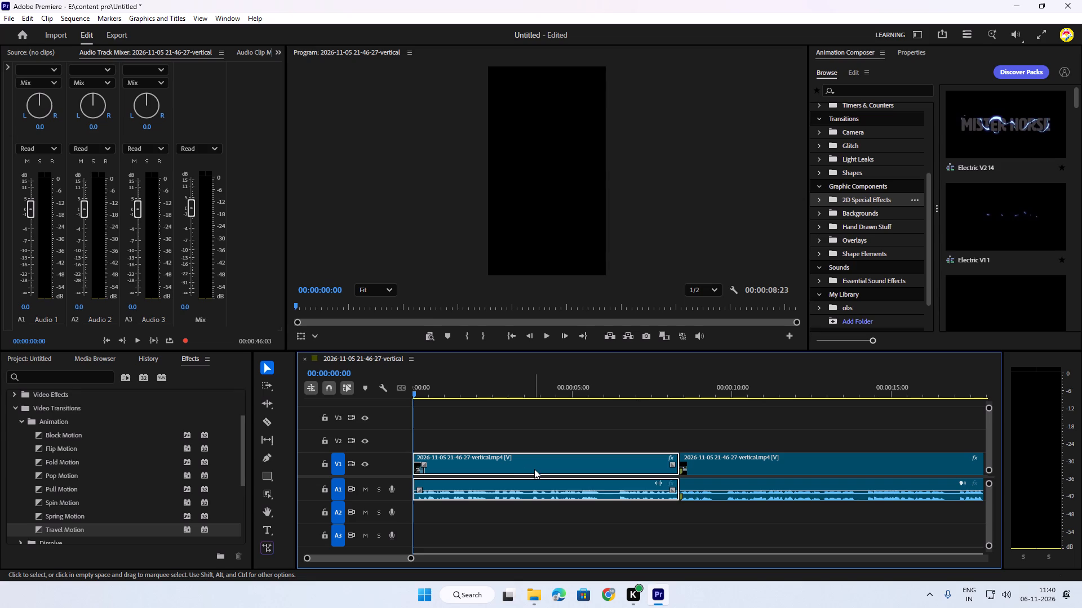
left_click_drag(534, 469, 532, 467)
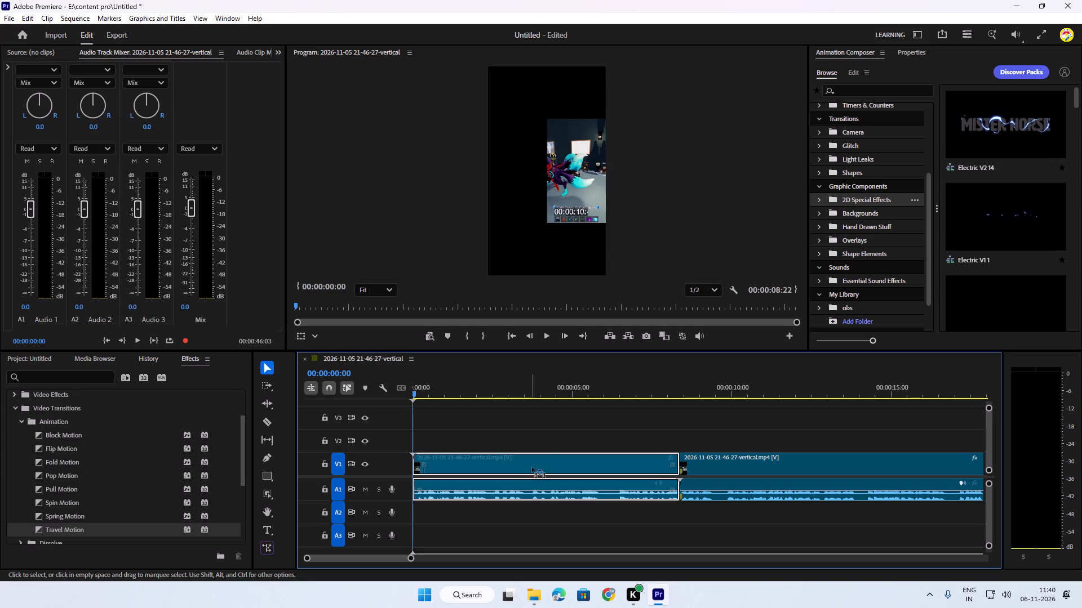
left_click_drag(532, 467, 533, 444)
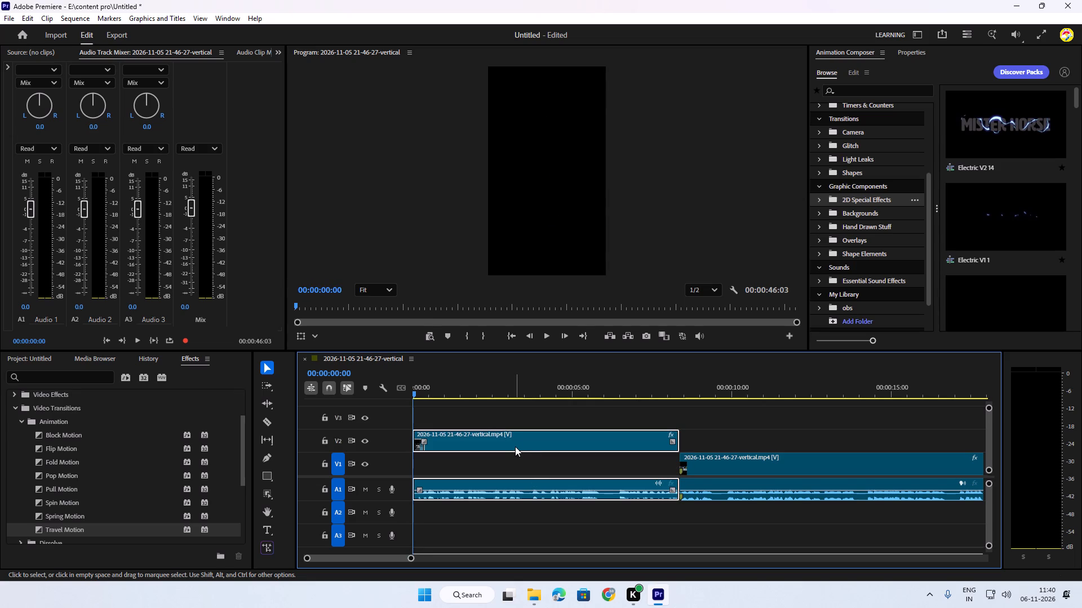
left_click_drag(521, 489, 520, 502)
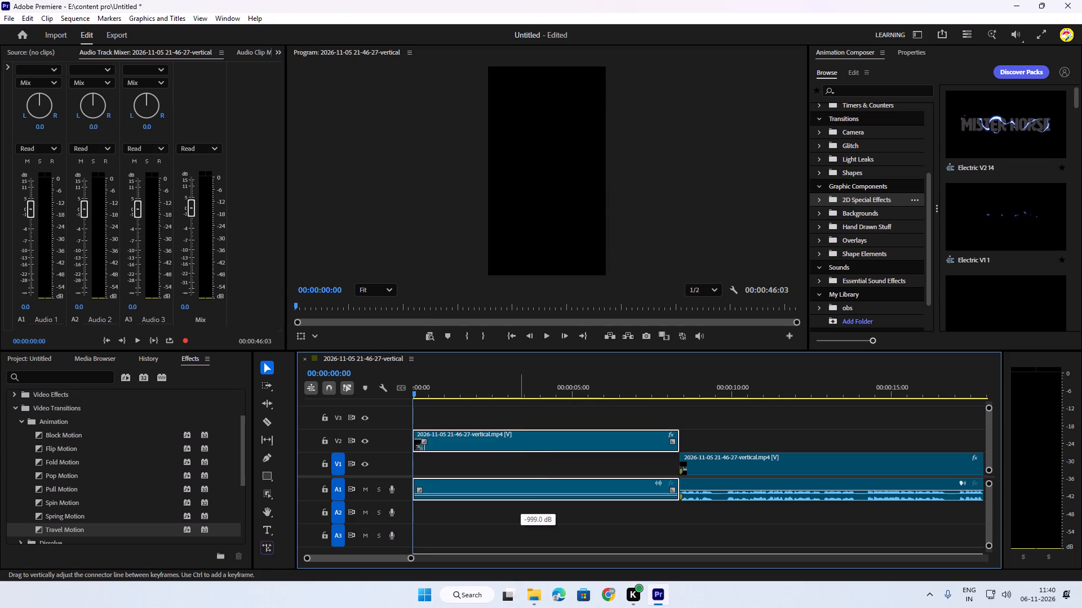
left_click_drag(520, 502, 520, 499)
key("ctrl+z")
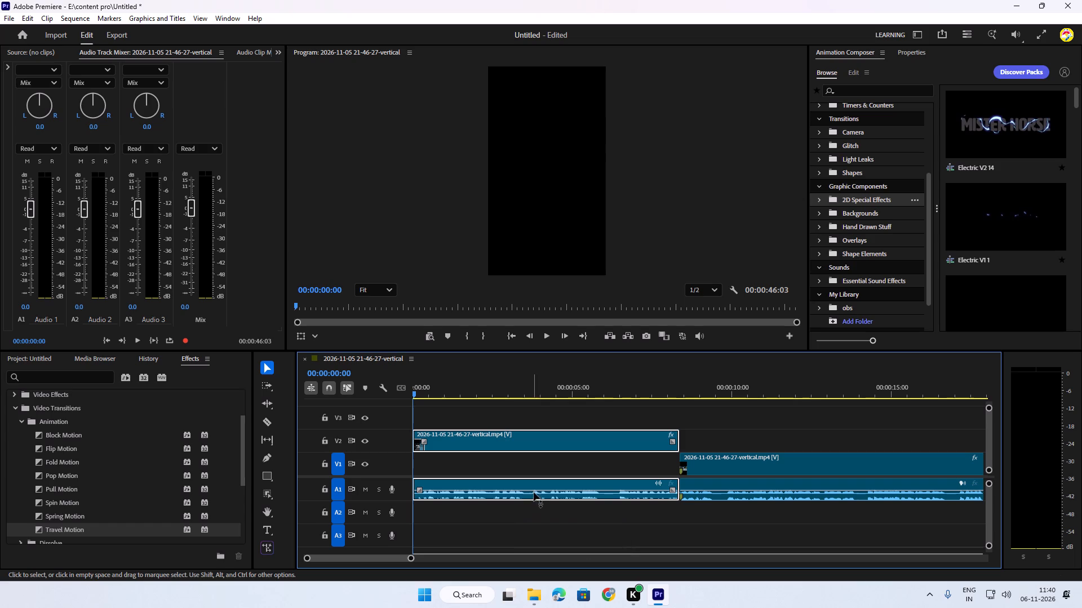
Move the first clip's audio from A1 down to A2, keeping it aligned with its video.
left_click_drag(534, 484, 527, 506)
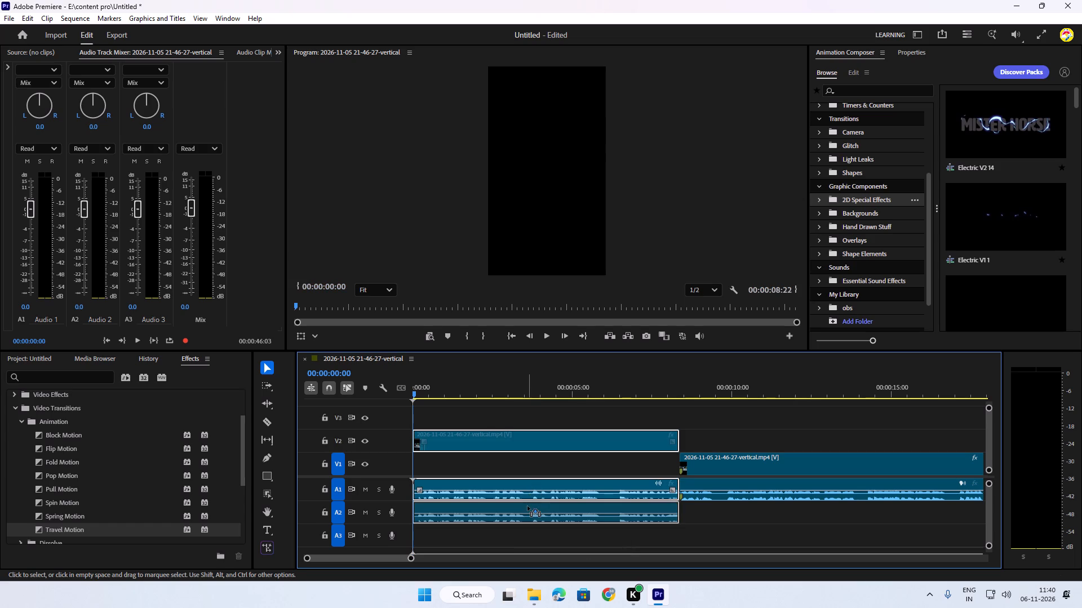
left_click_drag(527, 506, 527, 507)
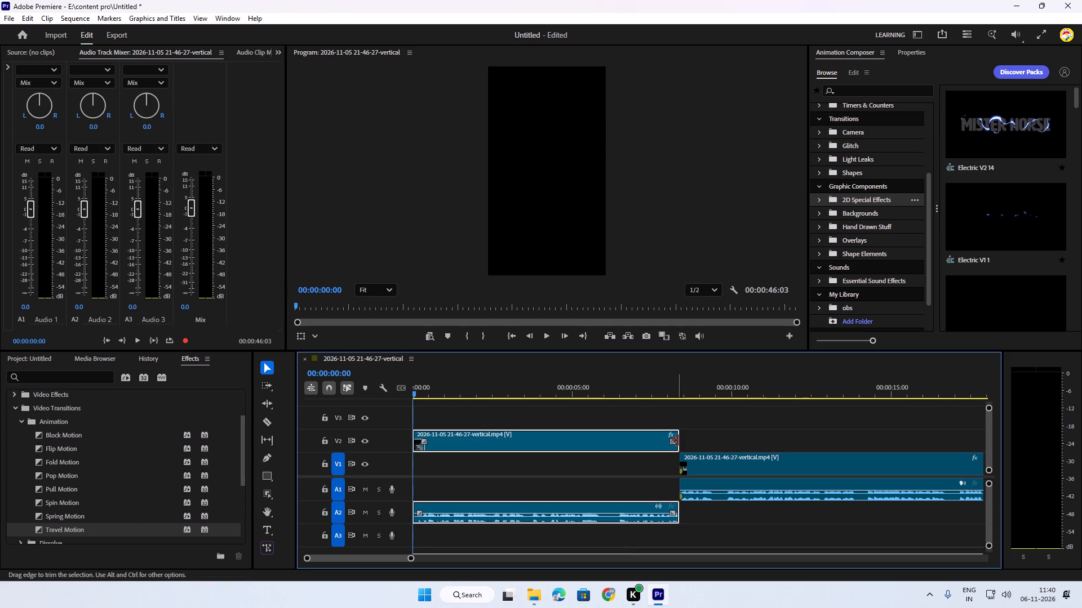
Shift the first clip later, extend its start about 11 frames into earlier footage, and return it to 00:00:00:00.
left_click_drag(591, 442, 610, 441)
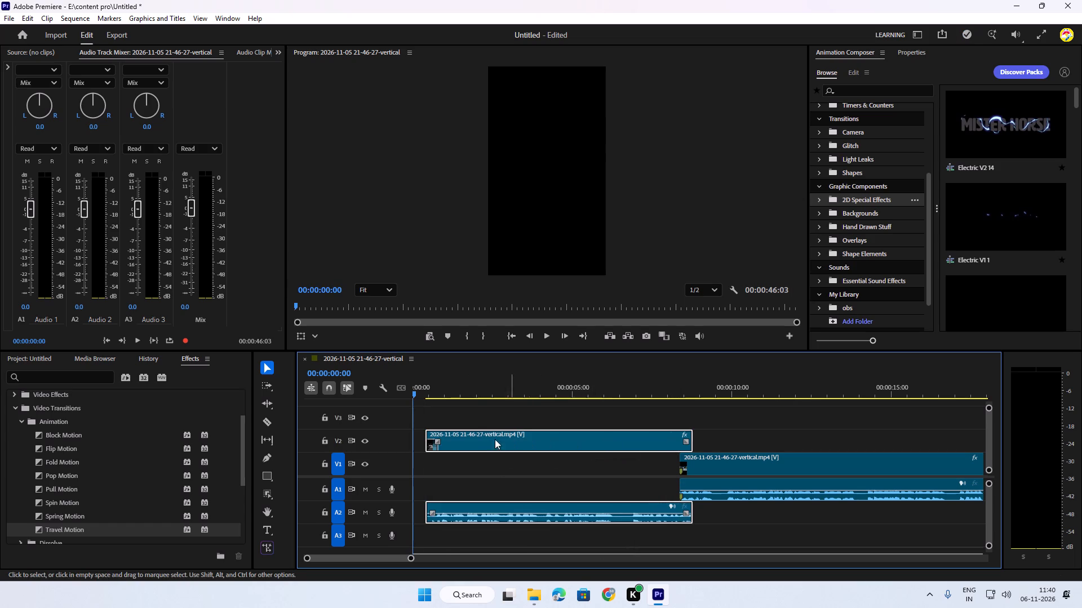
left_click_drag(425, 437, 425, 437)
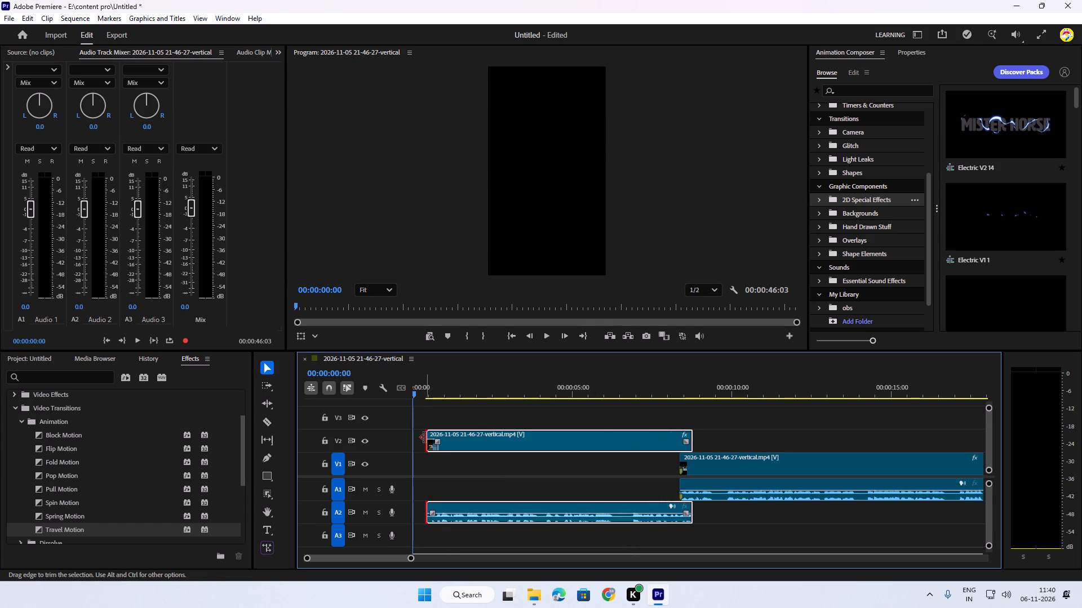
left_click_drag(425, 437, 420, 439)
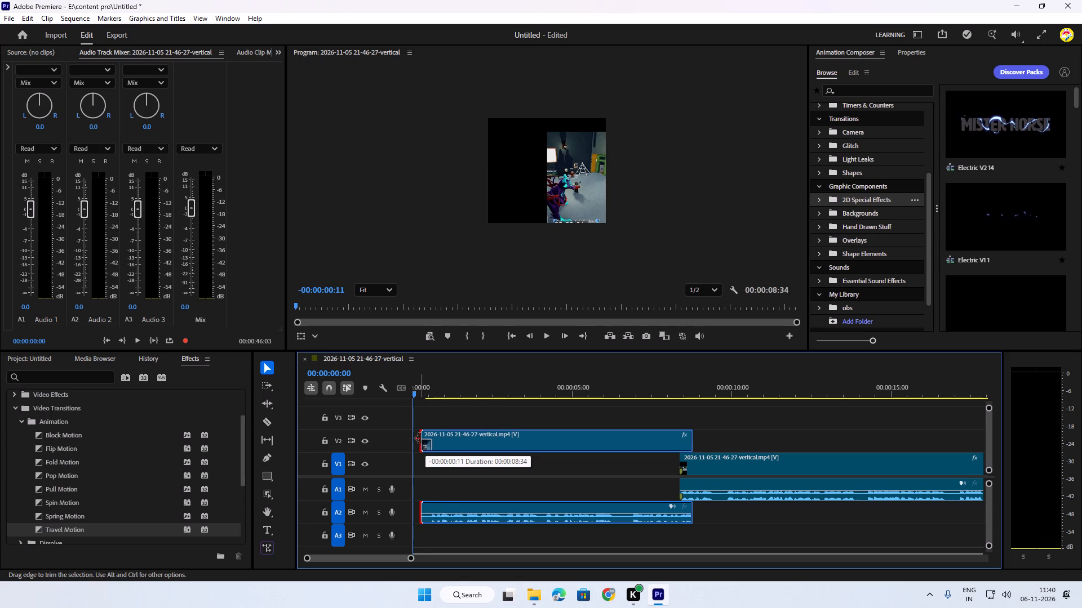
left_click_drag(420, 439, 419, 439)
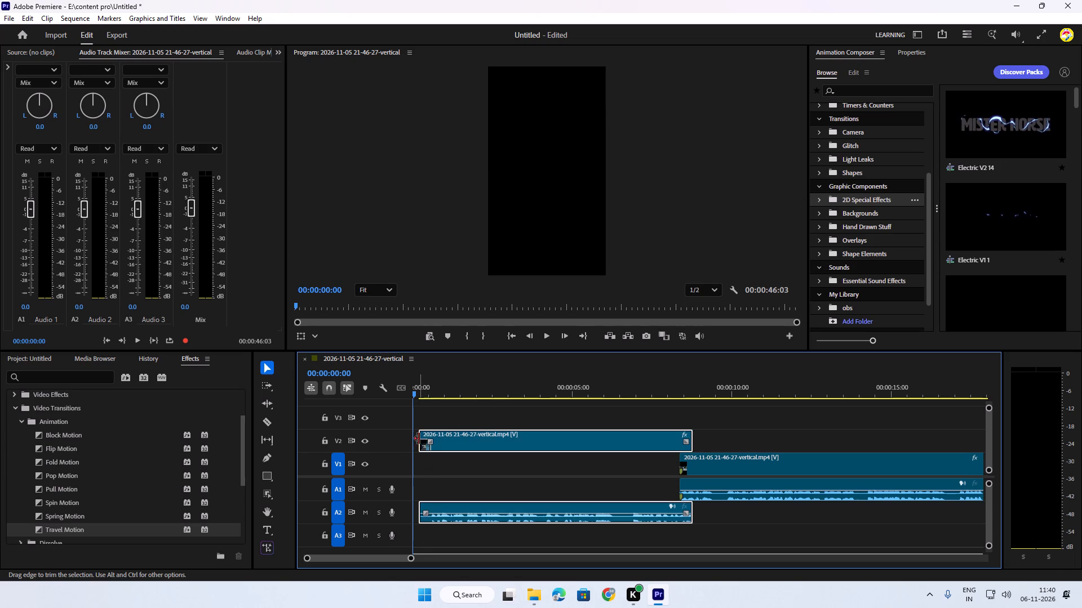
key("space")
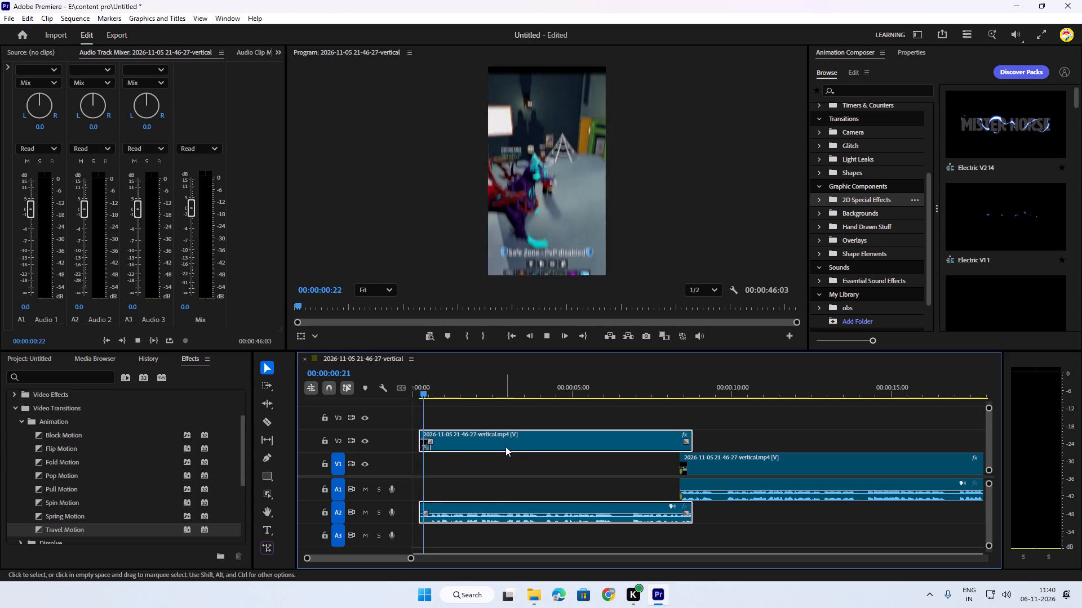
left_click_drag(464, 387, 423, 396)
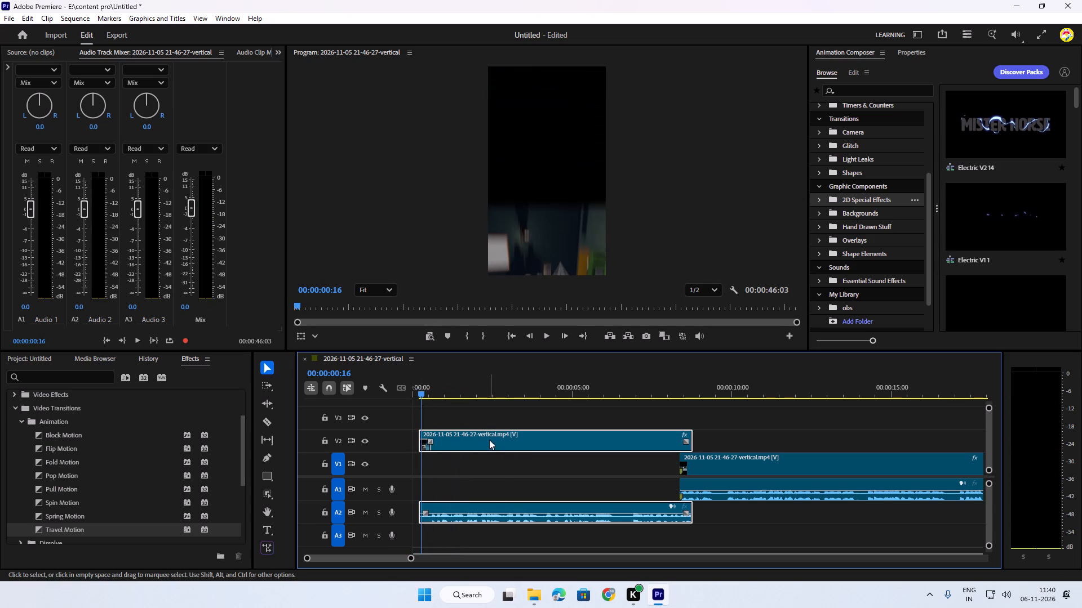
left_click_drag(429, 392, 386, 394)
left_click_drag(505, 448, 496, 448)
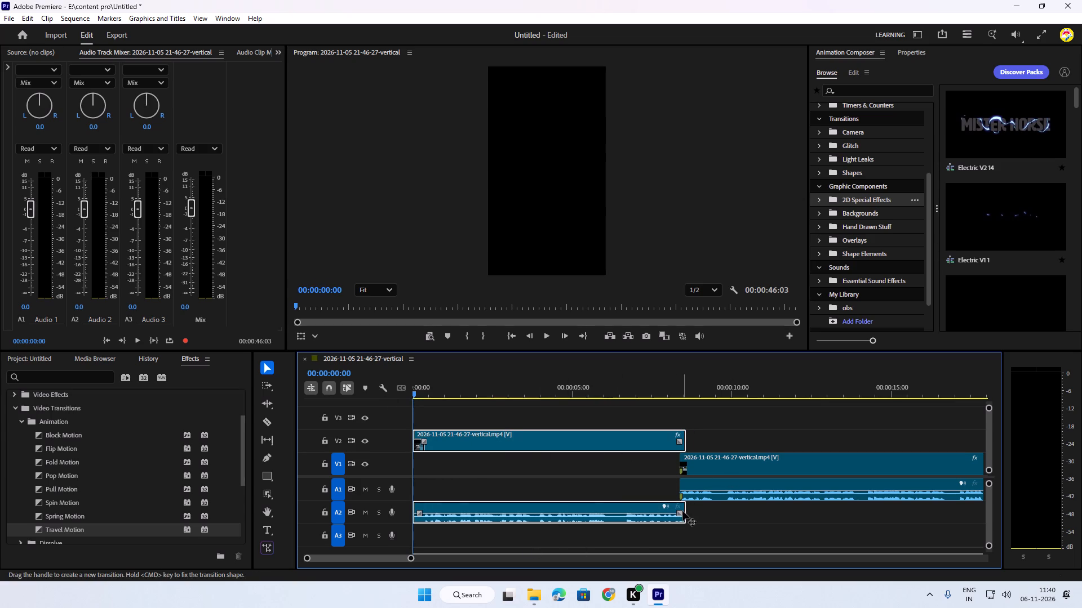
Move the second and third clips together about 4.6 seconds later on V1 and A1, making room after the first clip.
left_click_drag(416, 390, 487, 408)
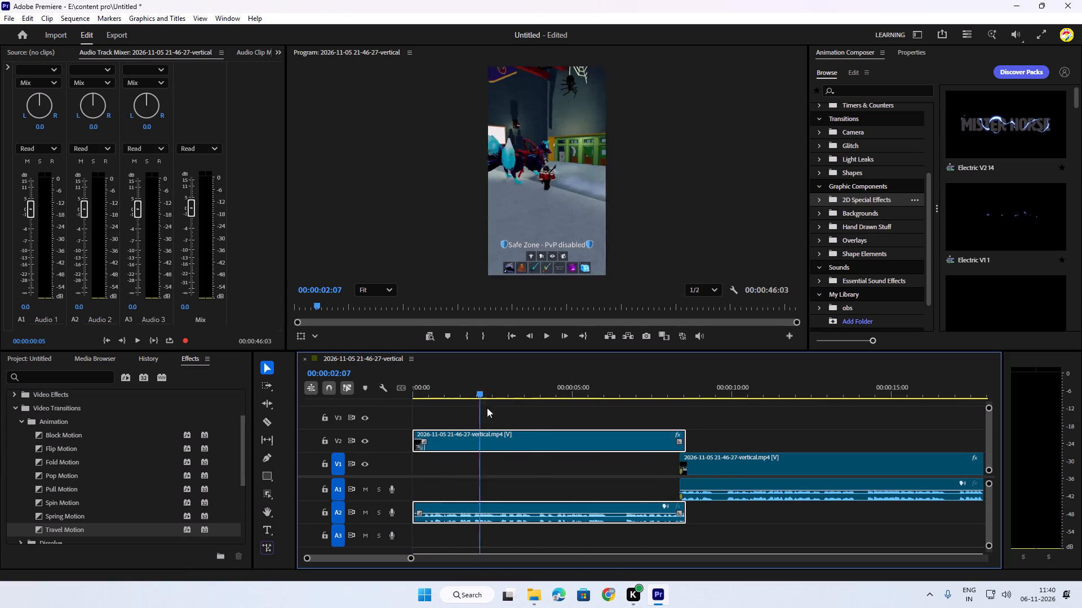
left_click_drag(487, 408, 659, 427)
left_click_drag(412, 558, 440, 561)
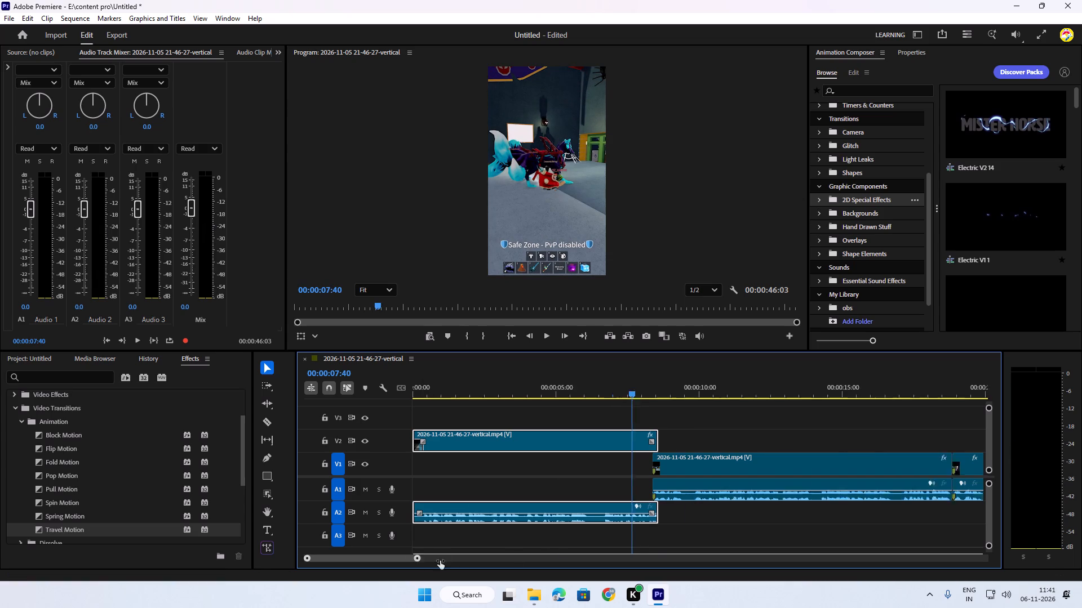
left_click_drag(440, 561, 513, 564)
left_click_drag(535, 428, 656, 520)
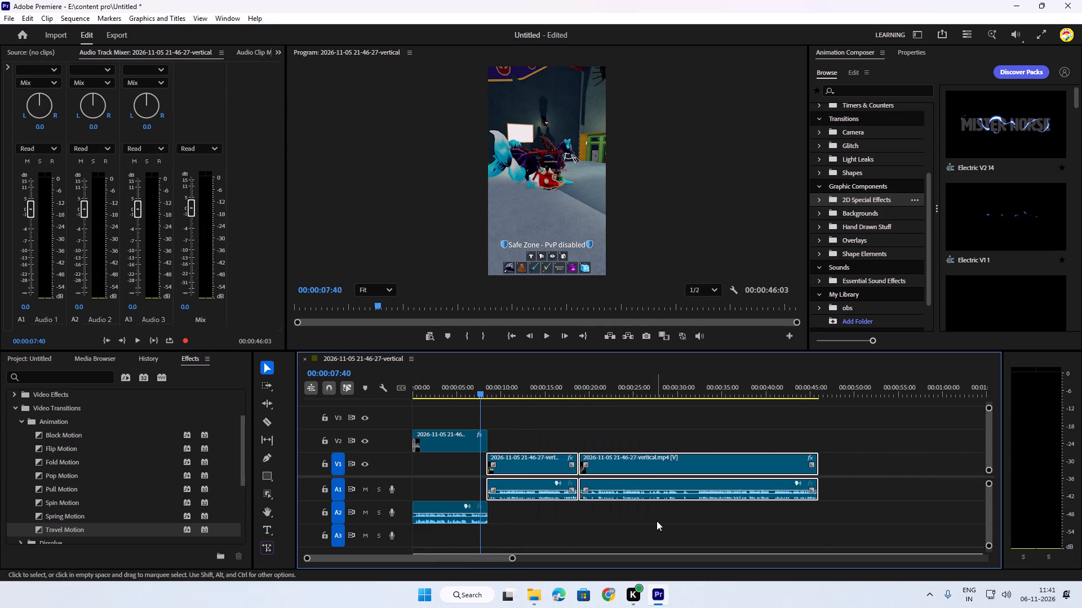
left_click_drag(647, 467, 688, 467)
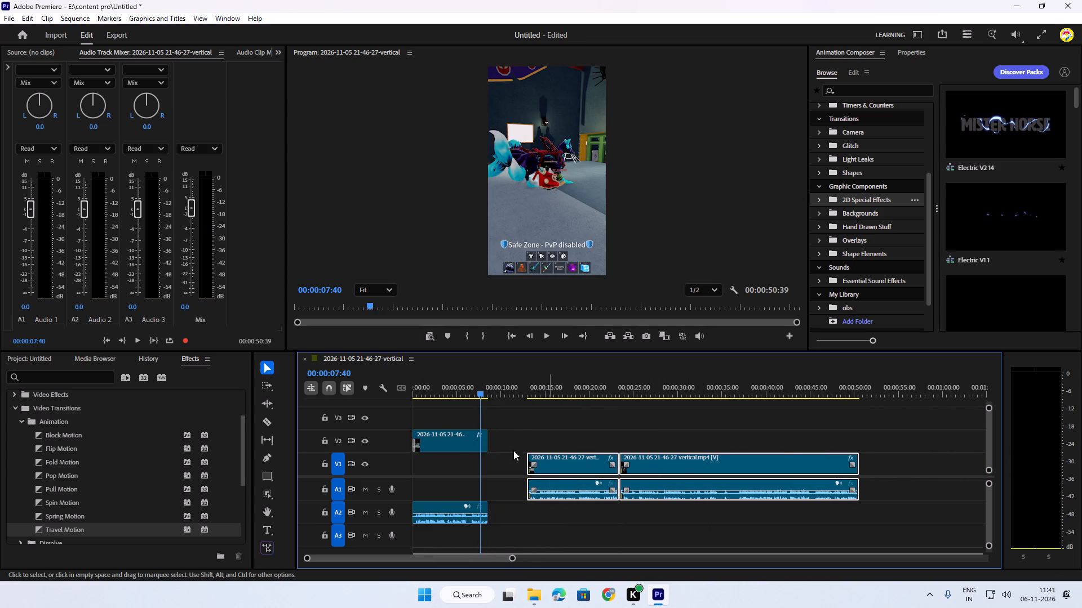
Move the first clip's video back down to V1 and its audio back up to A1, keeping them aligned at 00:00:00:00.
left_click(458, 440)
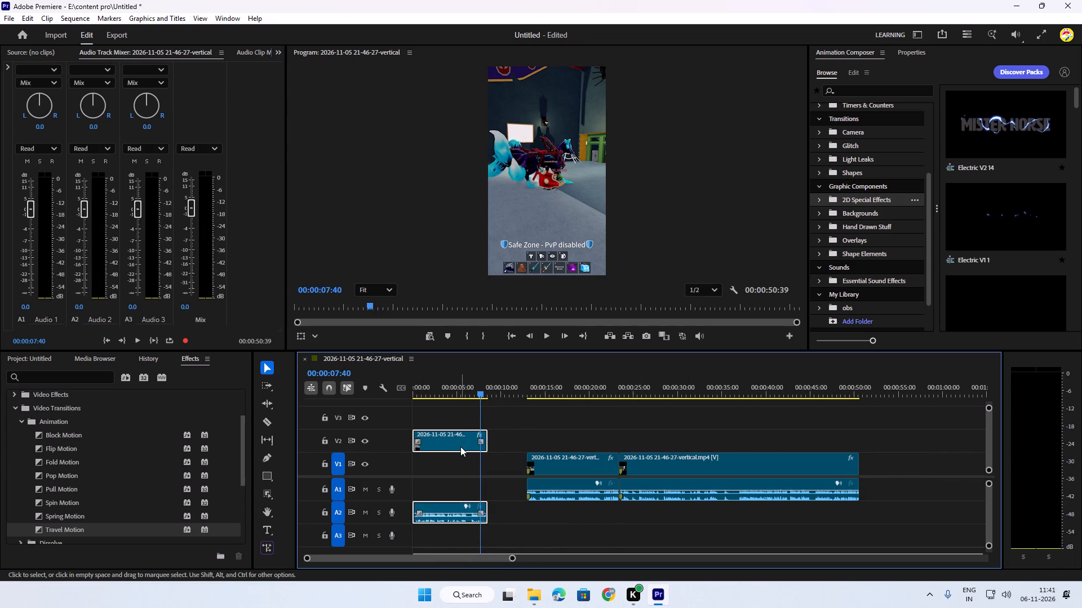
left_click_drag(467, 444, 467, 461)
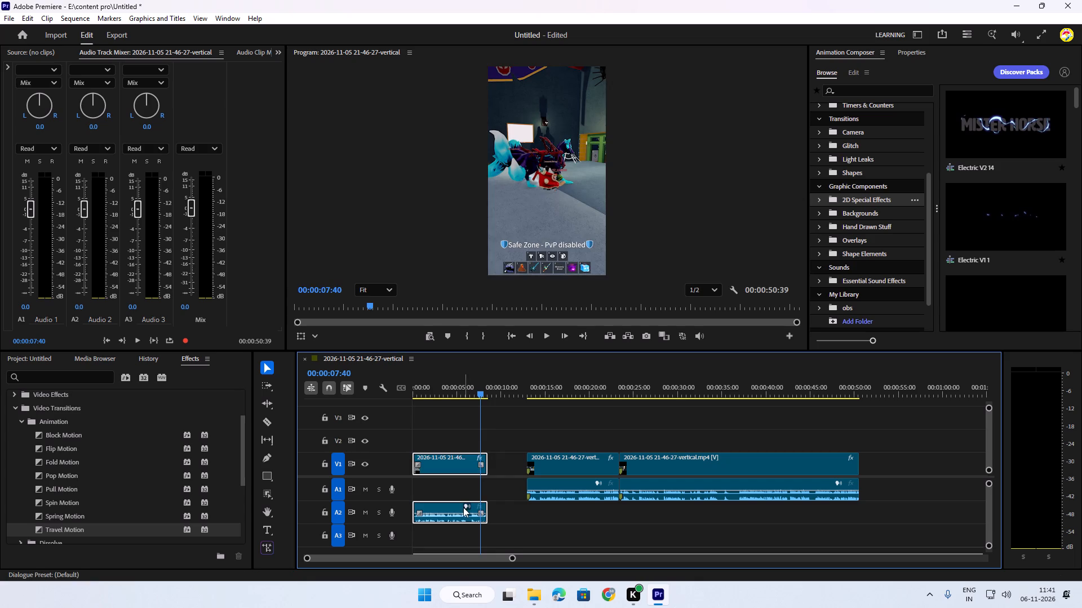
left_click_drag(451, 508, 452, 493)
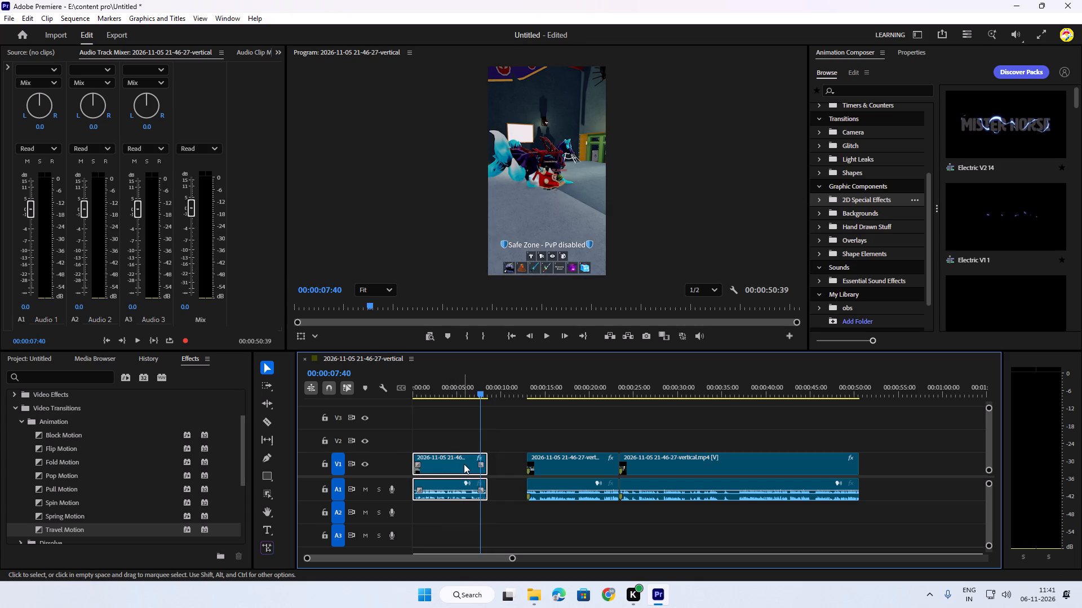
Ripple-delete the gap between the first and second clips on V1 and play back the opening to check it.
left_click(463, 465)
left_click(516, 471)
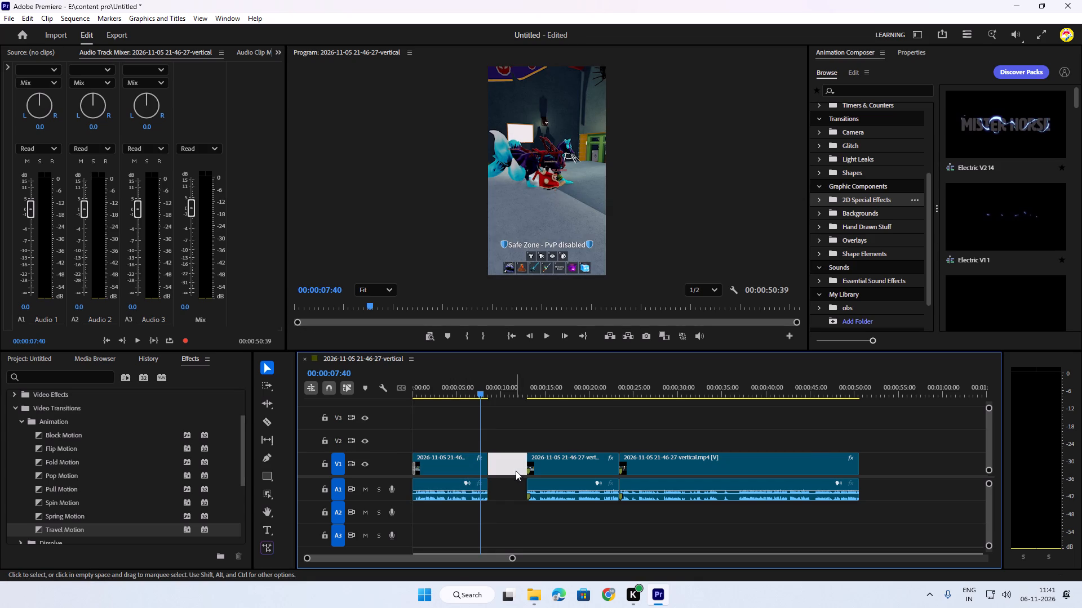
key("BackSpace")
left_click_drag(486, 387, 389, 388)
key("space")
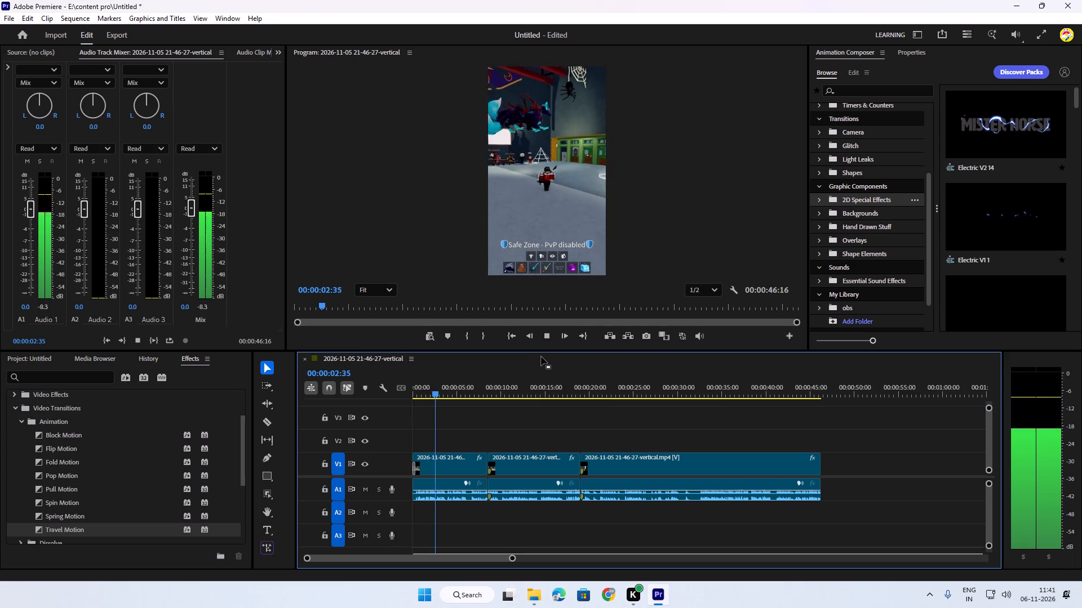
left_click_drag(445, 390, 409, 396)
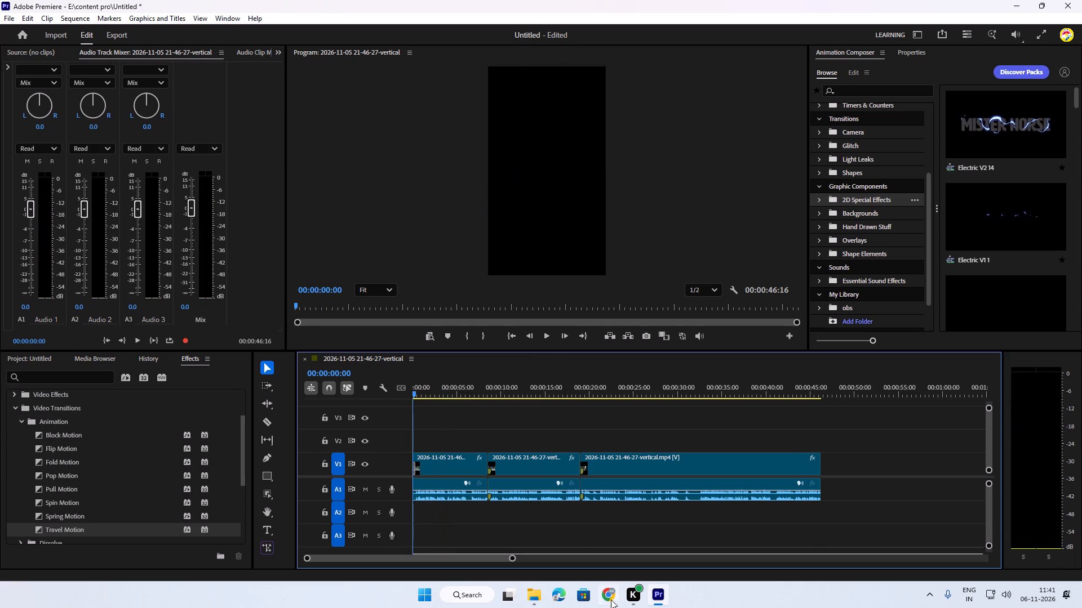
Switch to File Explorer, open the meme sound folder on drive E, and audition the Instagram Thud sound.
left_click(540, 601)
scroll(543, 336, "down", 2)
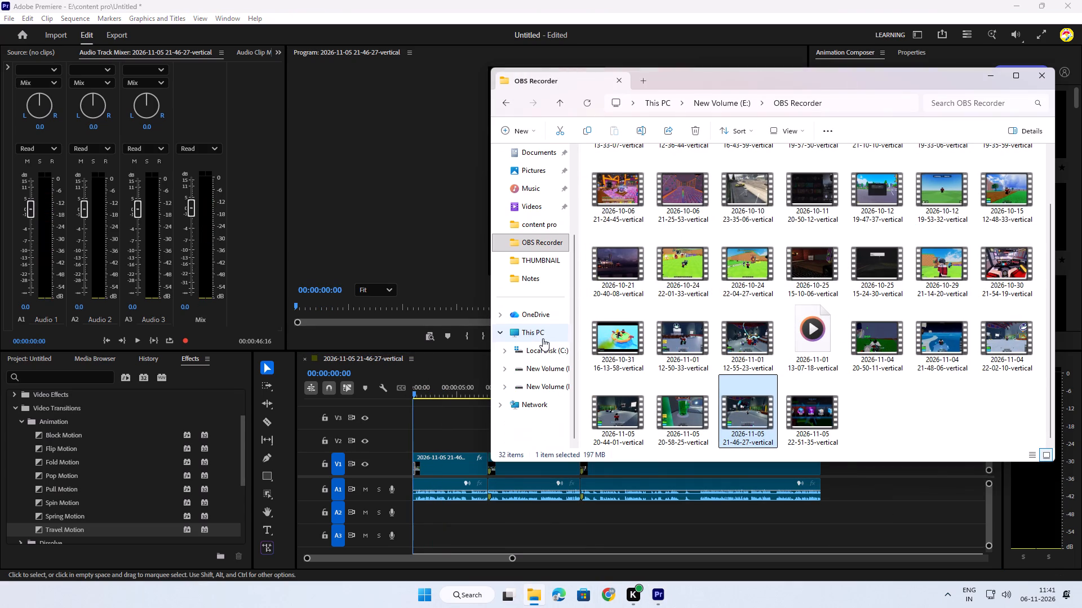
left_click(535, 383)
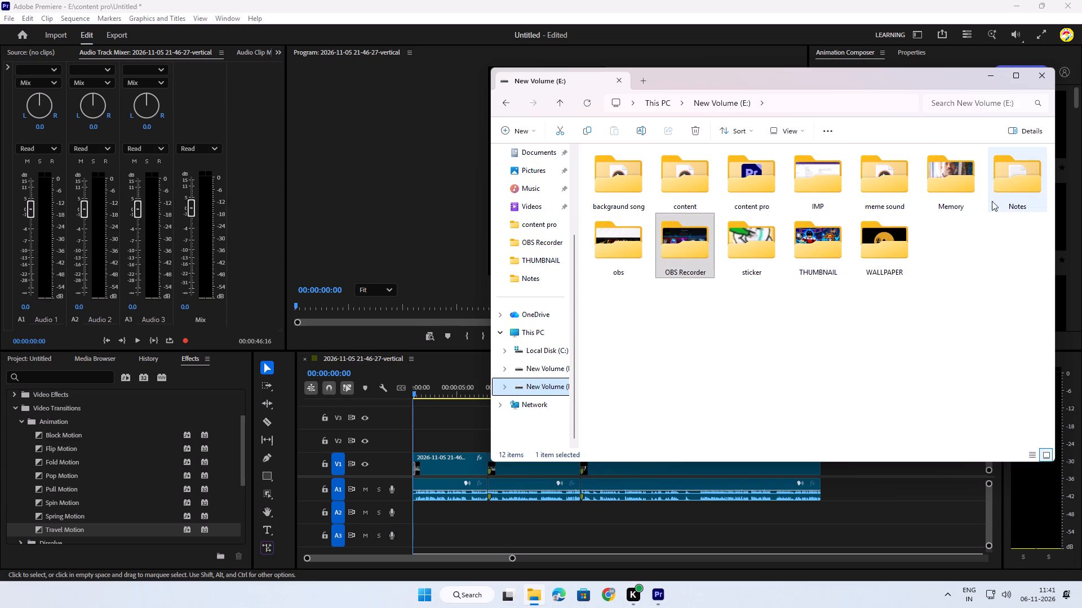
double_click(877, 193)
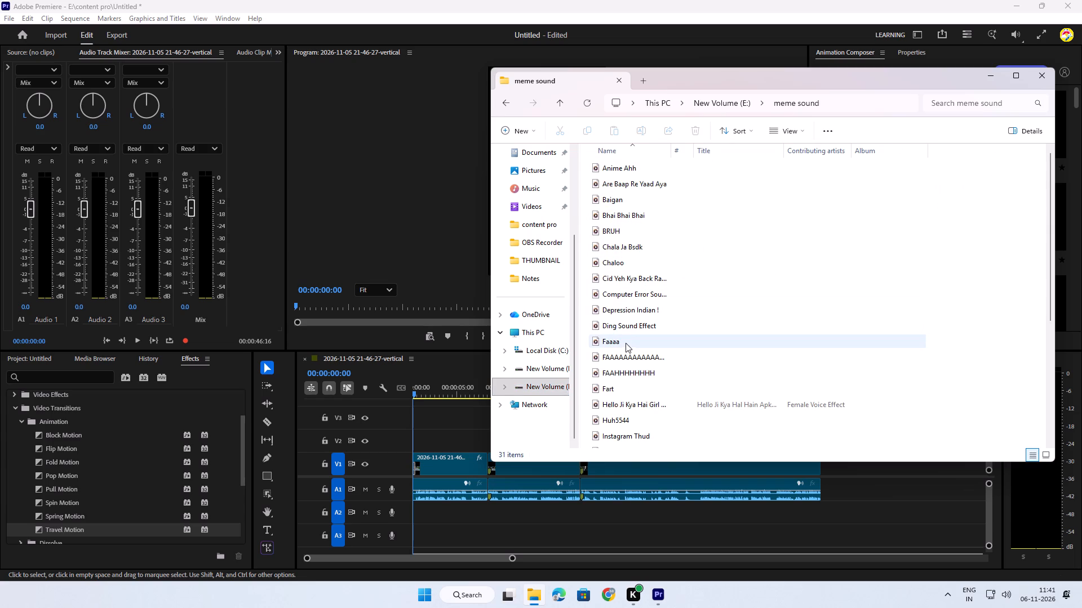
scroll(617, 394, "down", 1)
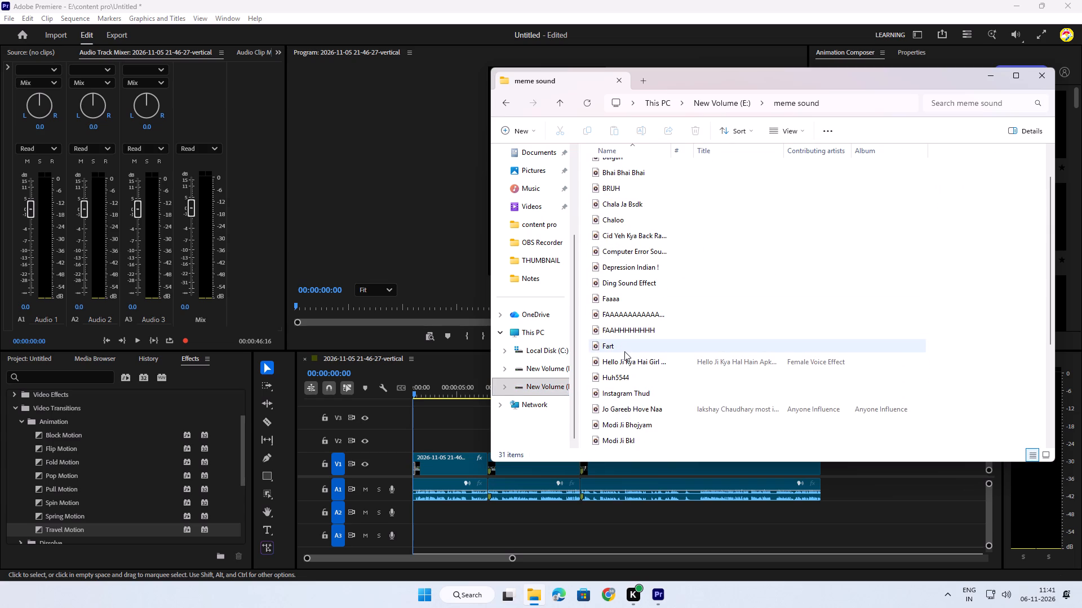
double_click(640, 394)
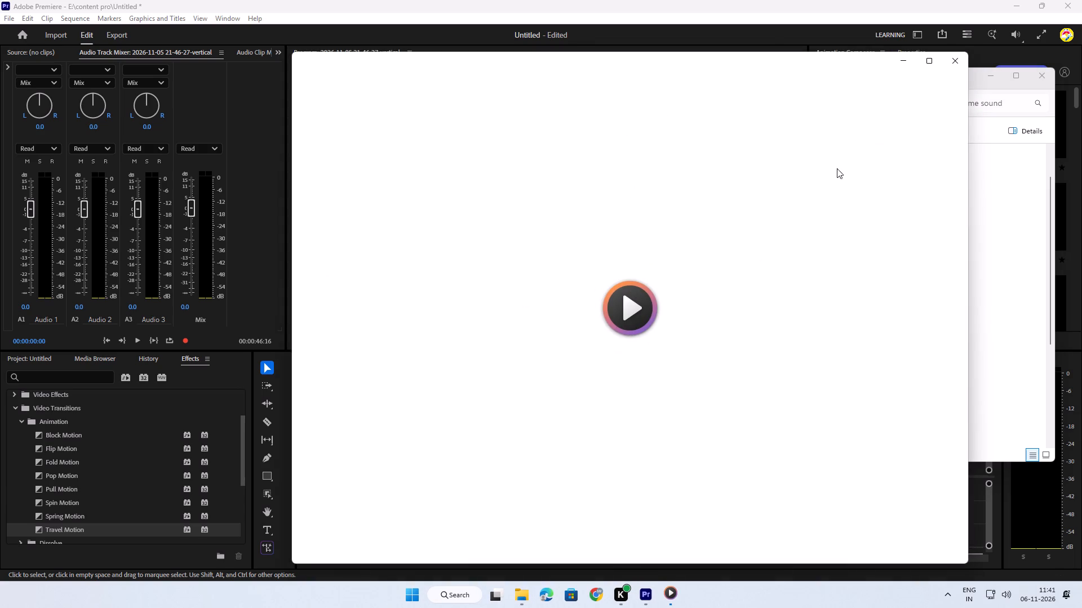
left_click(957, 56)
Import the Instagram Thud sound from the meme sound folder into the Premiere project.
left_click_drag(654, 396, 220, 497)
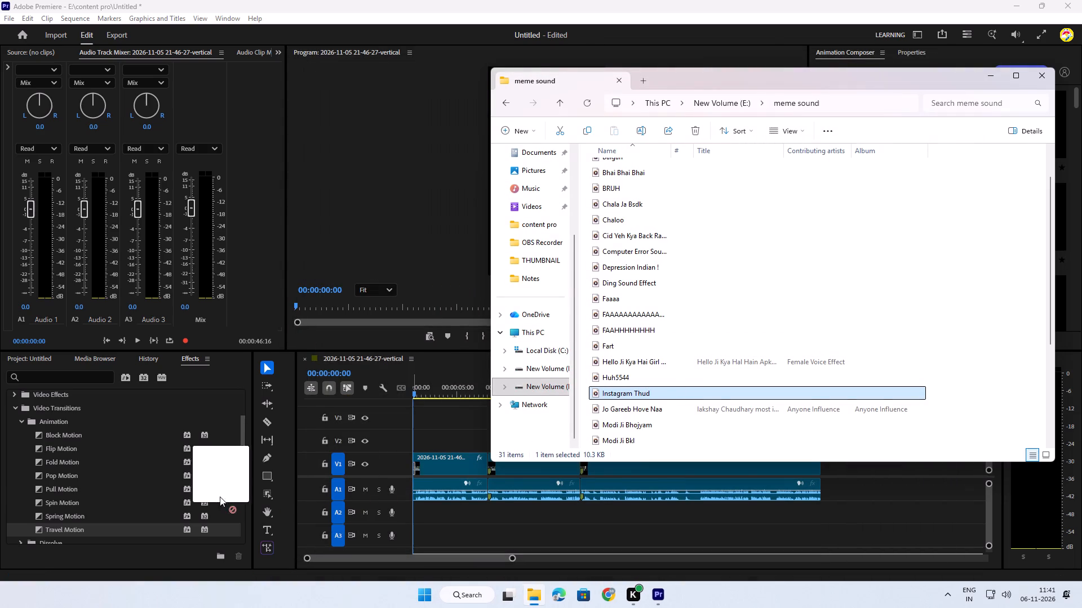
left_click_drag(220, 497, 181, 494)
left_click(32, 366)
left_click(36, 359)
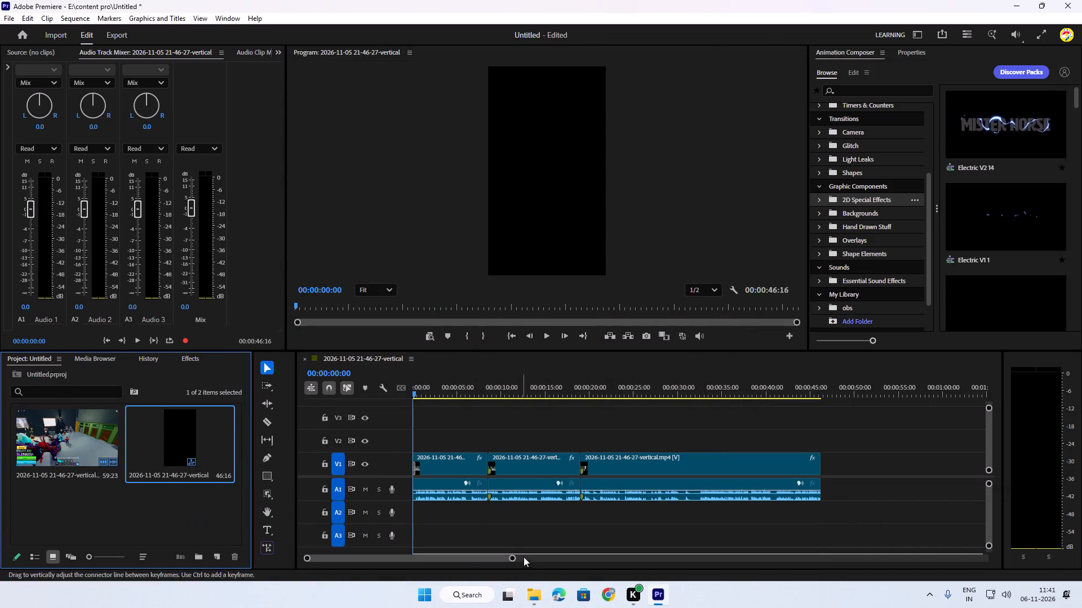
left_click(534, 589)
left_click_drag(657, 394, 387, 481)
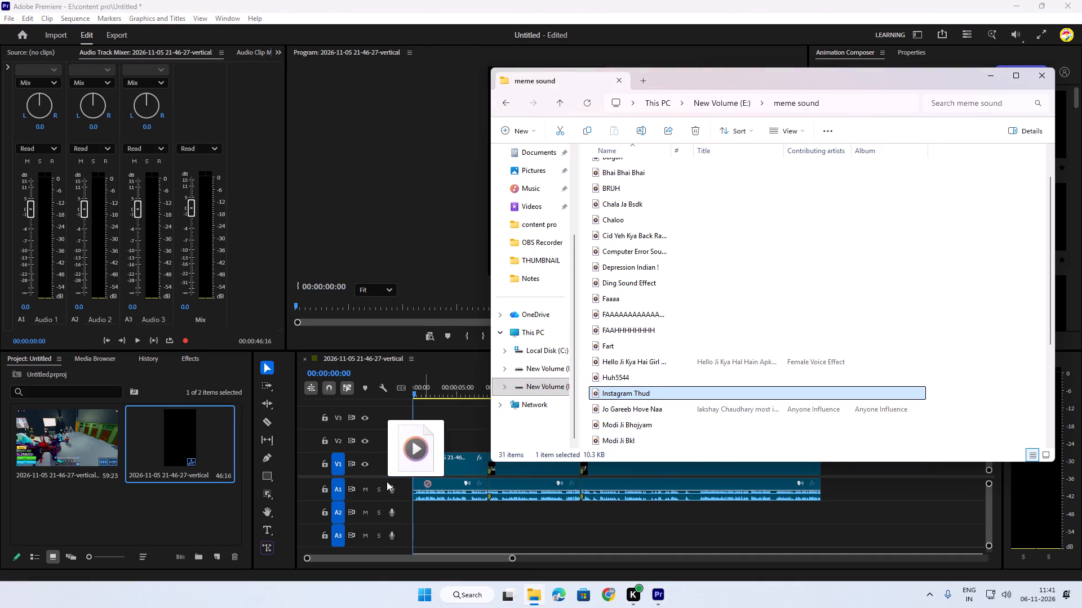
left_click_drag(387, 481, 190, 524)
Place the Instagram Thud sound on audio track A2 at 00:00:00:00, beneath the first clip.
left_click_drag(202, 428, 410, 522)
Play back the opening from the start to check the thud sound, leaving the playhead at 00:00:01:24.
left_click(551, 340)
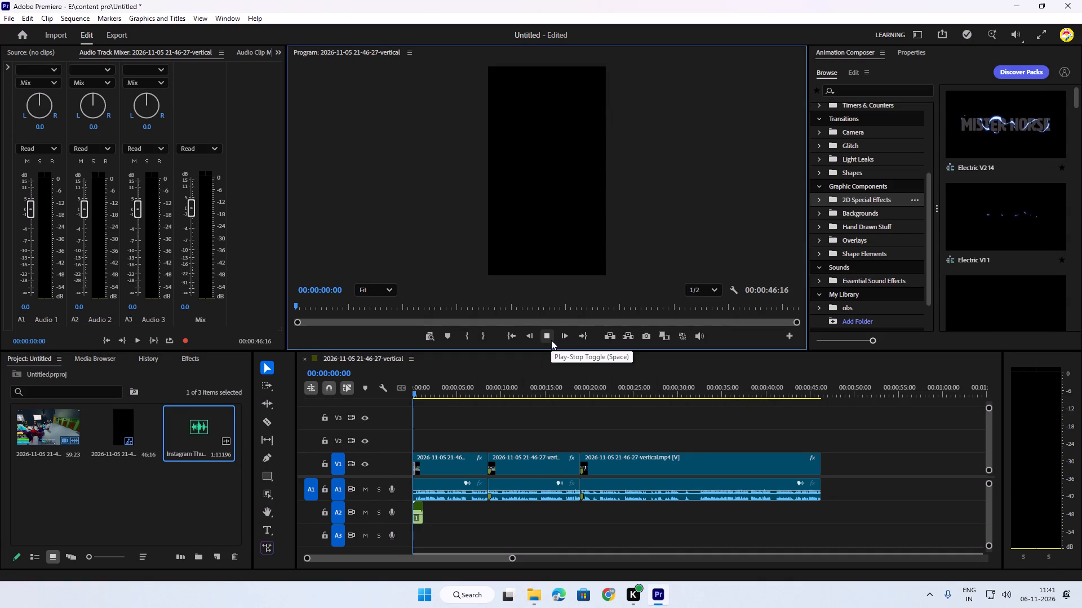
left_click_drag(432, 385, 384, 394)
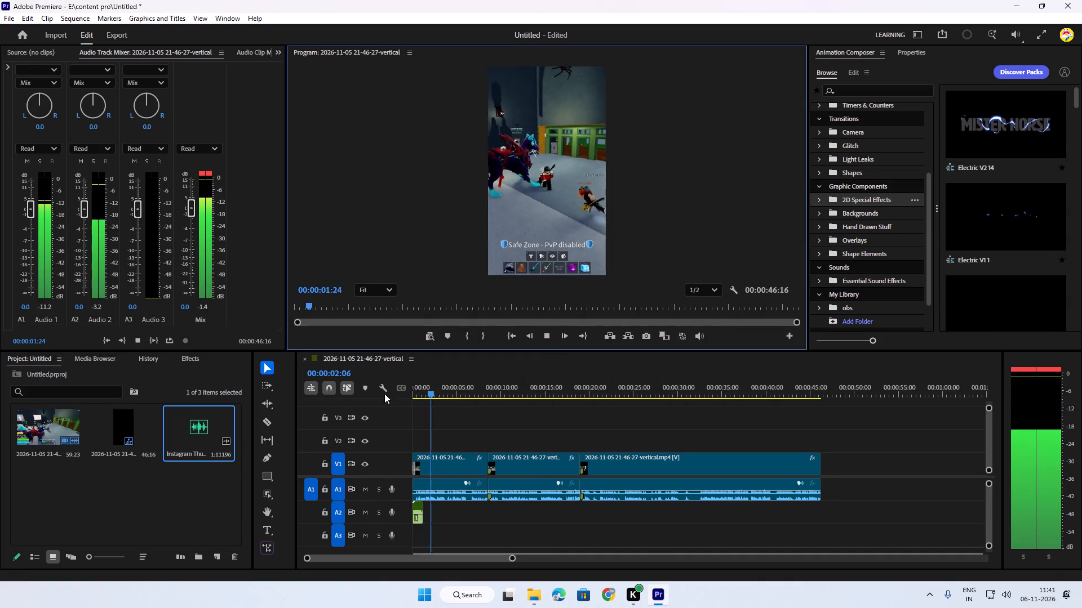
left_click_drag(384, 394, 373, 396)
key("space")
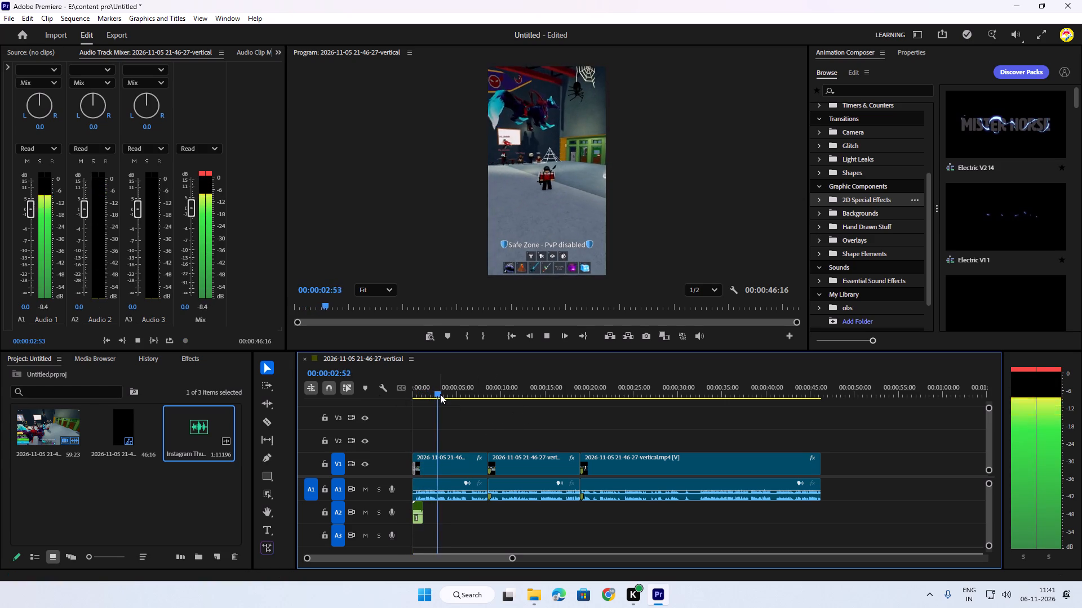
left_click_drag(453, 395, 406, 403)
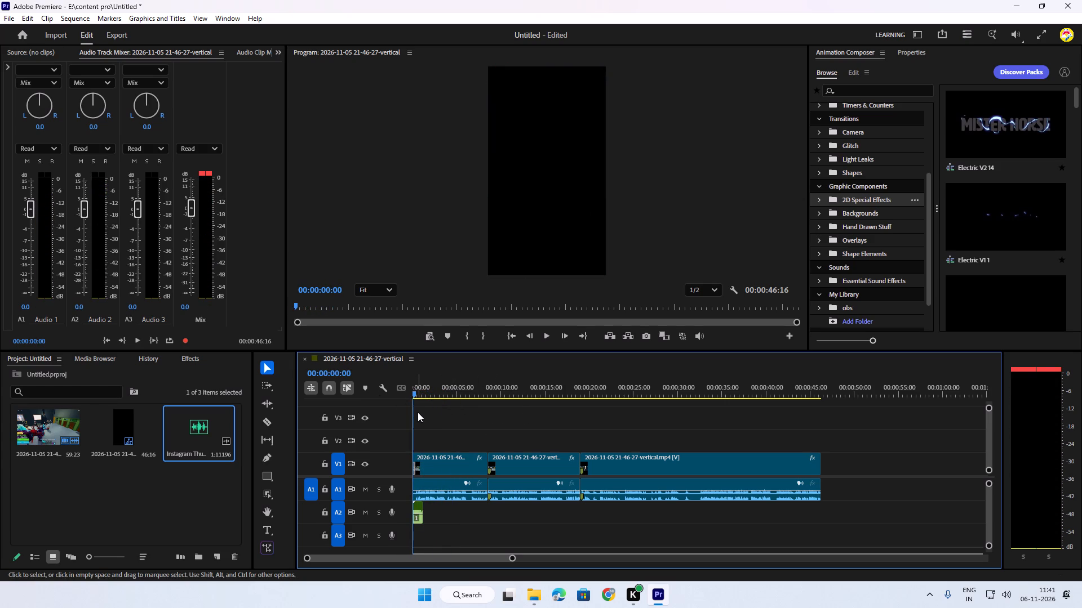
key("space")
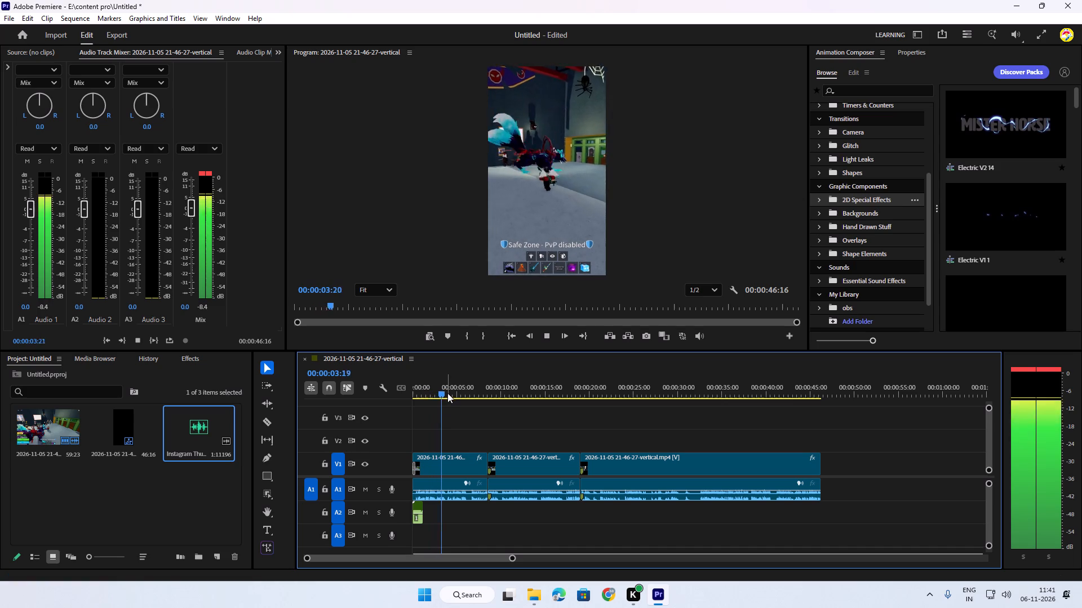
left_click_drag(447, 392, 426, 396)
Audition the Pew, Phone Alert, Punch Hit and Quack.mp3 sounds in the meme sound folder and return to Premiere.
left_click(538, 603)
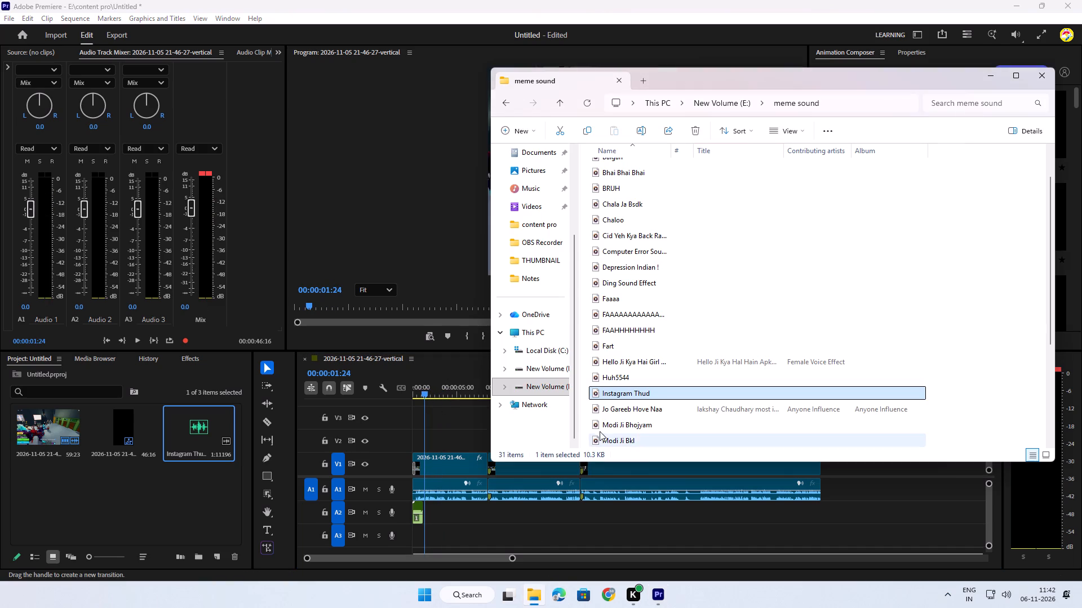
scroll(633, 414, "down", 1)
double_click(646, 412)
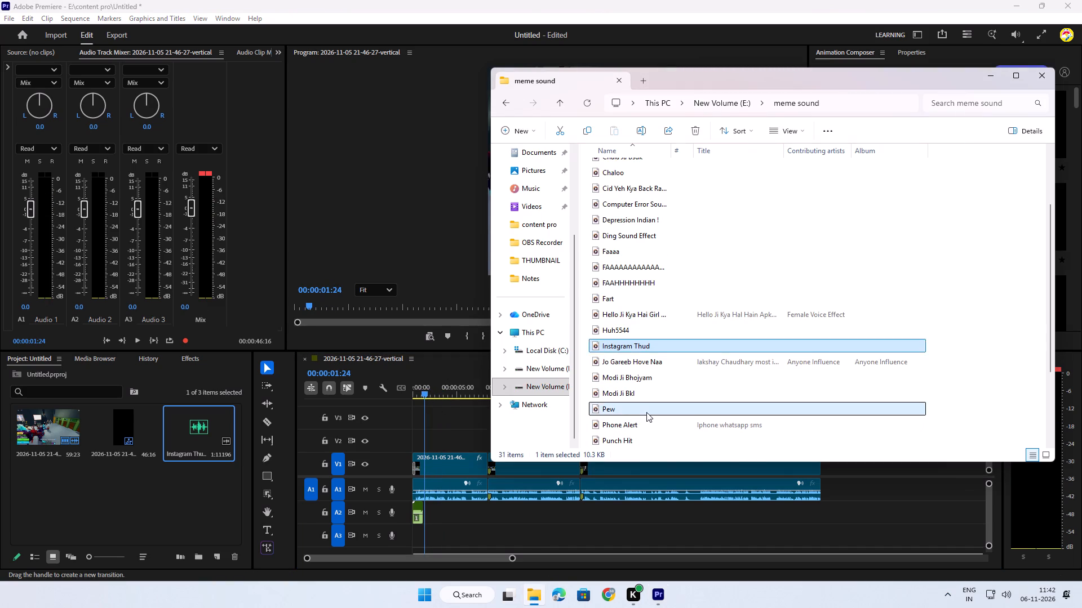
left_click(954, 62)
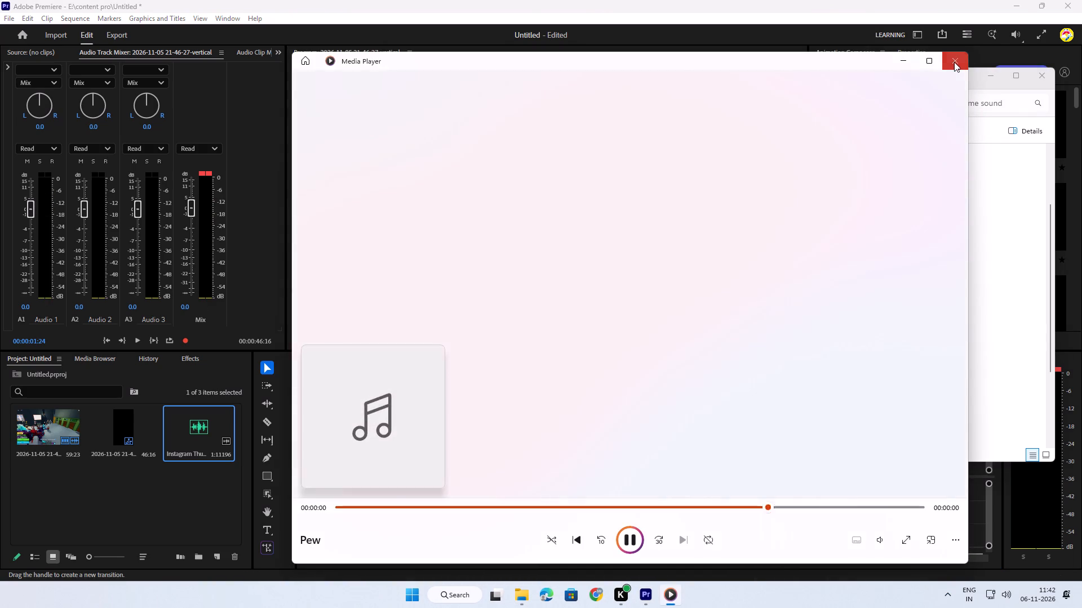
double_click(623, 428)
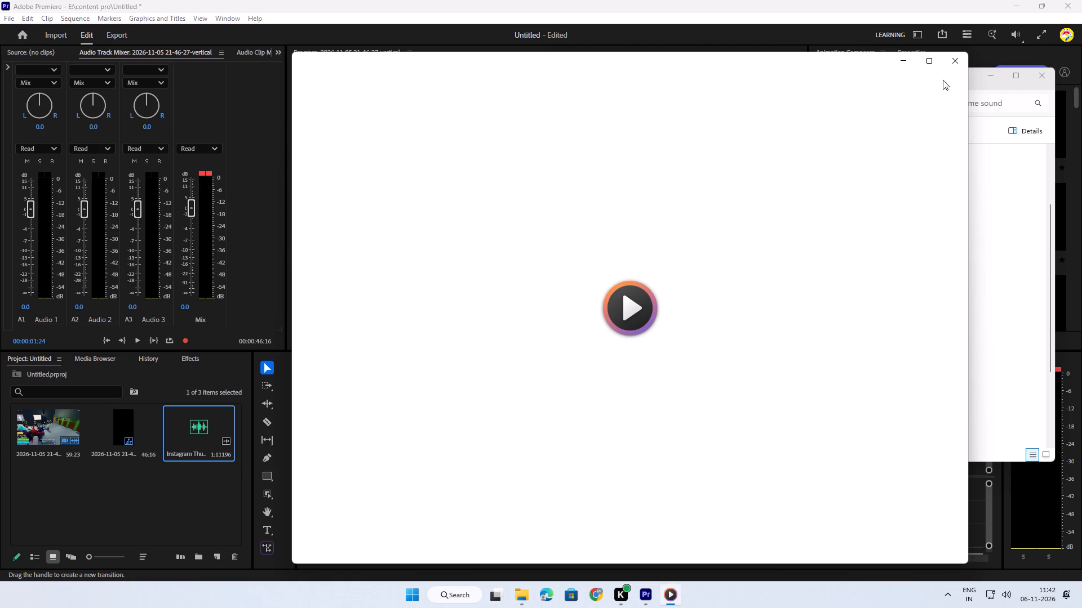
left_click(954, 61)
scroll(671, 437, "down", 1)
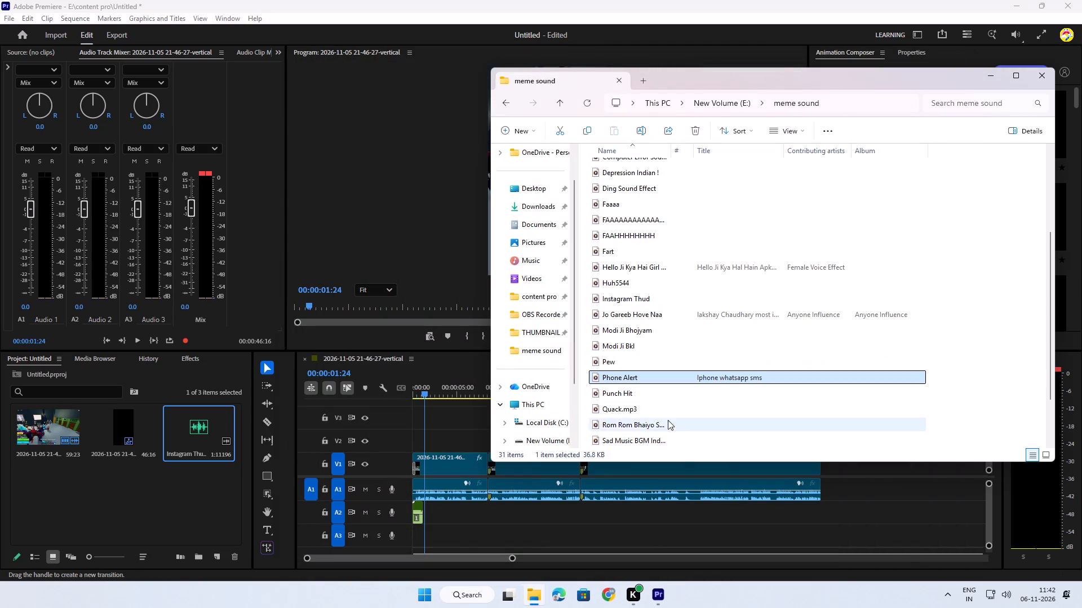
double_click(654, 397)
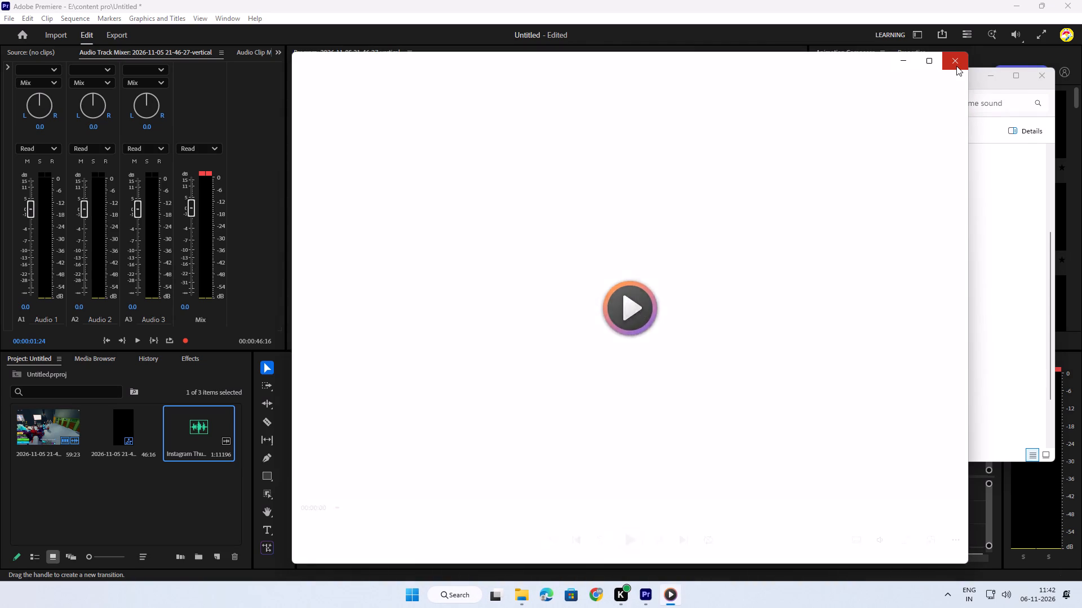
left_click(956, 66)
double_click(673, 409)
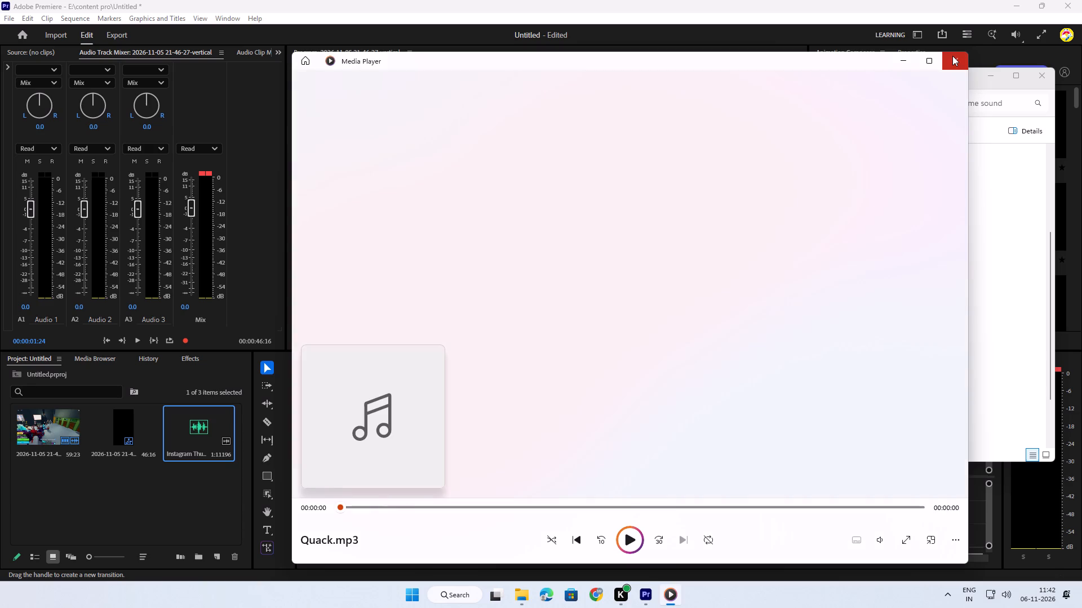
left_click(952, 56)
scroll(690, 427, "down", 2)
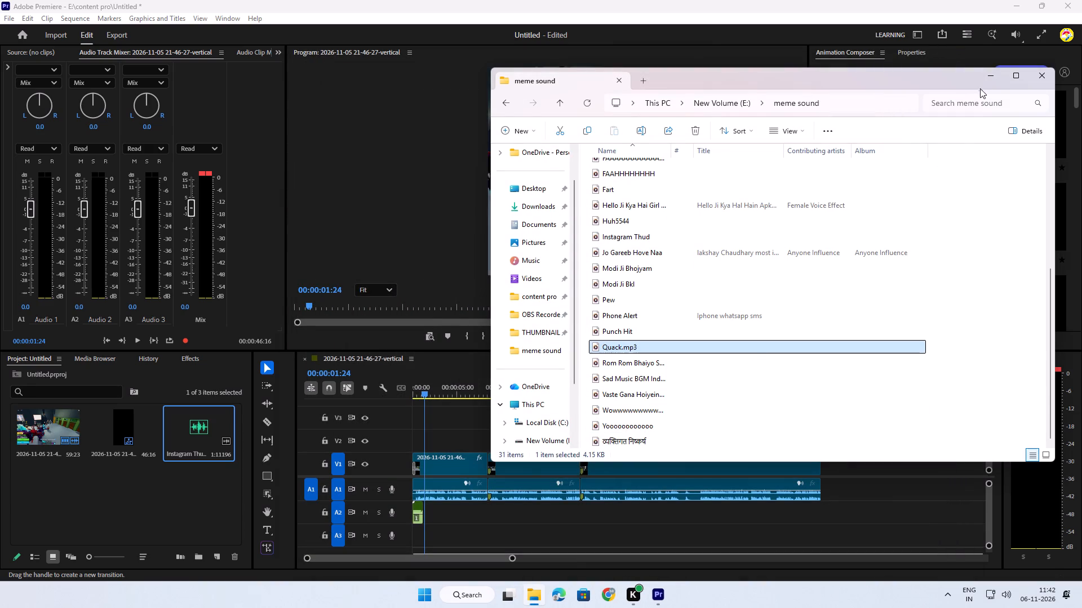
left_click(986, 81)
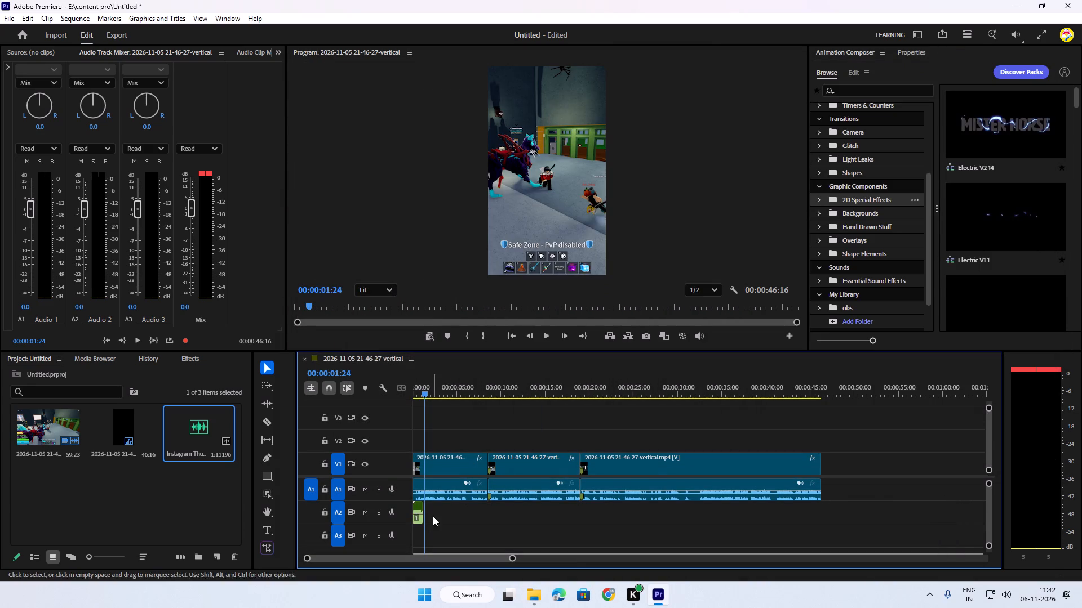
Adjust the volume of the Instagram Thud clip at the start of A2 to about 1.1 dB.
left_click(418, 510)
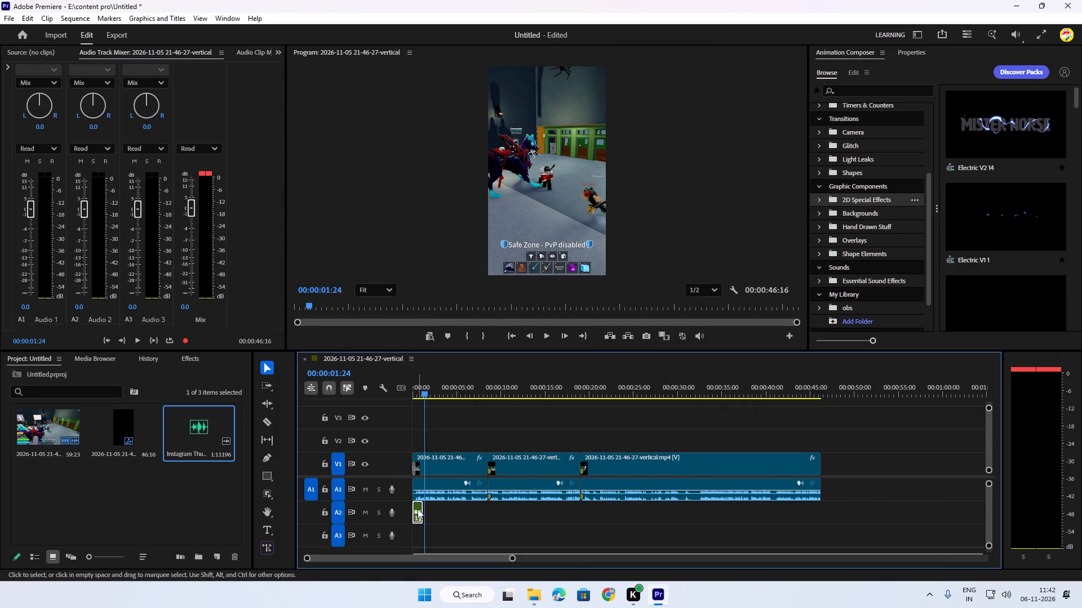
left_click(418, 509)
left_click(418, 511)
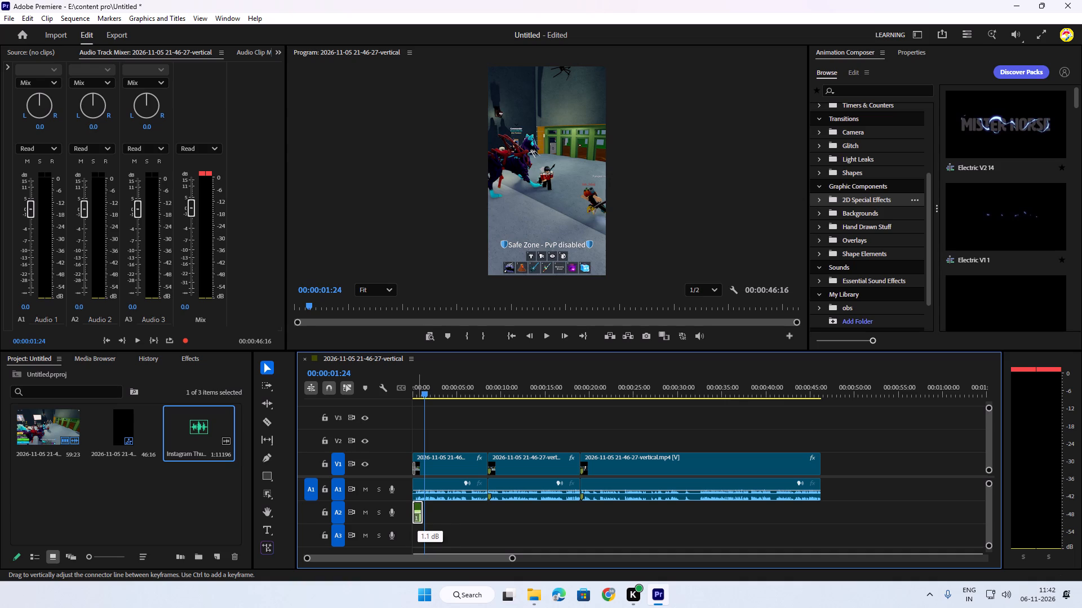
Replay the opening repeatedly to check the thud sound against the transition, and play on into the third clip.
key("space")
left_click_drag(442, 387, 347, 395)
key("space")
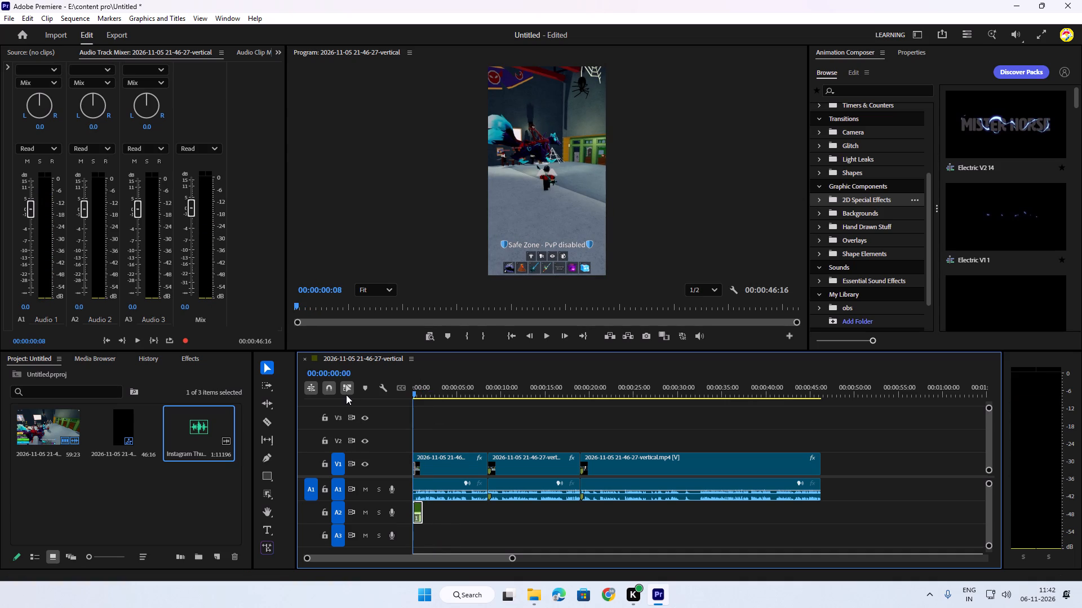
key("space")
key("space")
key("space")
key("space")
key("space")
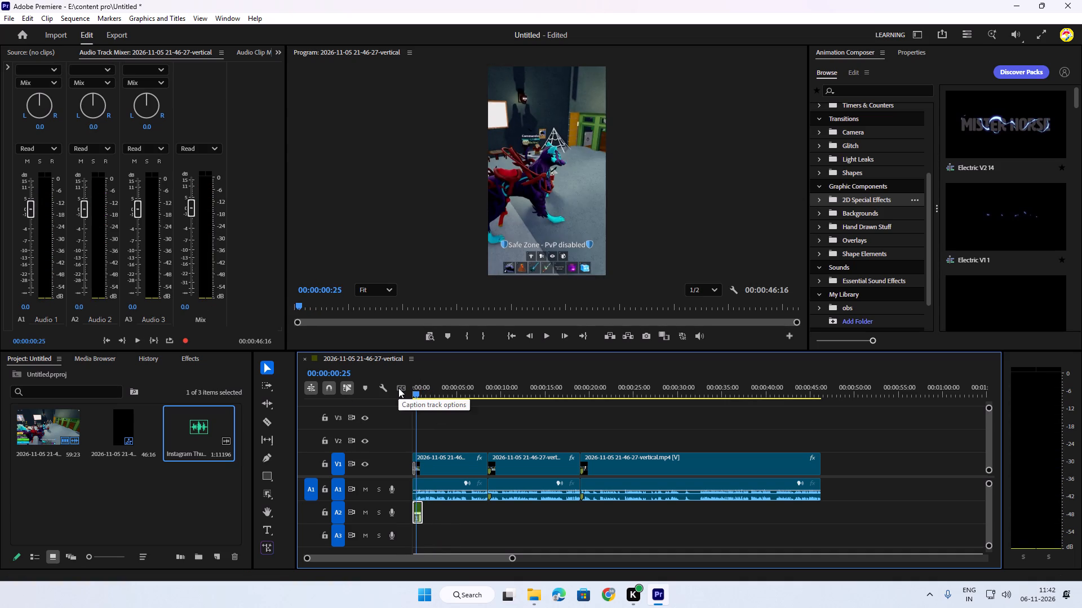
key("space")
key("space")
key("space")
key("space")
left_click_drag(433, 382, 407, 391)
key("space")
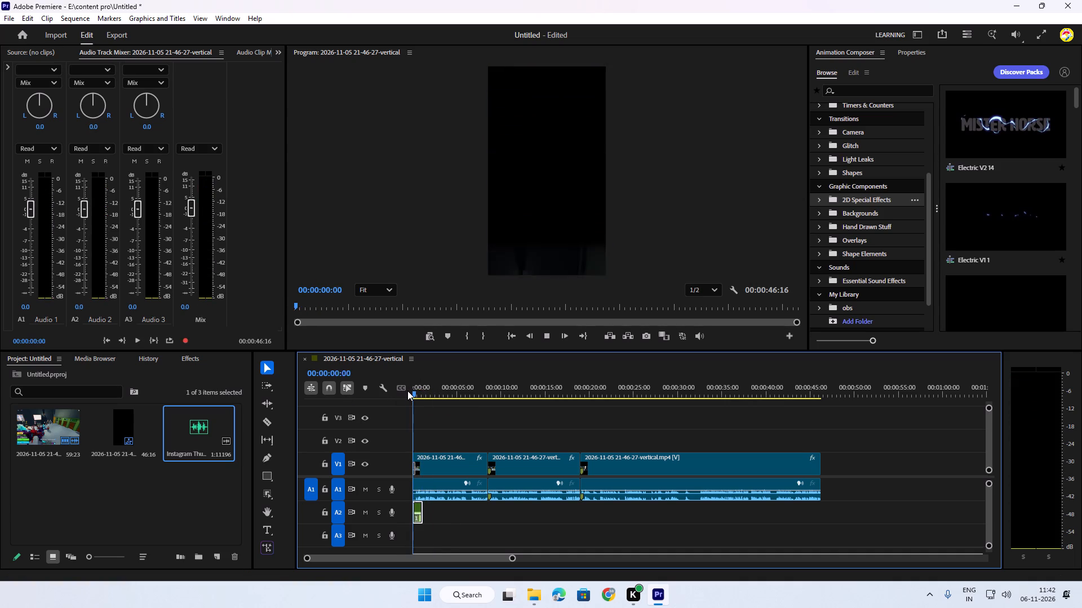
key("space")
left_click_drag(419, 392, 390, 408)
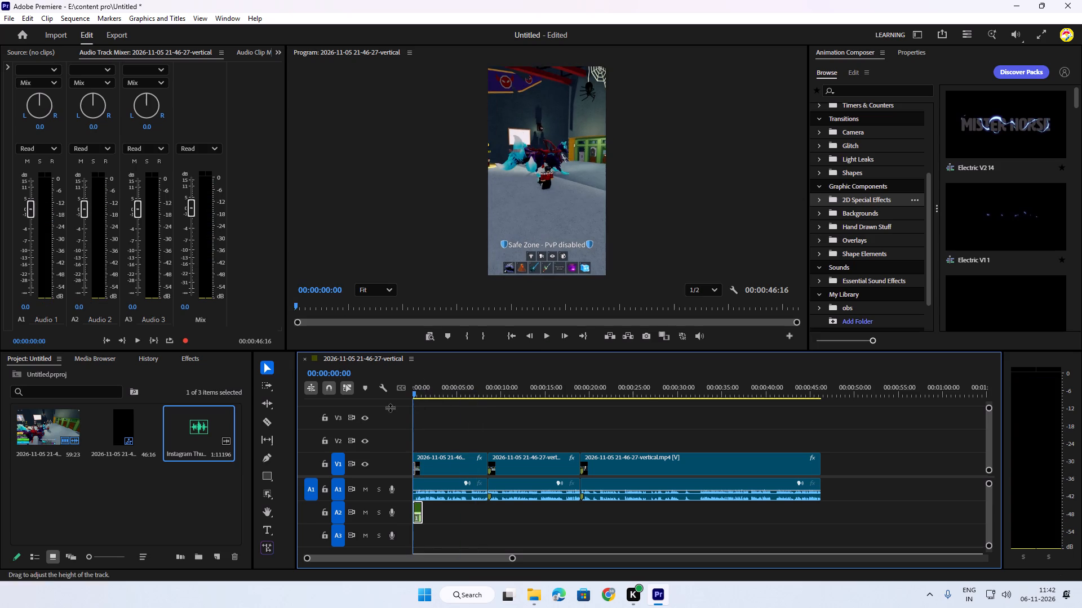
key("space")
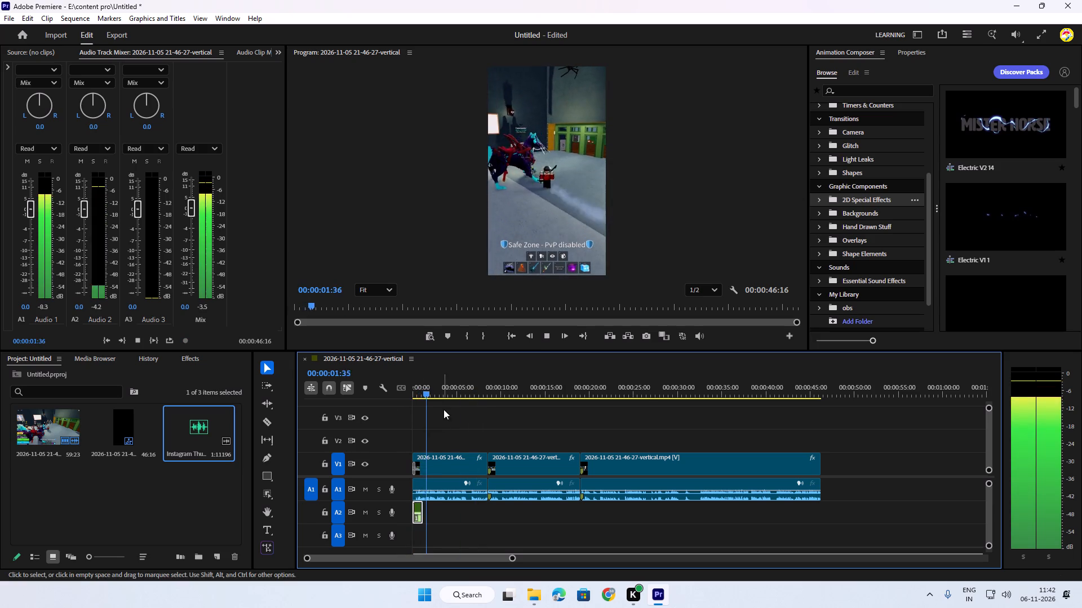
left_click_drag(437, 388, 397, 392)
key("space")
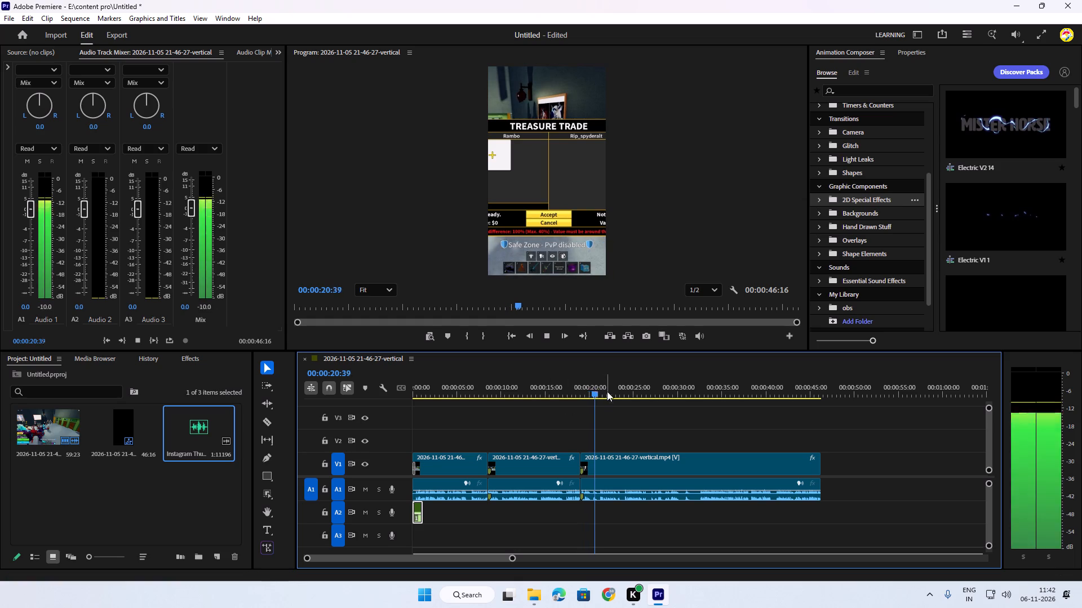
Apply the Dip to Black video transition at the cut between the second and third clips on V1.
left_click_drag(606, 391, 573, 397)
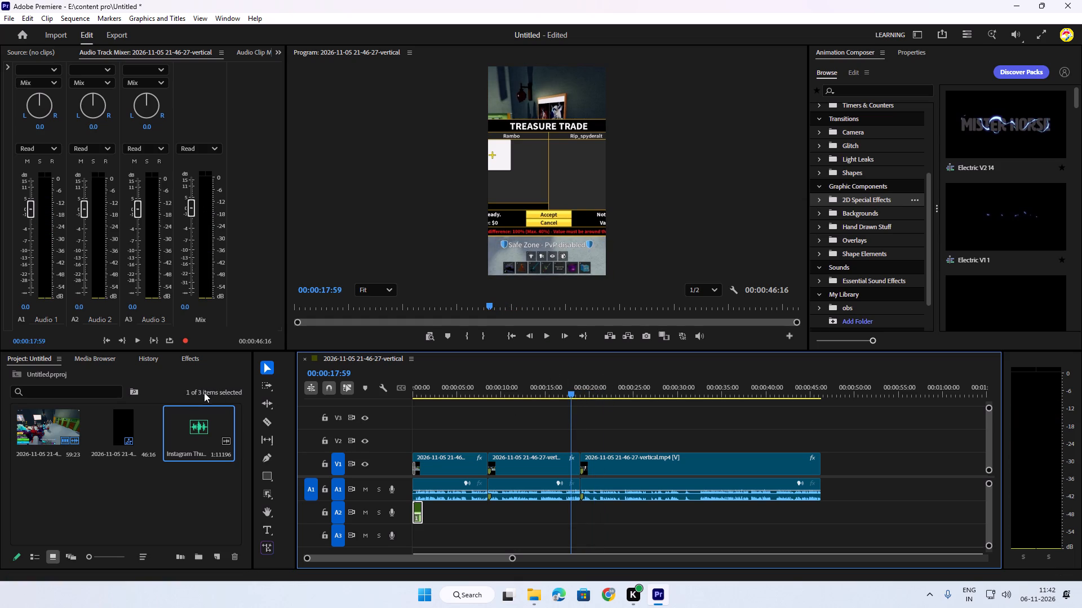
left_click(184, 360)
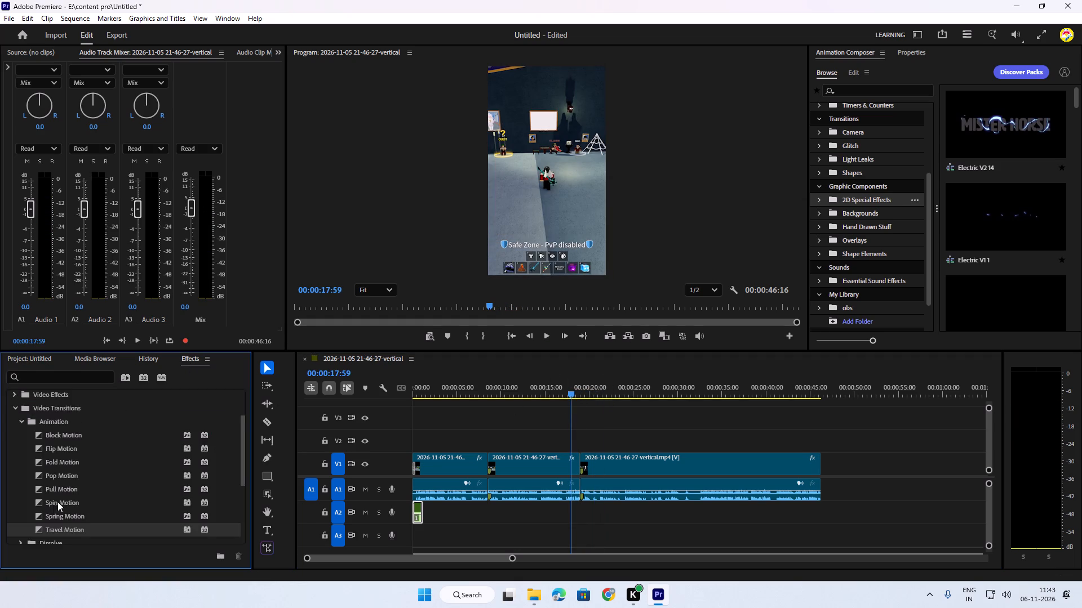
left_click(23, 415)
left_click(12, 405)
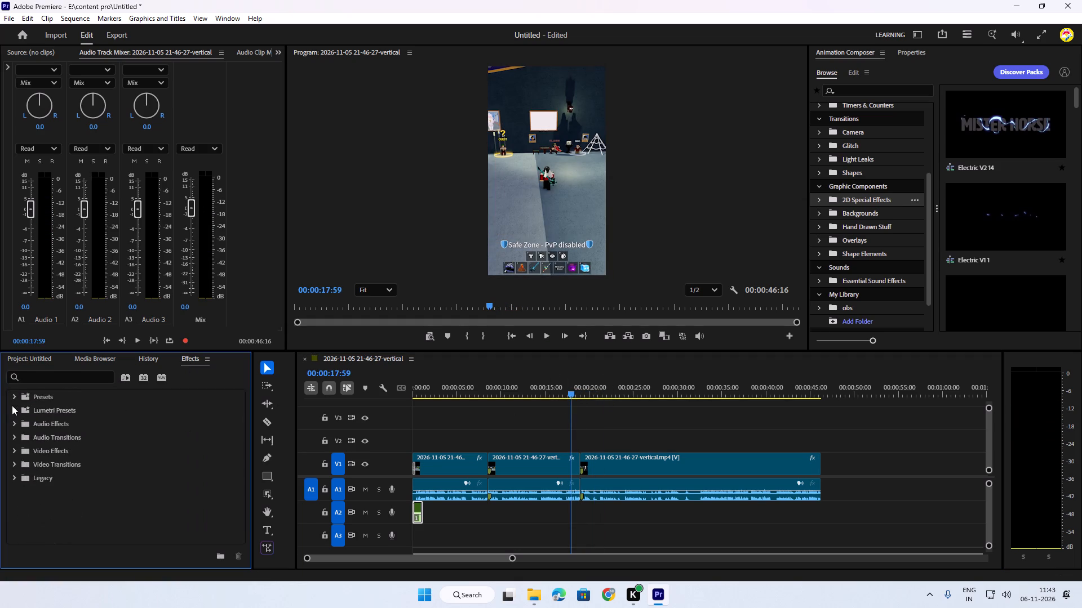
left_click(15, 454)
scroll(40, 492, "down", 2)
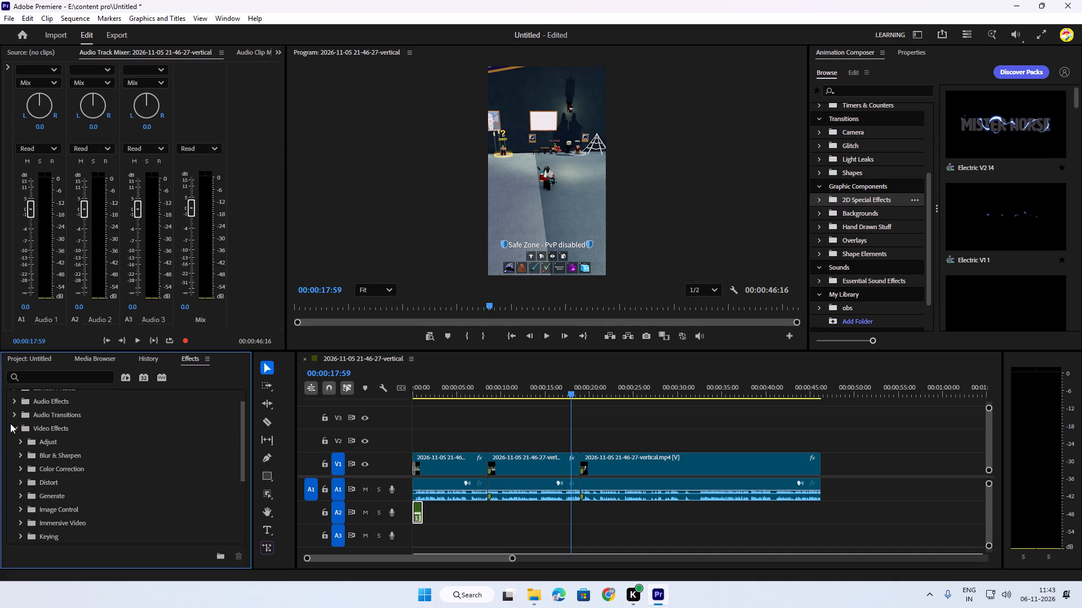
left_click(17, 429)
left_click(16, 463)
scroll(43, 489, "down", 2)
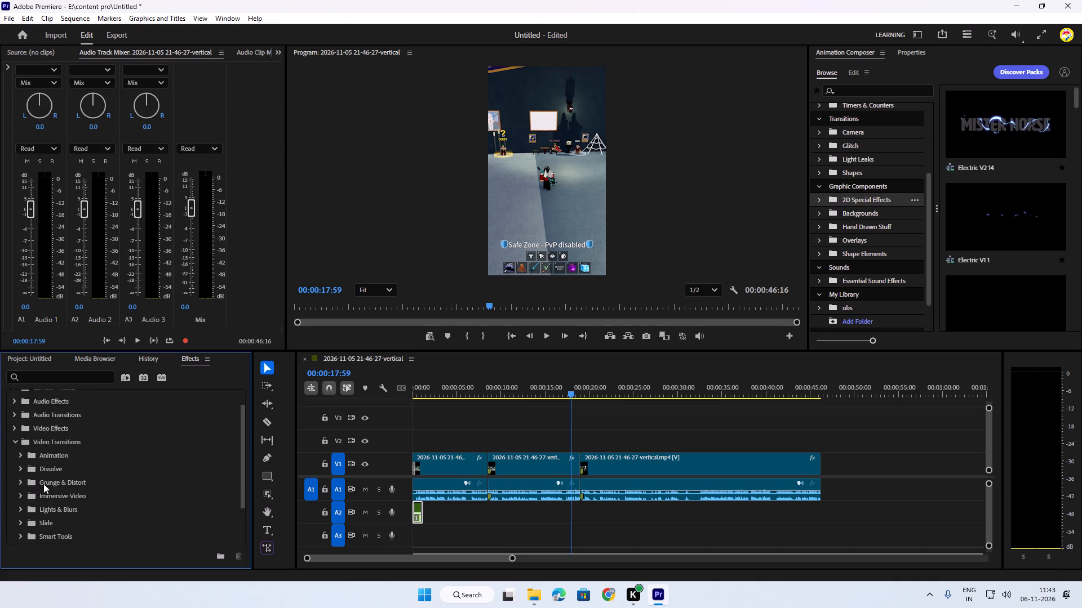
left_click(21, 472)
scroll(51, 492, "down", 1)
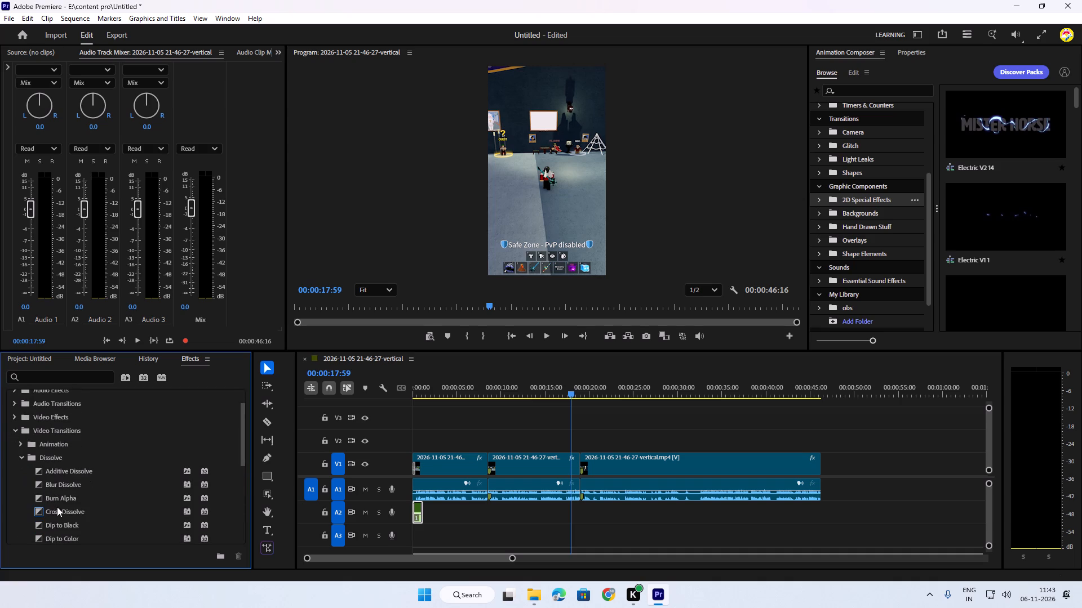
left_click(74, 524)
left_click_drag(42, 524, 529, 490)
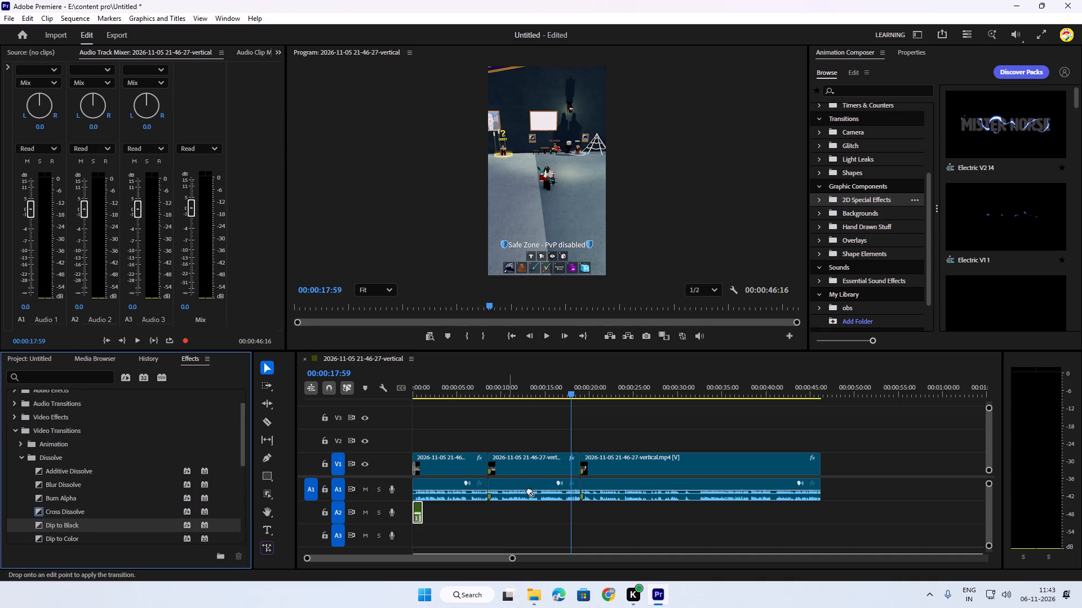
left_click_drag(529, 490, 580, 472)
Play back across the Dip to Black transition and on into the third clip to check it.
left_click_drag(565, 395, 577, 395)
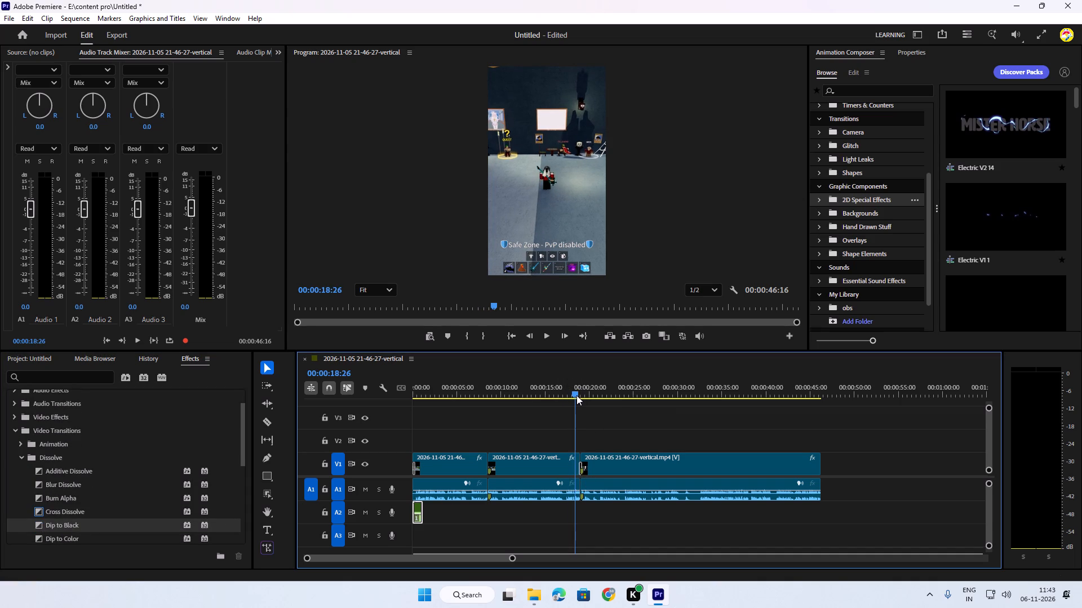
key("space")
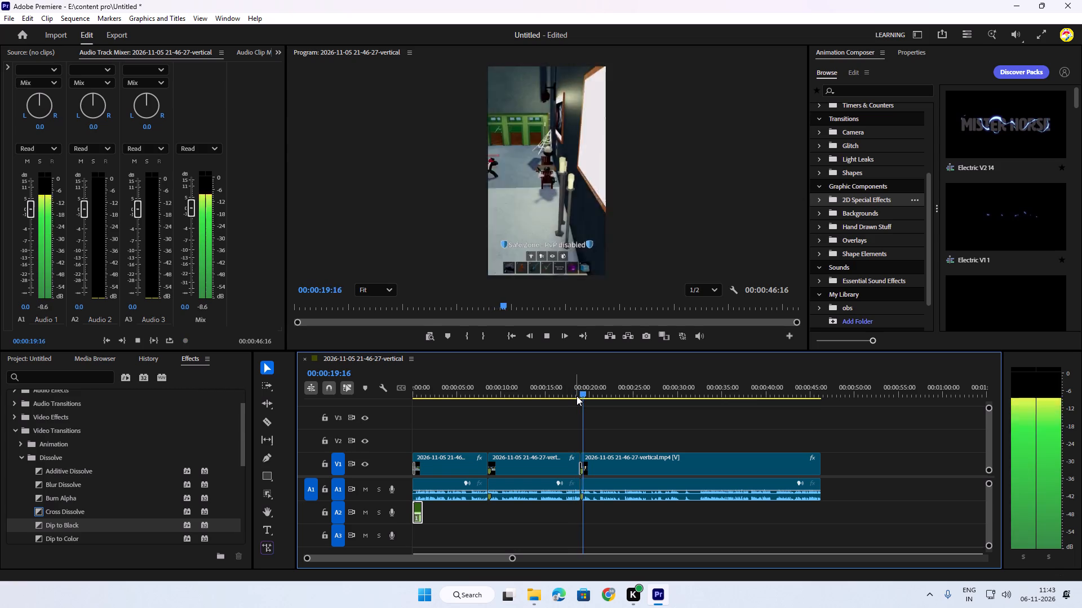
left_click_drag(596, 390, 575, 397)
key("space")
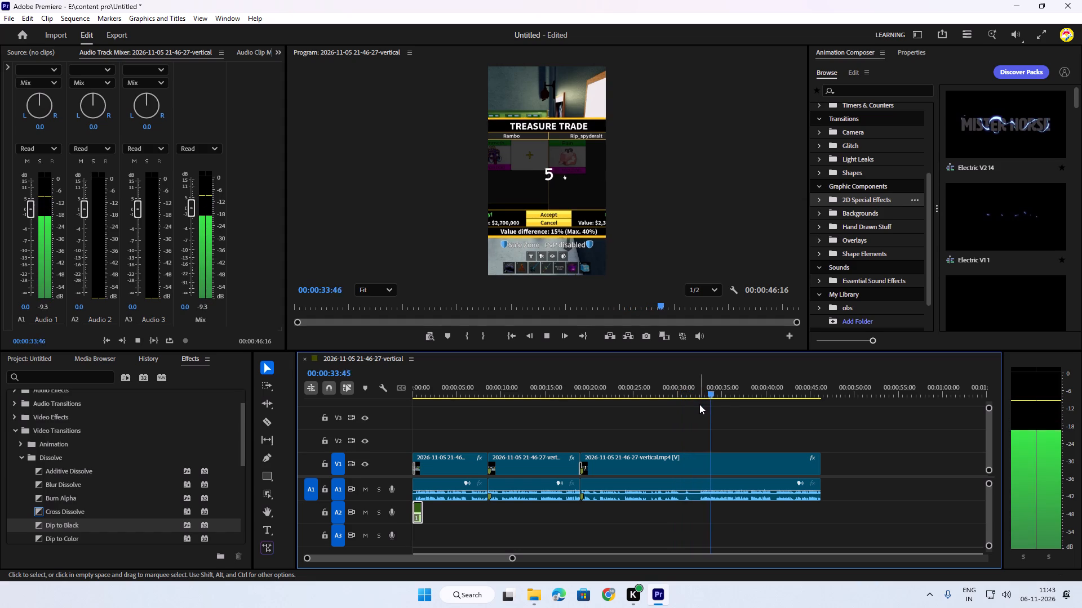
Replay the Treasure Trade countdown and the rest of the third clip, and park the playhead at 00:00:32:28.
left_click_drag(732, 392, 706, 397)
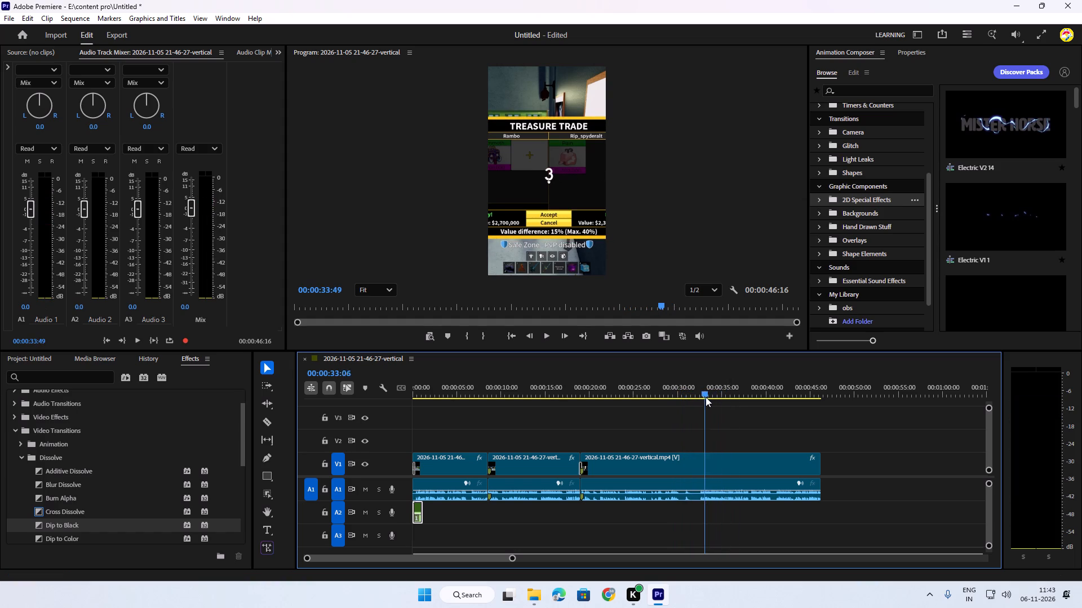
left_click_drag(706, 397, 698, 397)
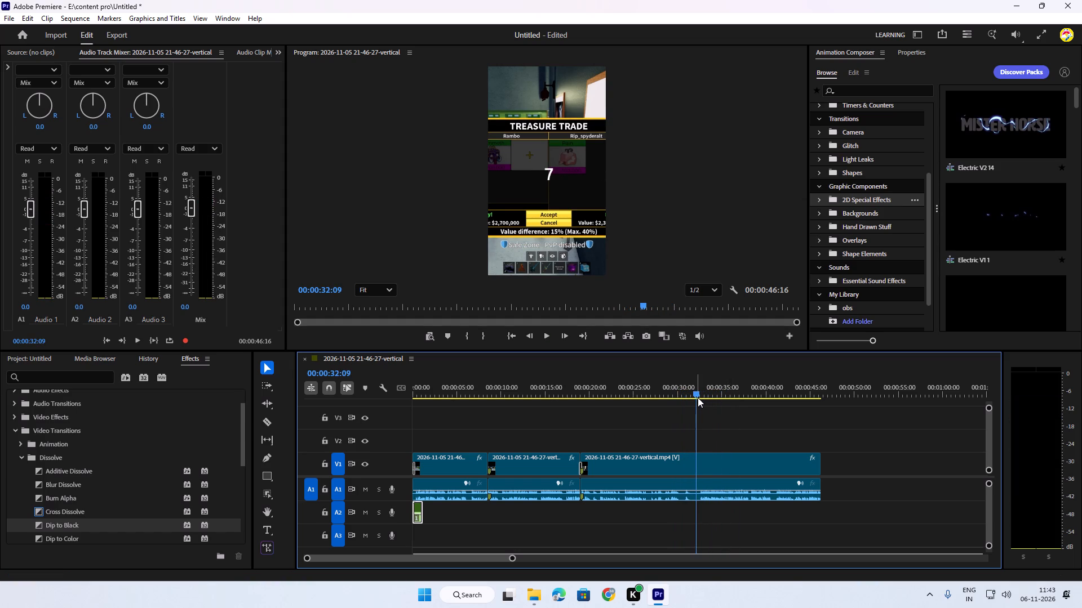
key("space")
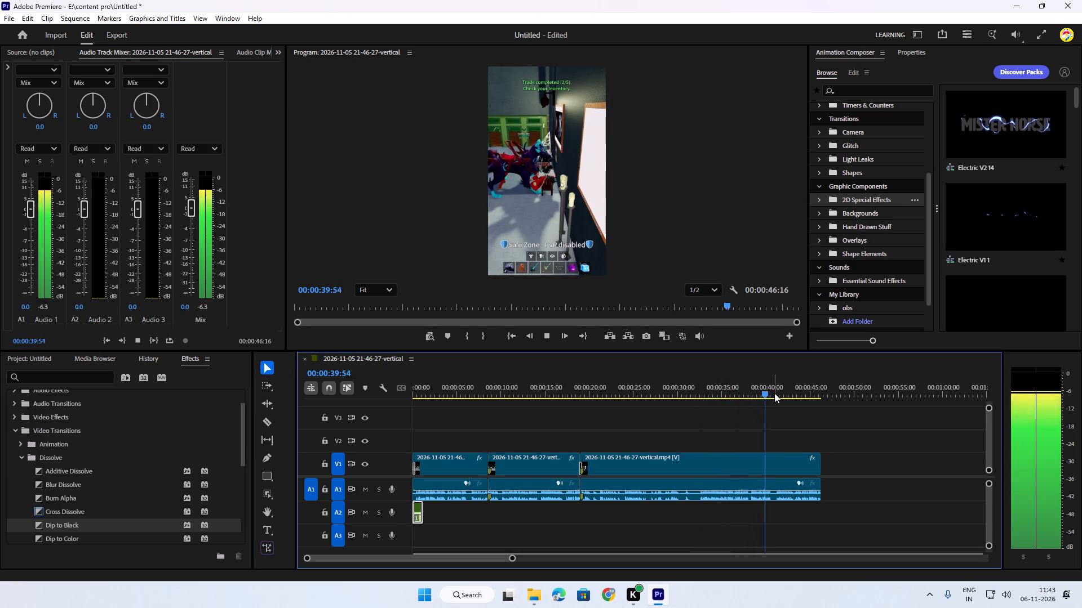
left_click_drag(768, 389, 703, 401)
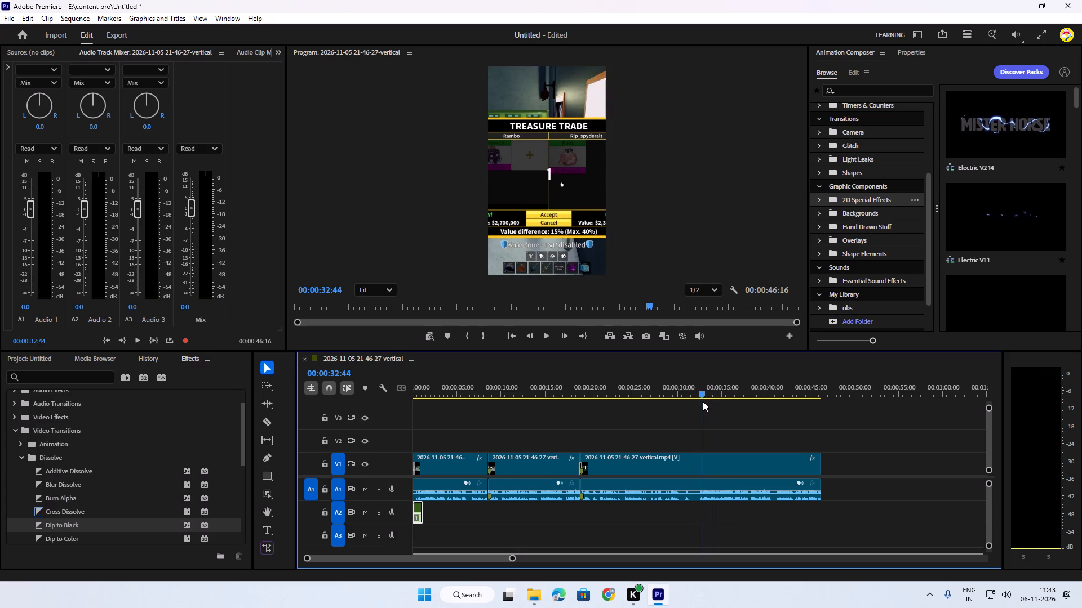
left_click_drag(703, 401, 701, 401)
key("space")
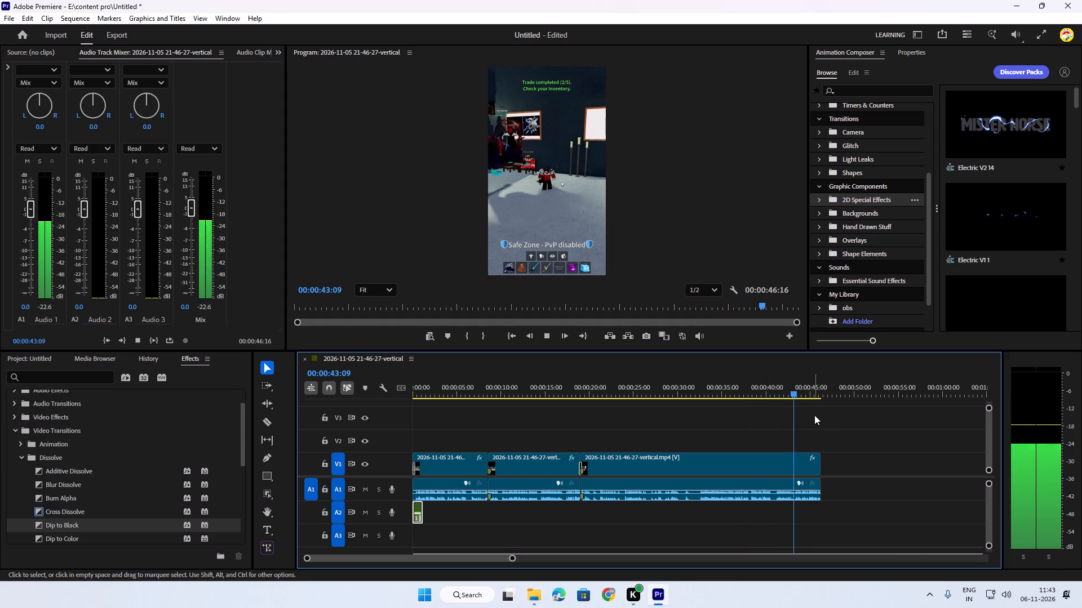
left_click_drag(809, 390, 774, 398)
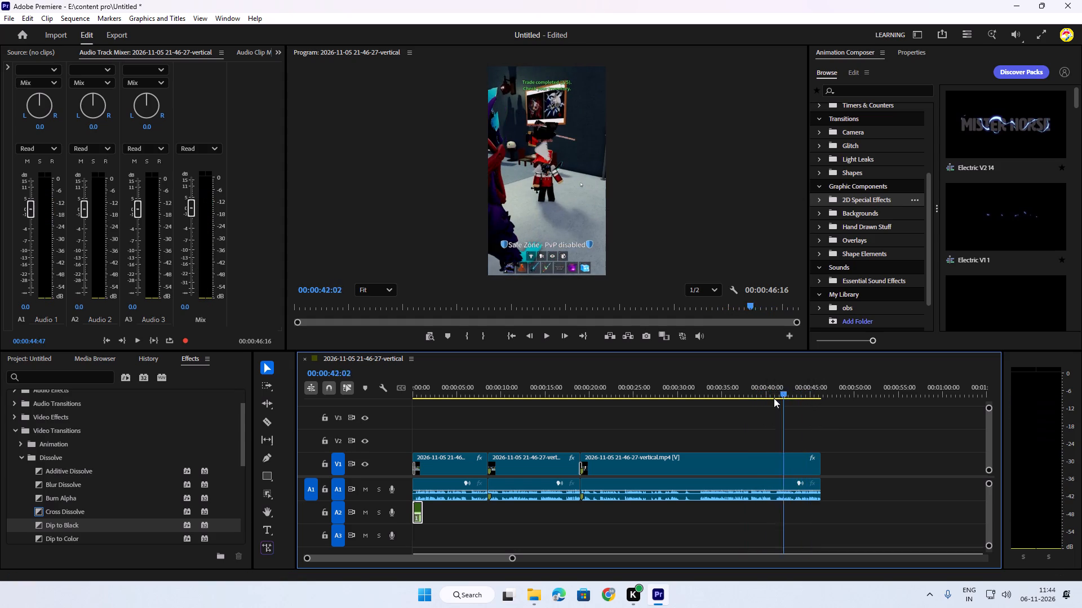
left_click_drag(774, 398, 702, 405)
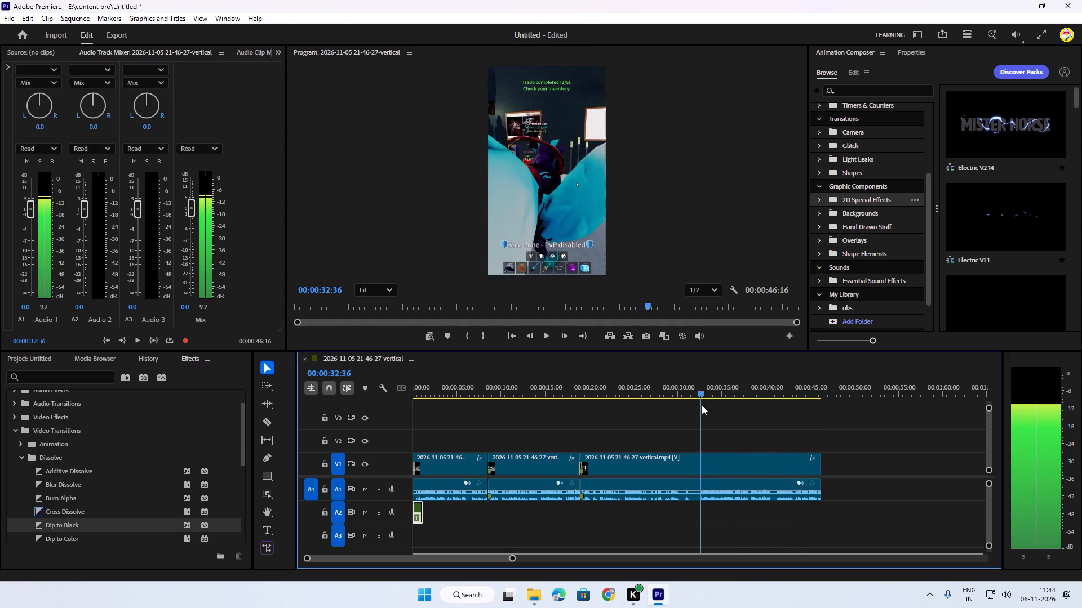
left_click_drag(702, 405, 700, 405)
Import the green K logo image no-bg from the Downloads folder in File Explorer into the Premiere project.
left_click(534, 594)
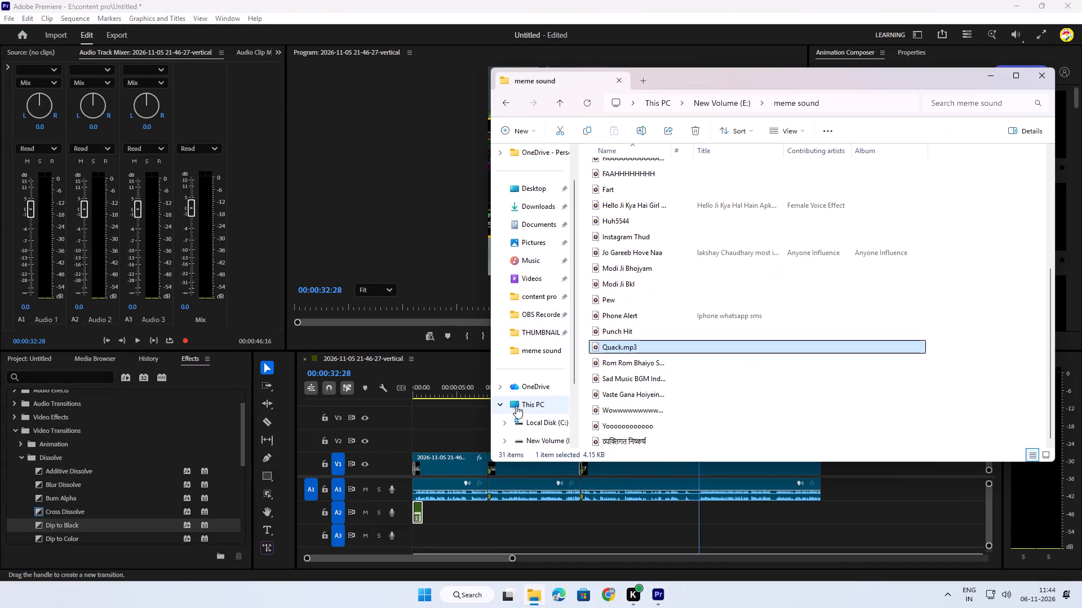
scroll(517, 406, "down", 3)
scroll(534, 332, "up", 3)
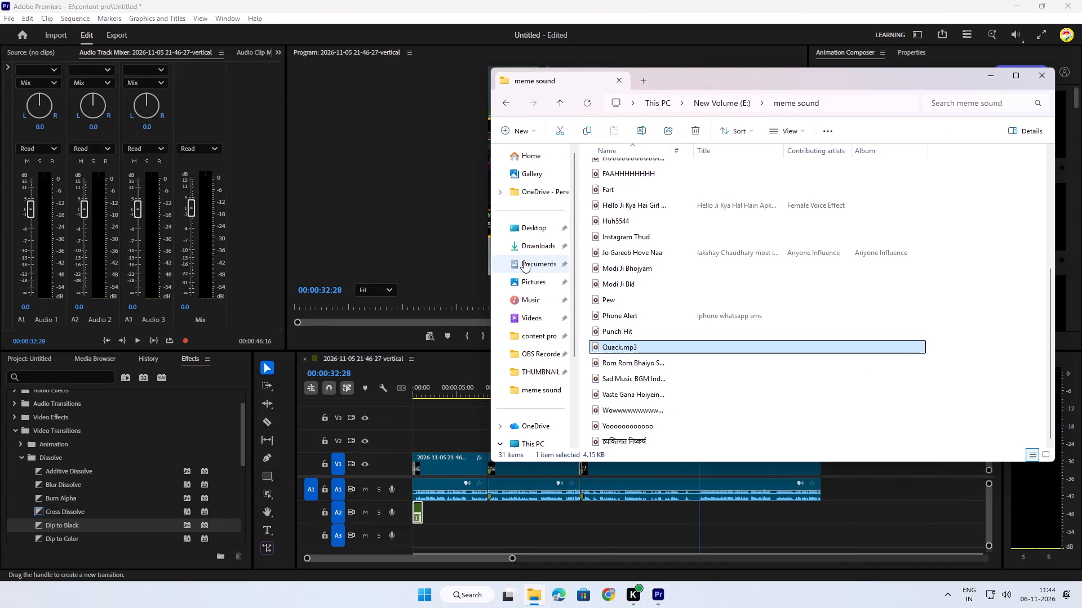
left_click(534, 252)
scroll(707, 327, "down", 1)
scroll(710, 321, "up", 2)
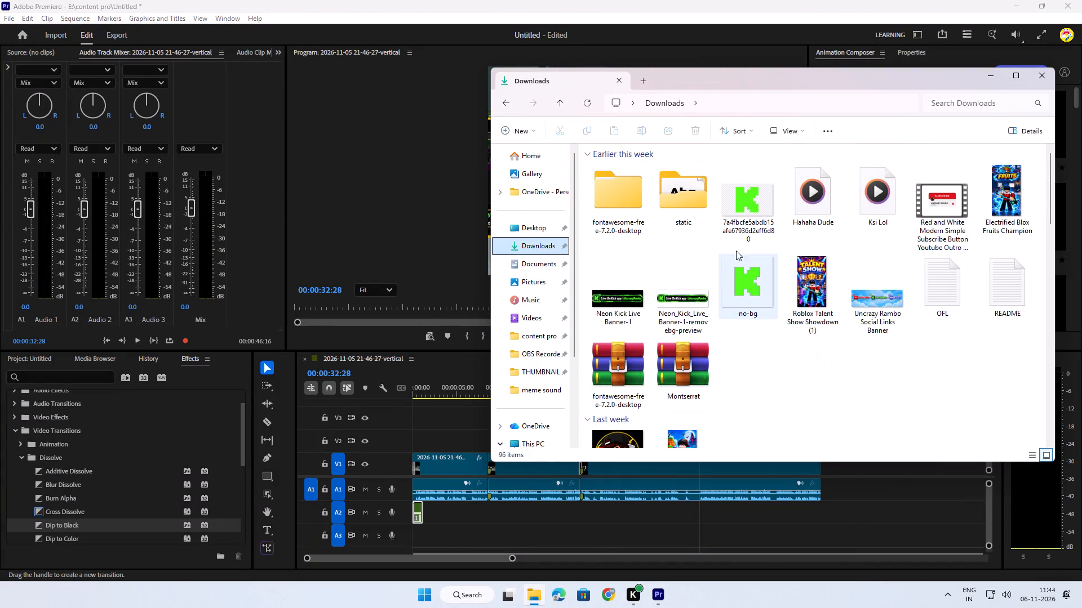
left_click(38, 350)
left_click(33, 360)
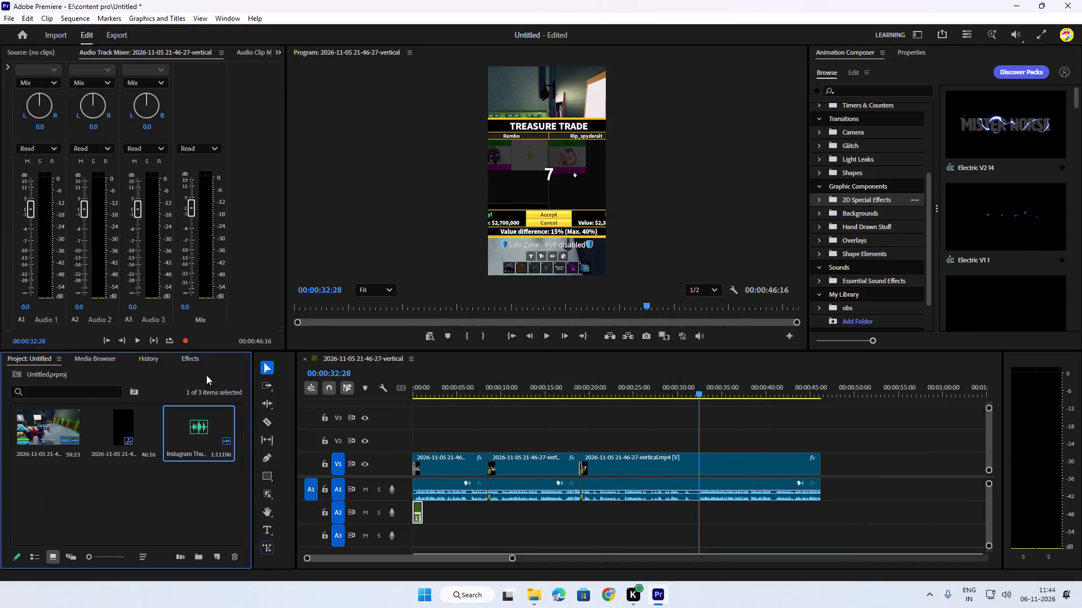
left_click(535, 596)
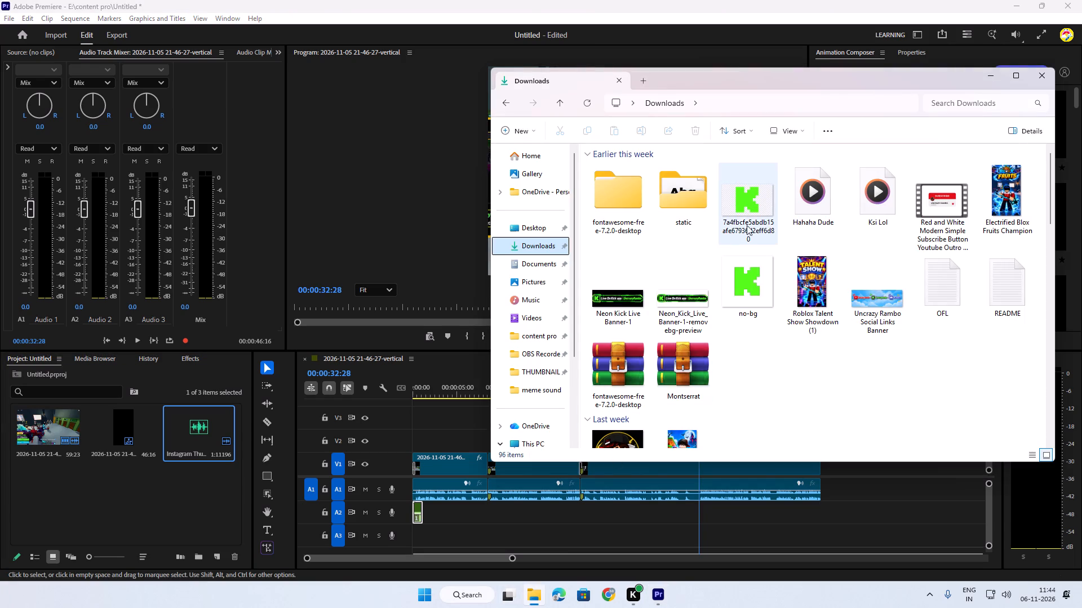
left_click_drag(753, 299, 161, 499)
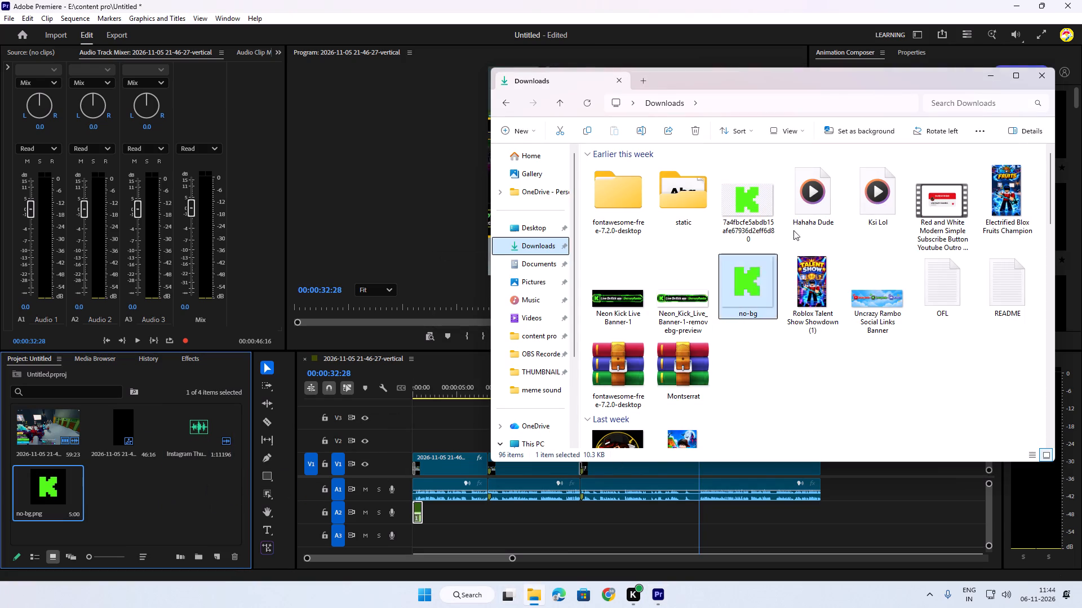
left_click(997, 81)
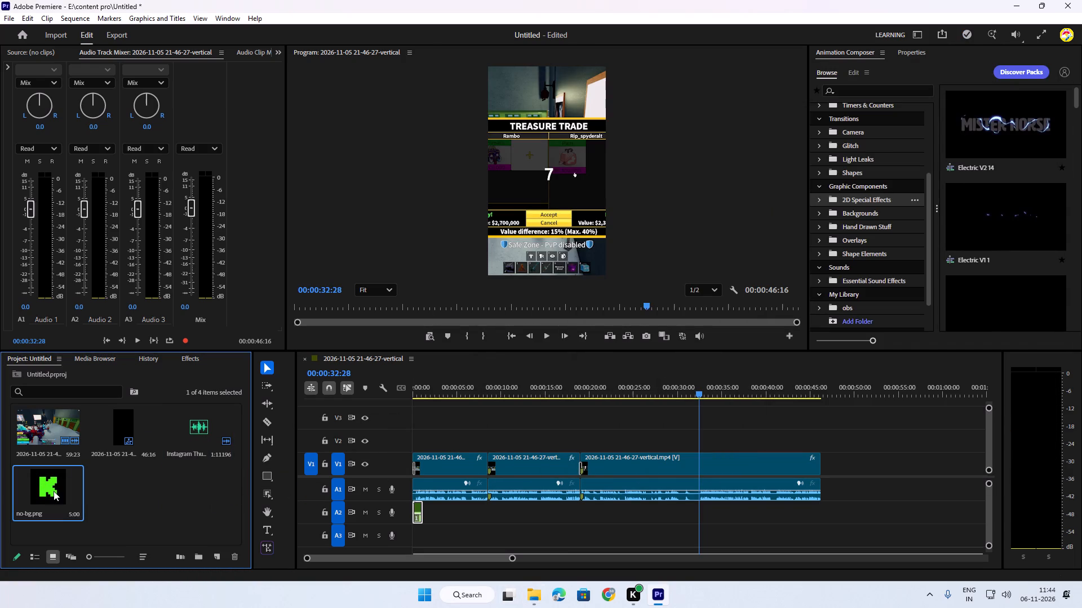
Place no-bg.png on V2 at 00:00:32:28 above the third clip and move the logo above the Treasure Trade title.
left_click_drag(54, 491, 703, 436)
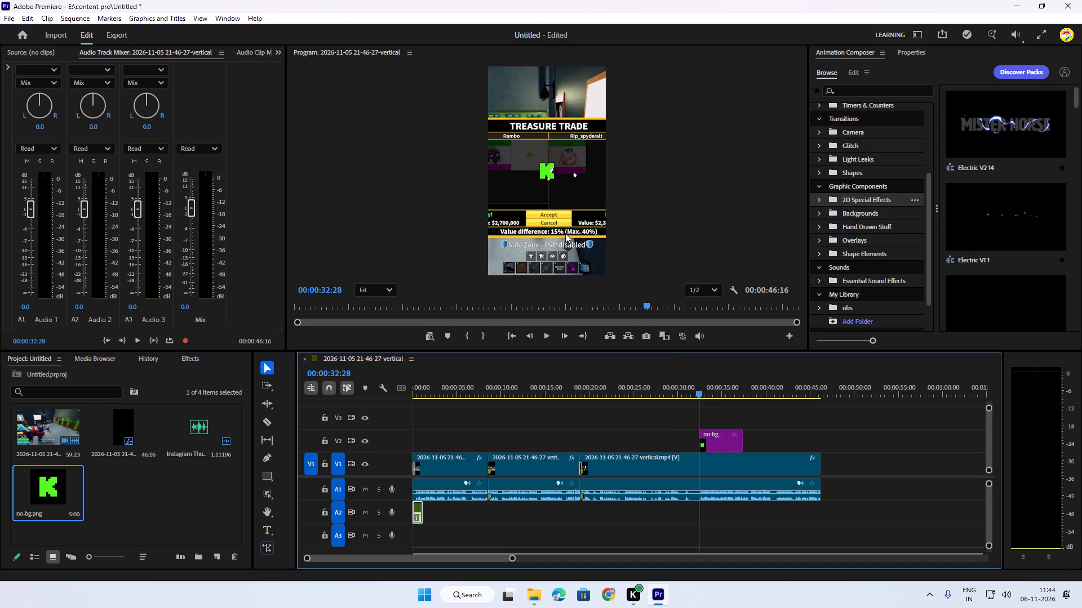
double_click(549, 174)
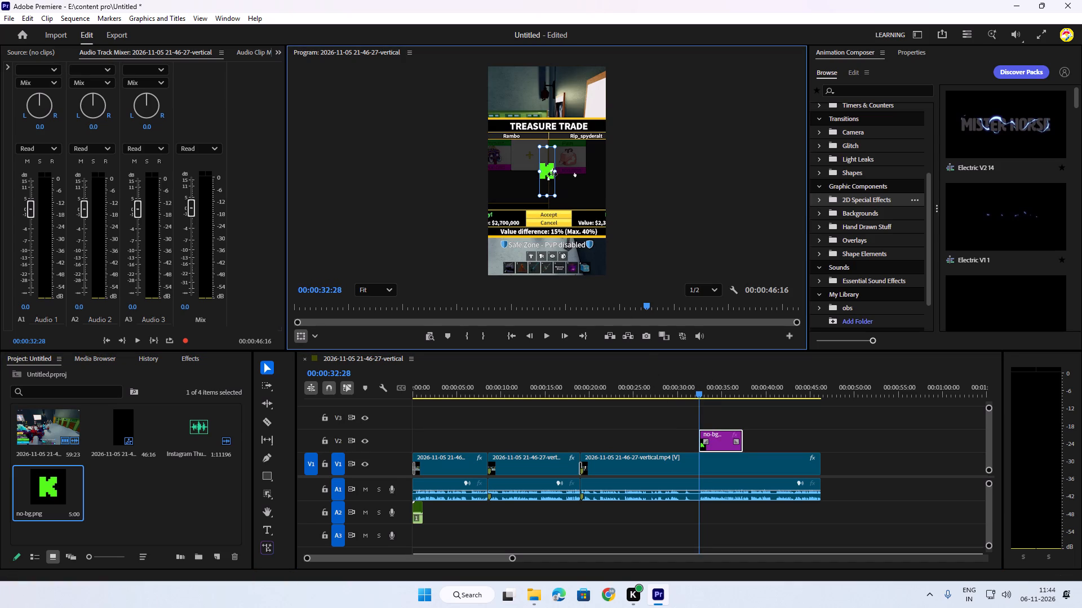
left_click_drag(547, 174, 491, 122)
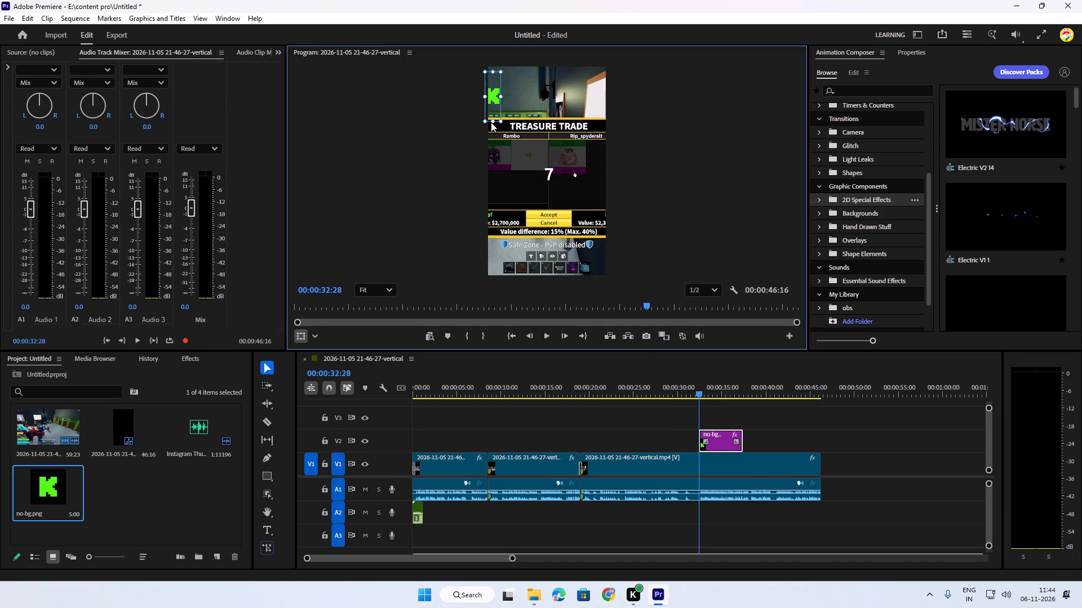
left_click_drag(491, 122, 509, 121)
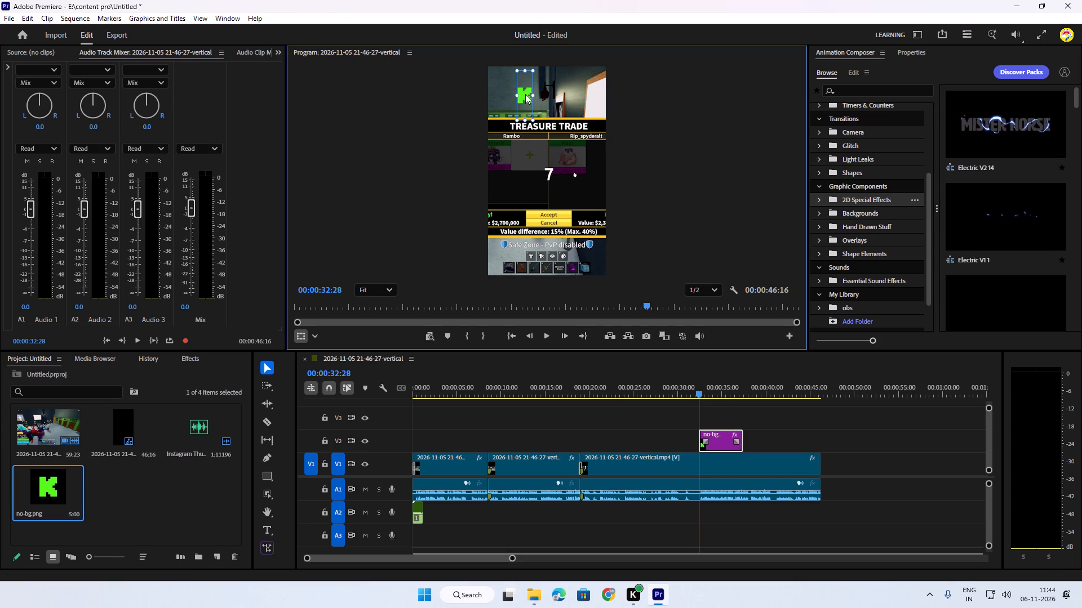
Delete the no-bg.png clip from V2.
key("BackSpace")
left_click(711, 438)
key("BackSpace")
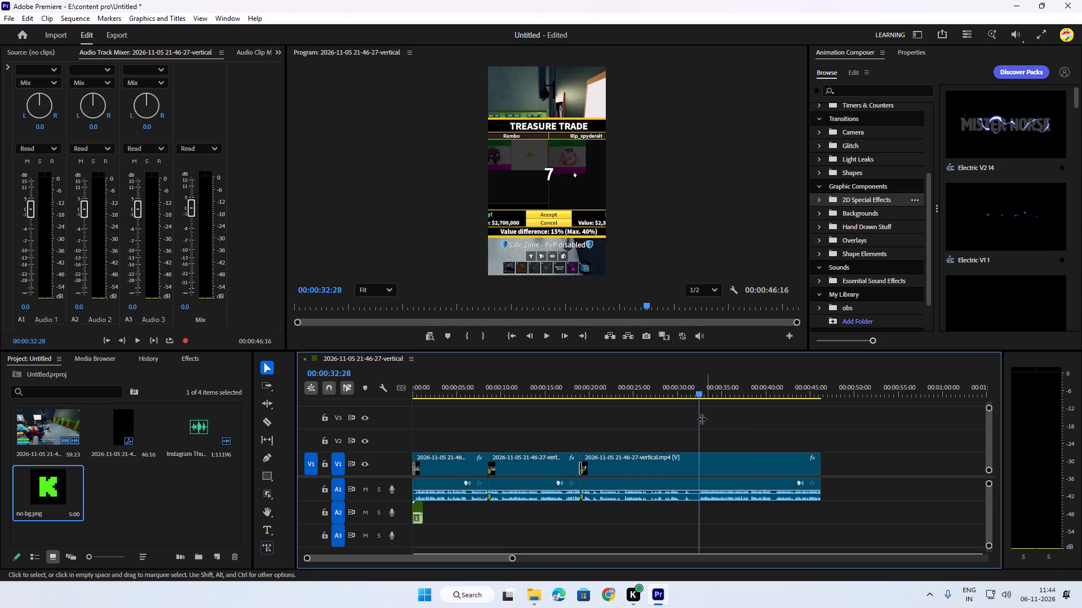
Browse the Animation Composer library categories for a follow graphic.
left_click(910, 55)
left_click(853, 54)
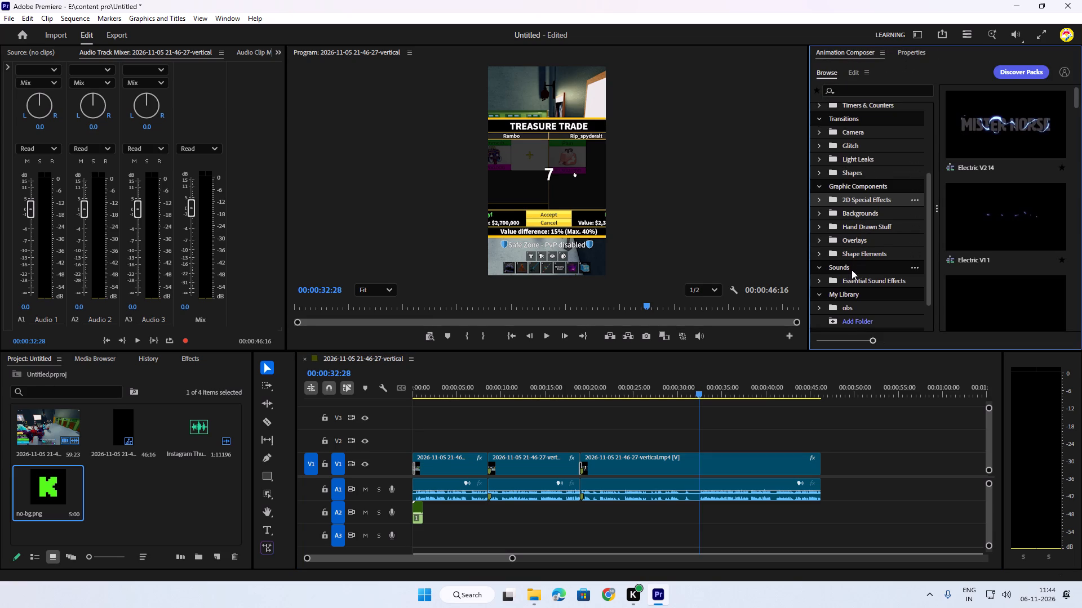
scroll(860, 244, "down", 2)
scroll(852, 266, "up", 3)
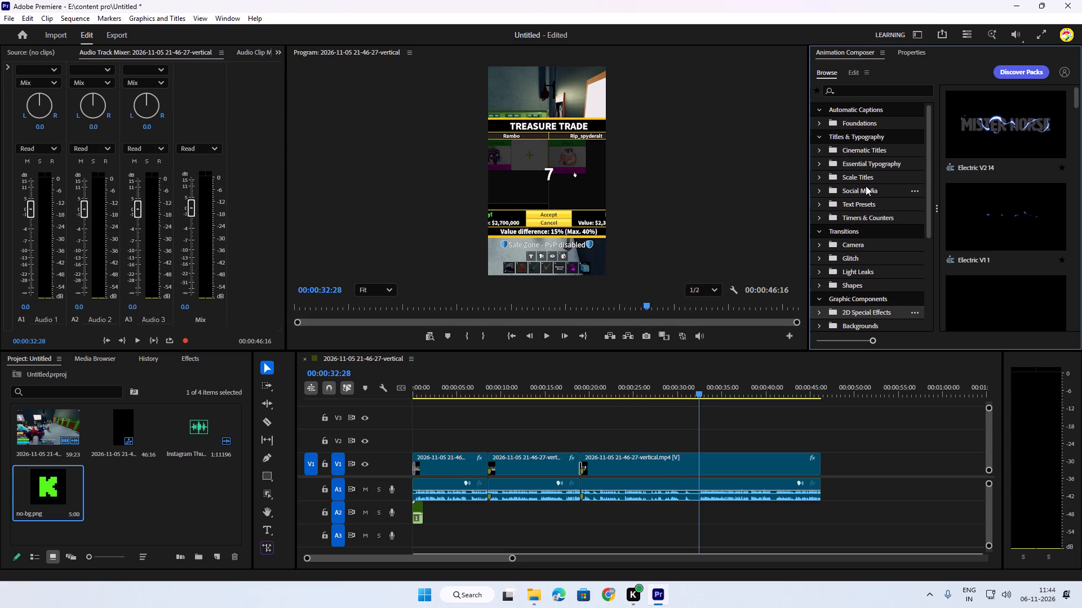
Look through the Social Media templates in Animation Composer for an Instagram follow graphic that accepts a custom logo.
left_click(865, 189)
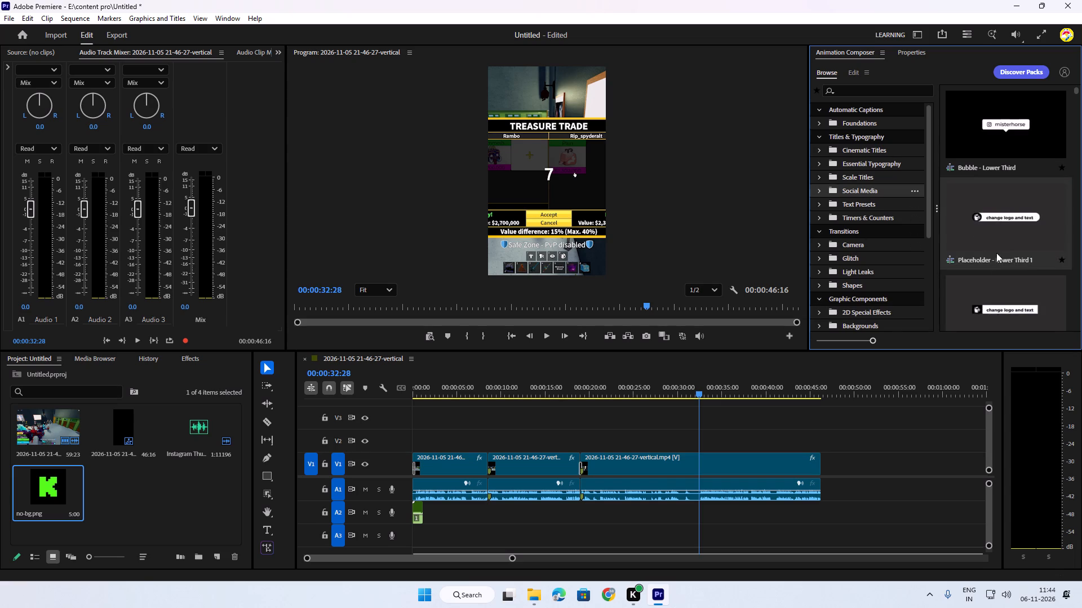
scroll(1001, 276, "down", 1)
scroll(1000, 279, "up", 1)
scroll(1000, 277, "down", 4)
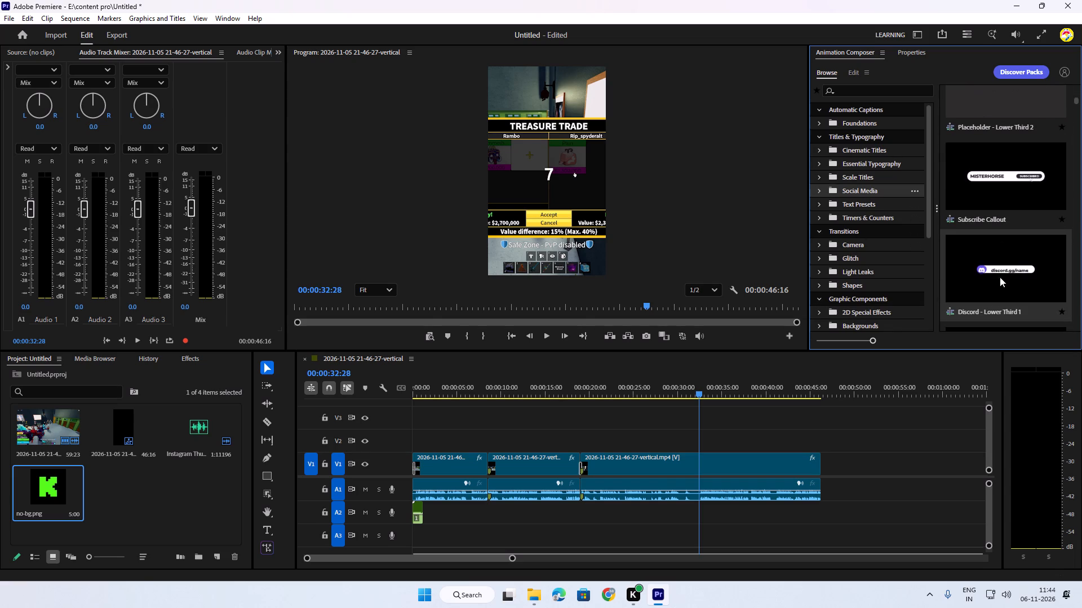
scroll(1001, 258, "down", 4)
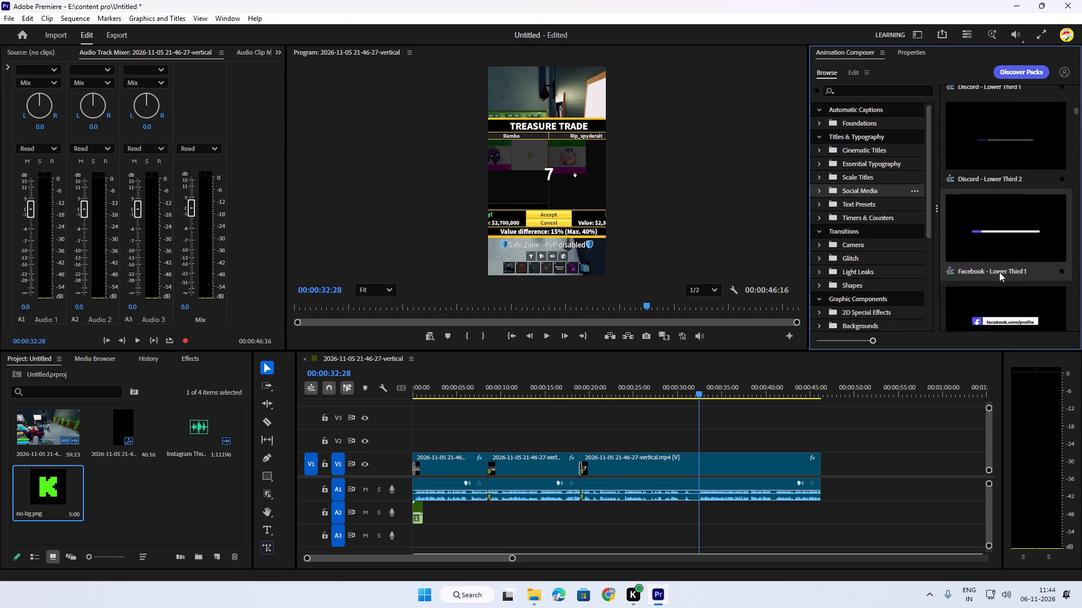
scroll(988, 297, "down", 1)
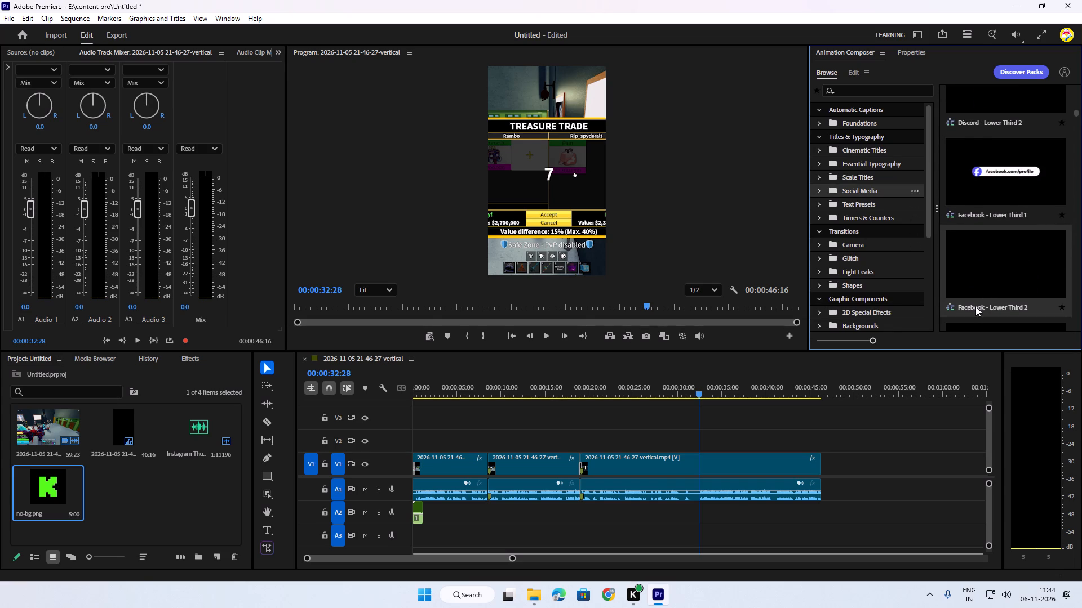
scroll(975, 306, "up", 2)
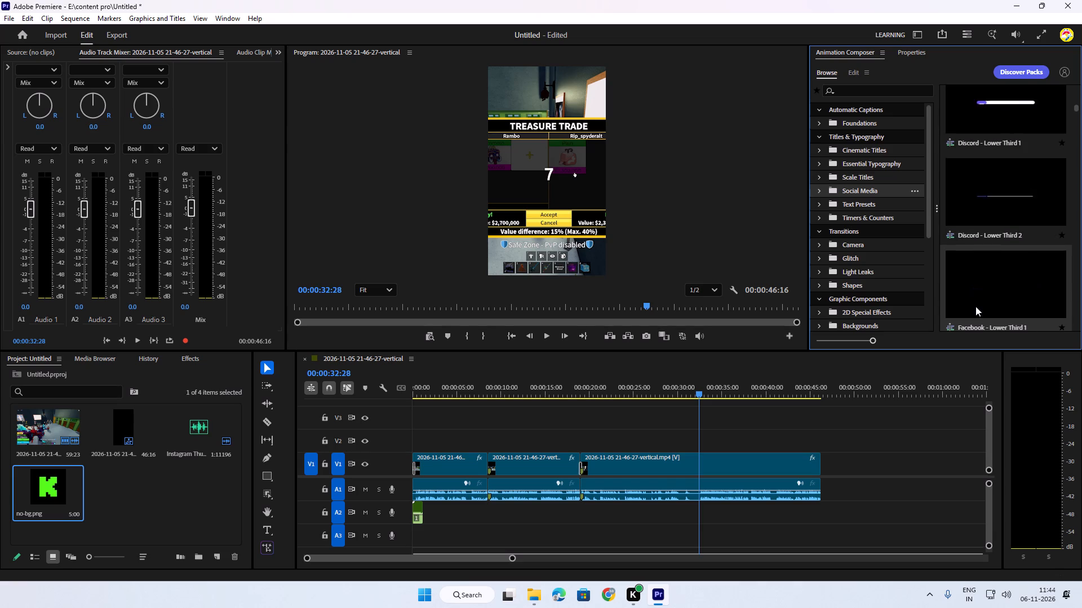
scroll(977, 301, "down", 3)
scroll(977, 301, "up", 1)
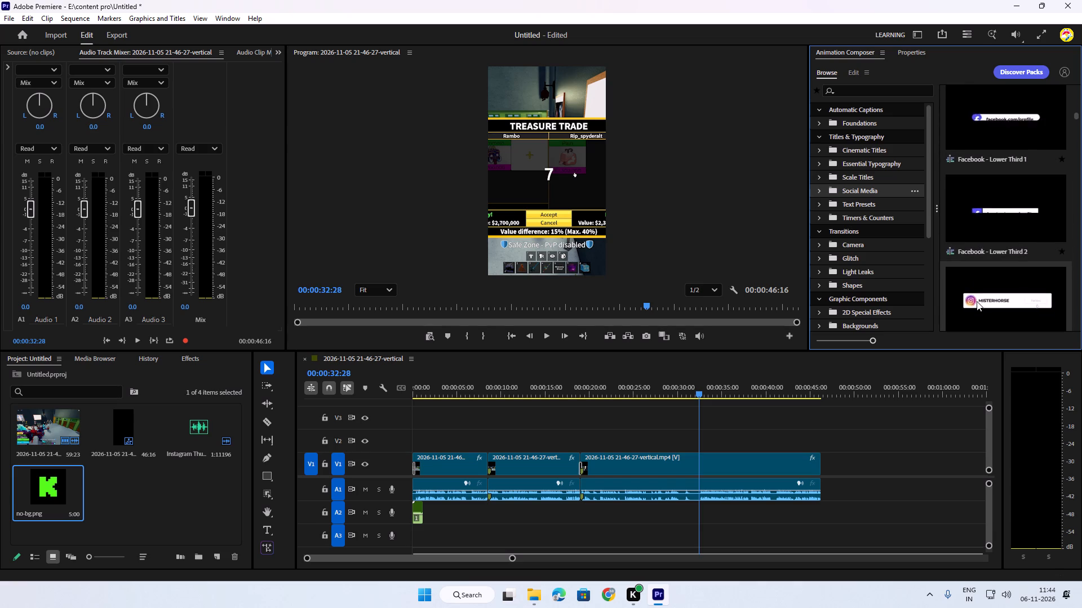
scroll(977, 301, "up", 1)
scroll(977, 301, "down", 1)
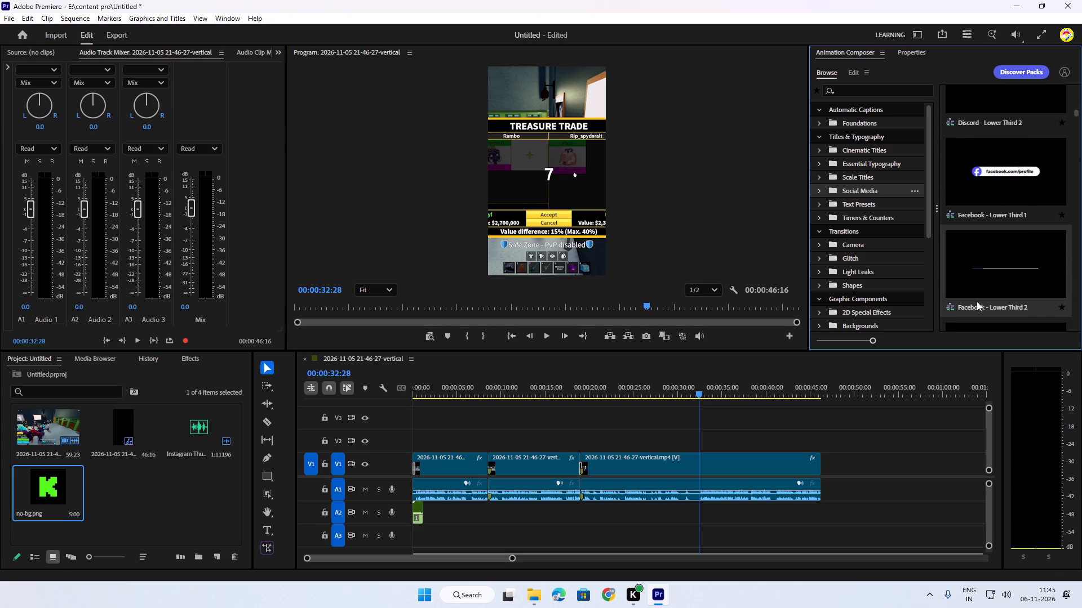
scroll(977, 301, "down", 2)
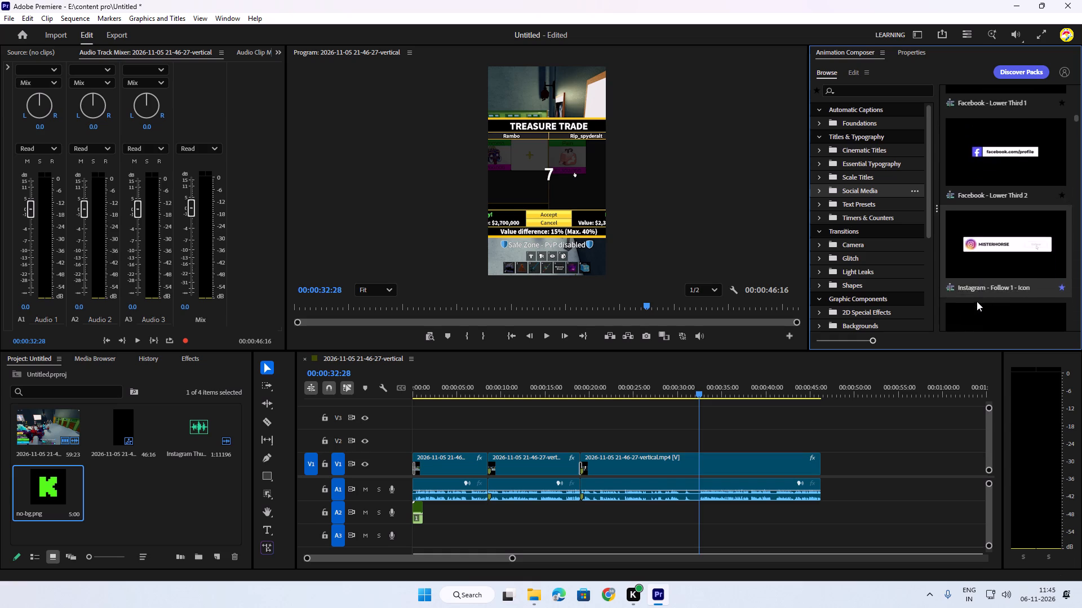
scroll(977, 301, "down", 3)
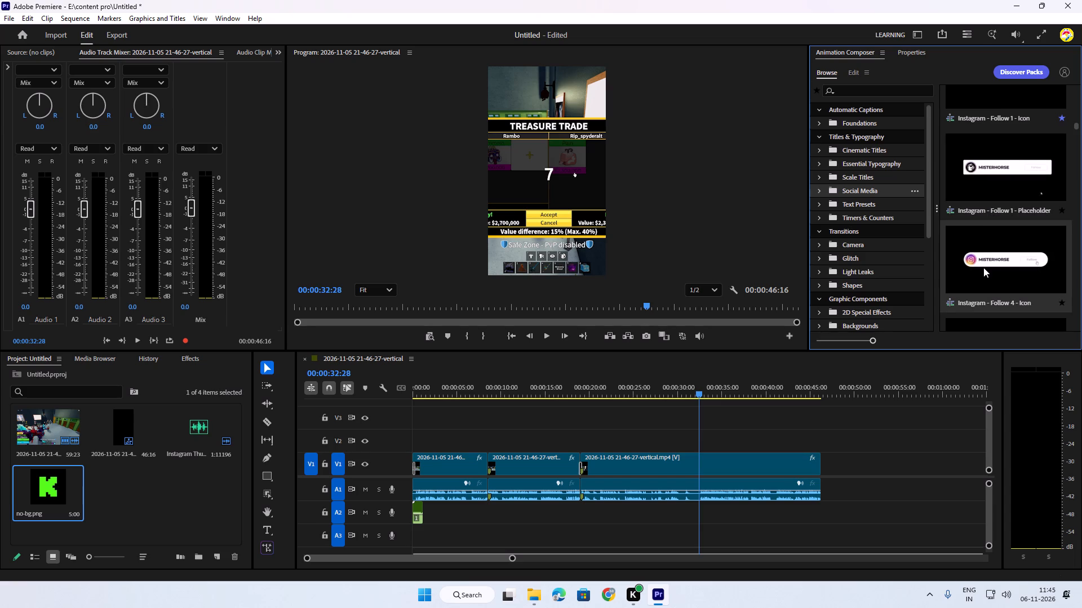
scroll(996, 288, "down", 3)
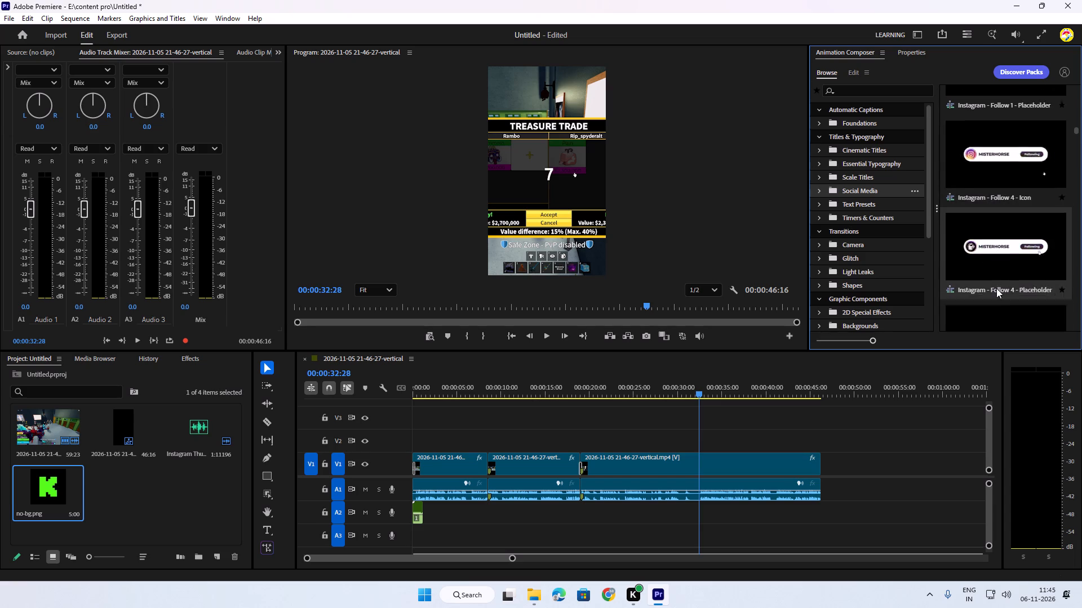
scroll(996, 288, "down", 1)
scroll(995, 289, "up", 1)
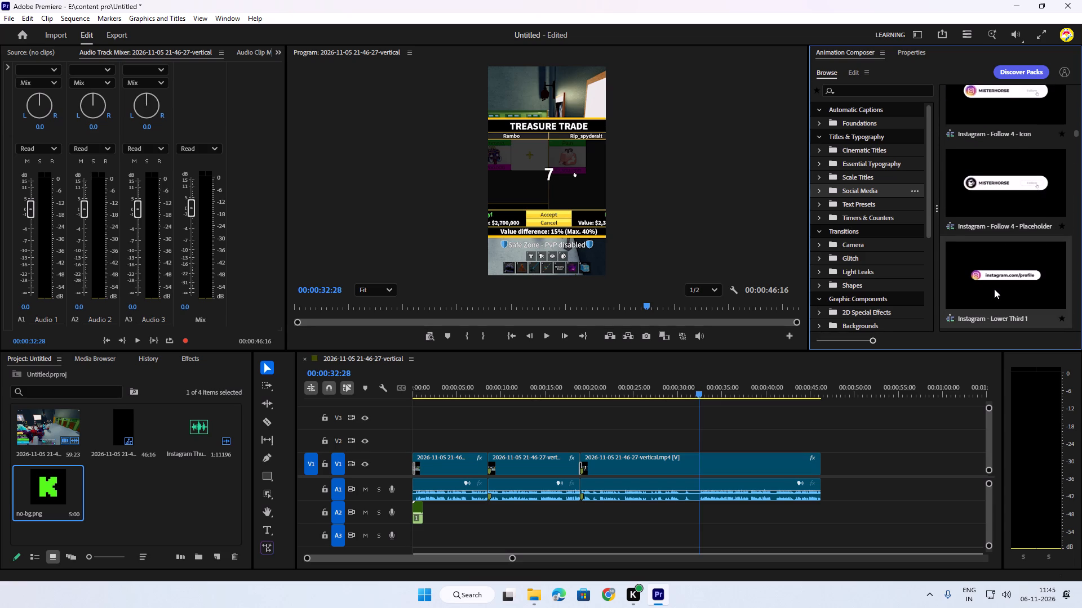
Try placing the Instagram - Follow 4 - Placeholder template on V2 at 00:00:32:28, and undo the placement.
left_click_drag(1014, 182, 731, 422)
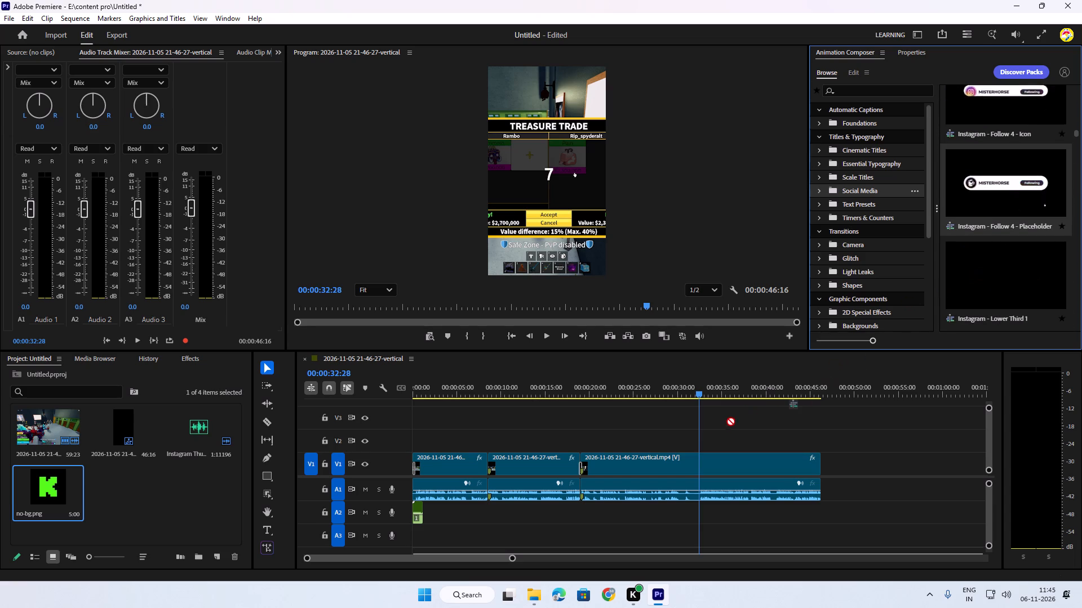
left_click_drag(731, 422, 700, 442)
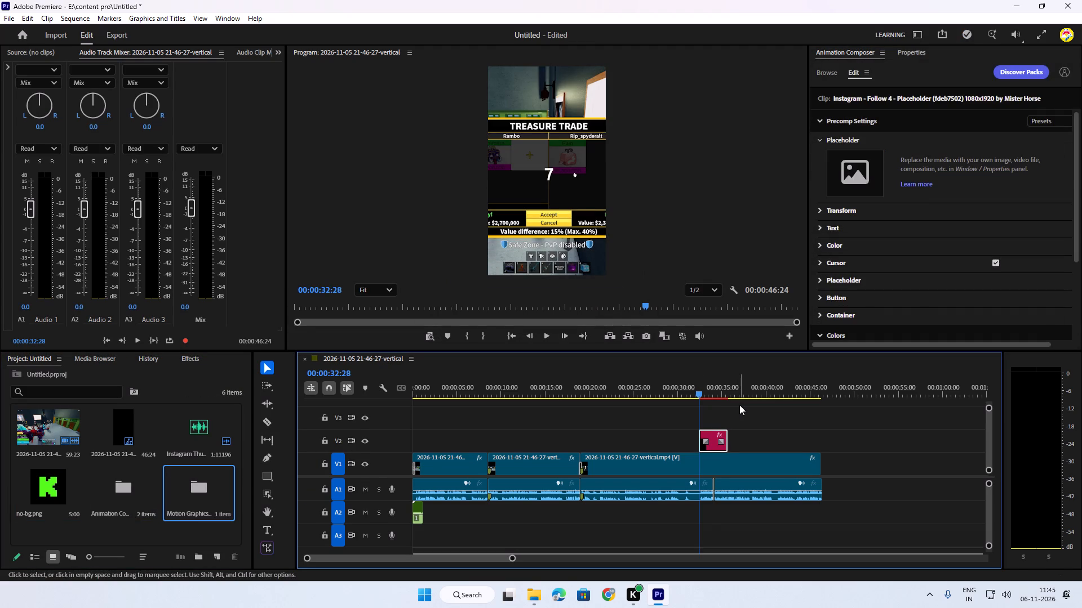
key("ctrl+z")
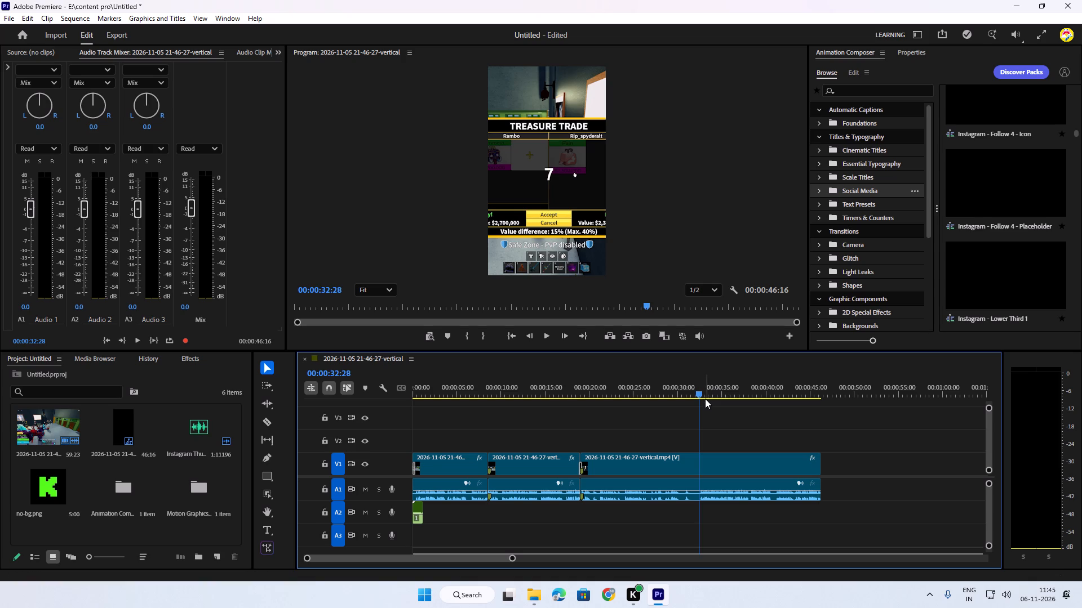
Place the Instagram - Follow 4 - Placeholder template on V2 in the empty area after the last gameplay clip, at about 00:00:48.
left_click(993, 199)
scroll(999, 275, "down", 1)
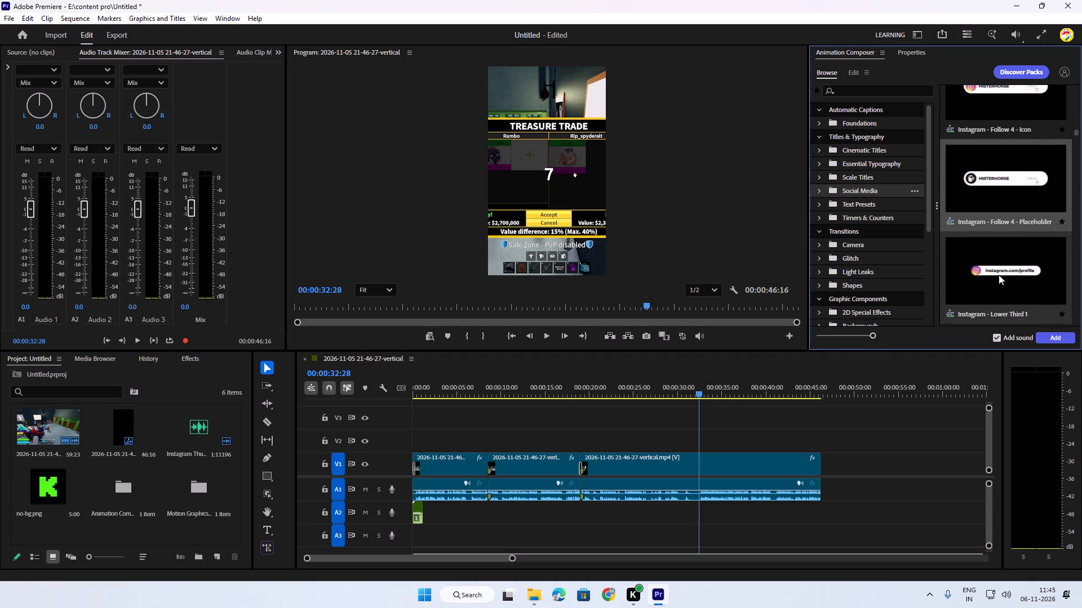
scroll(999, 275, "down", 4)
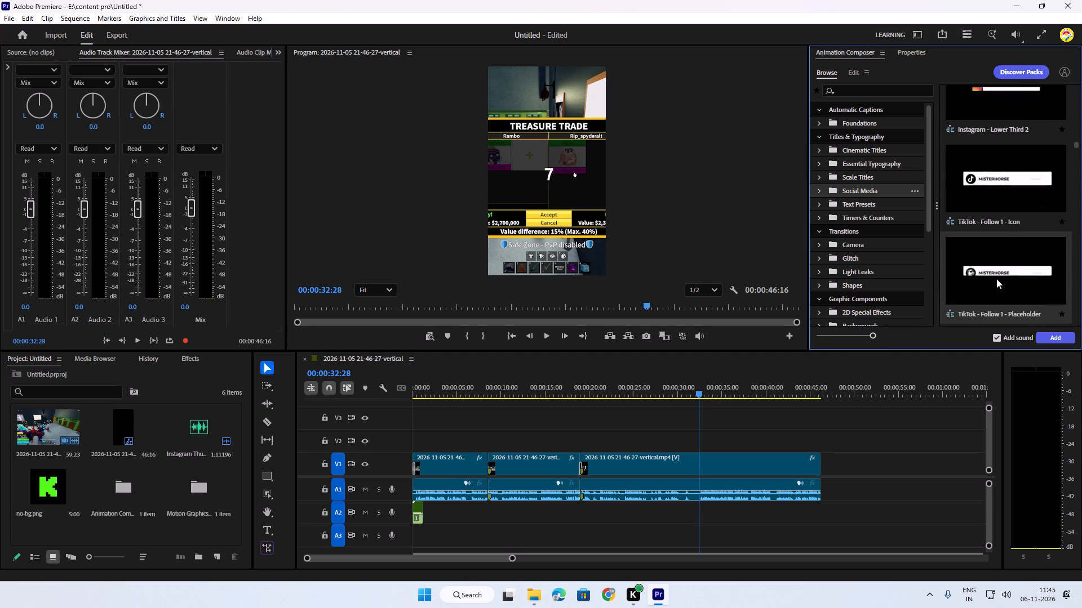
scroll(996, 279, "up", 5)
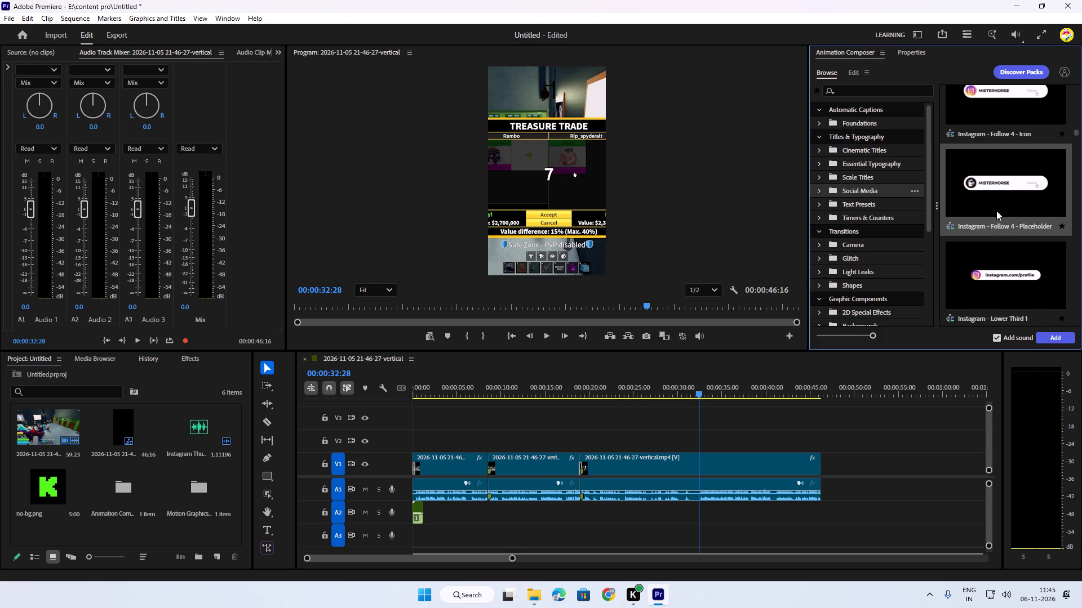
left_click_drag(1014, 189, 928, 332)
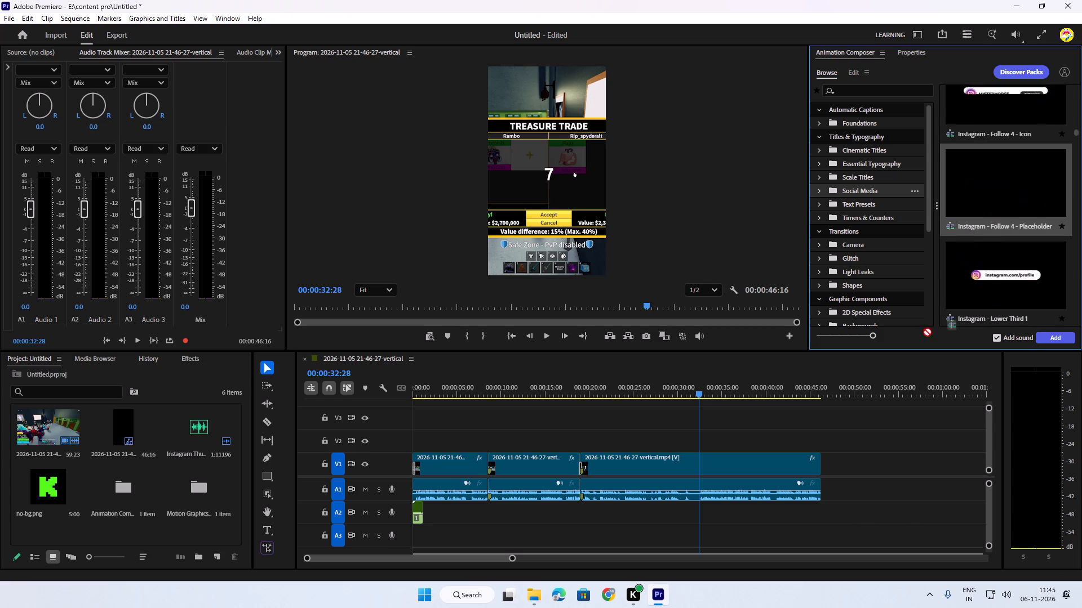
left_click_drag(928, 332, 839, 435)
Move the playhead to the start of the follow graphic and examine its editable settings in Animation Composer.
left_click_drag(698, 394, 836, 405)
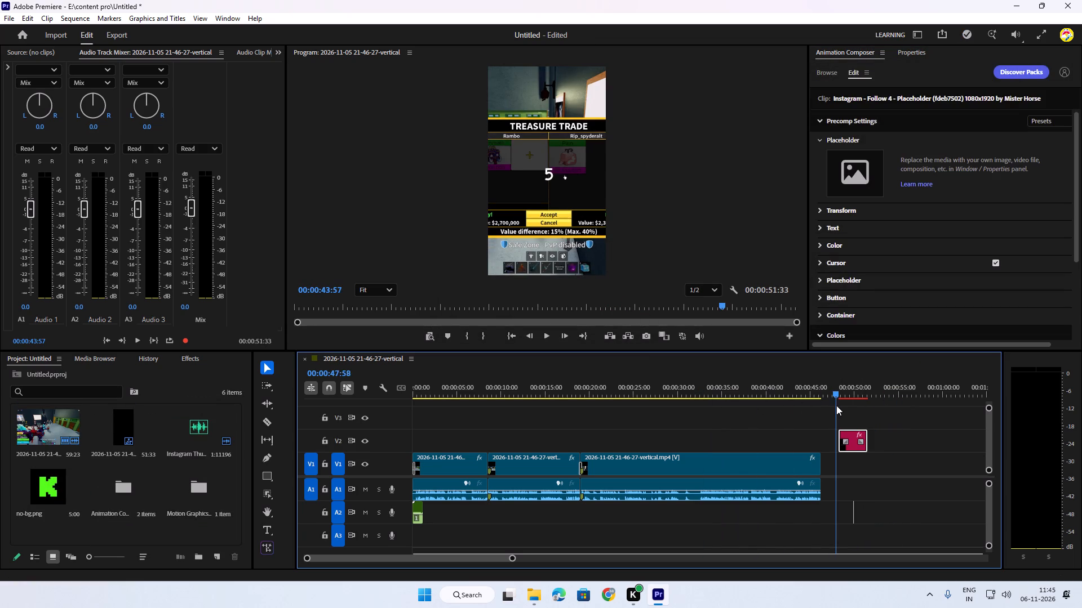
left_click_drag(836, 405, 839, 405)
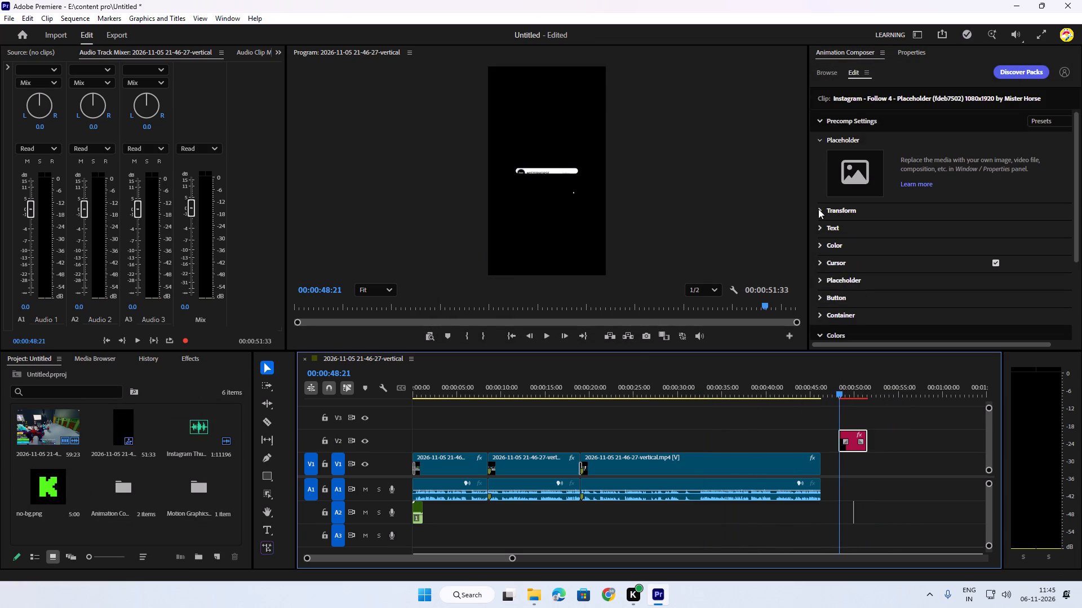
left_click(818, 209)
left_click(818, 209)
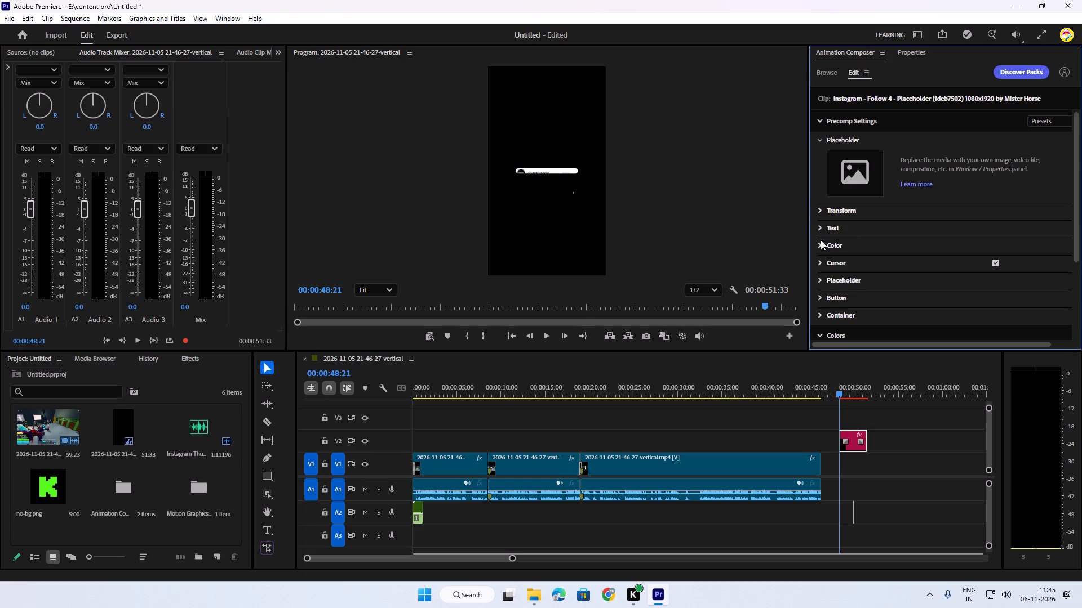
scroll(826, 277, "down", 4)
scroll(826, 293, "up", 1)
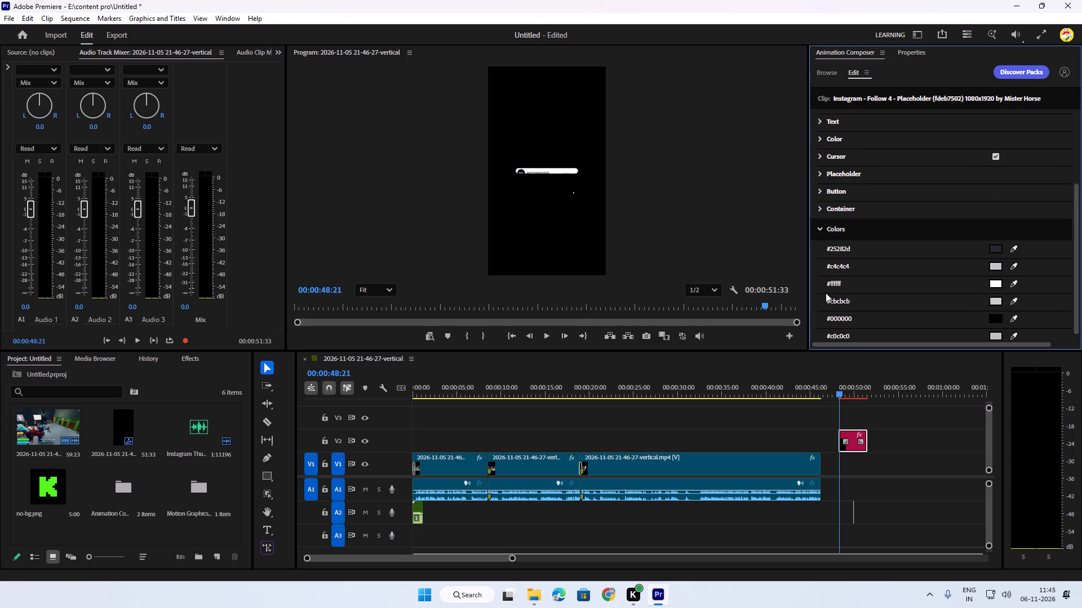
scroll(826, 293, "up", 3)
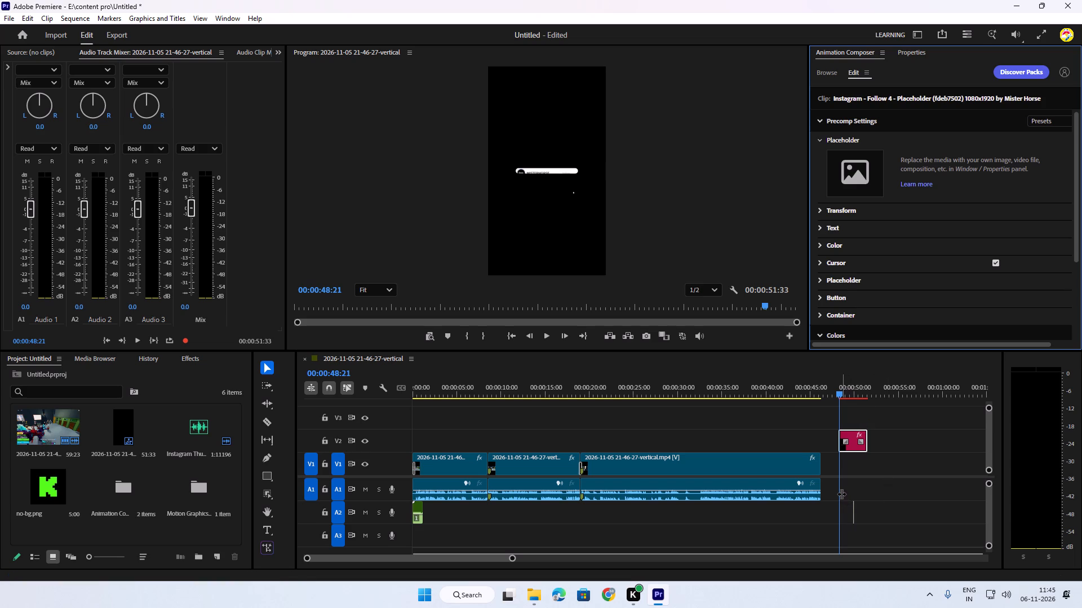
Turn off linked selection, select only the follow graphic on V2, and replace its placeholder image with no-bg.png.
left_click(351, 393)
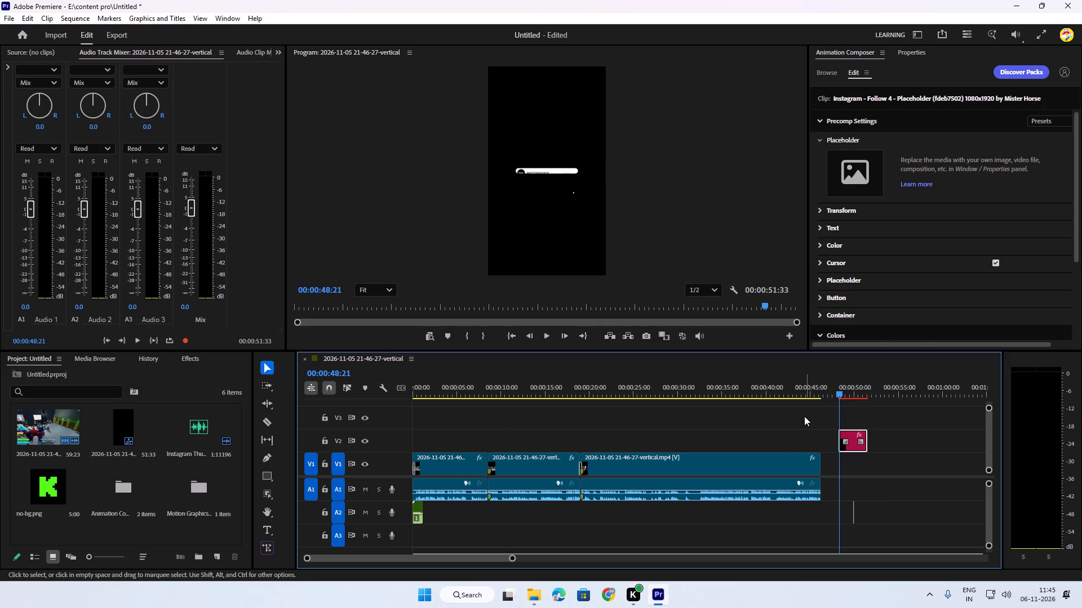
left_click_drag(804, 416, 878, 448)
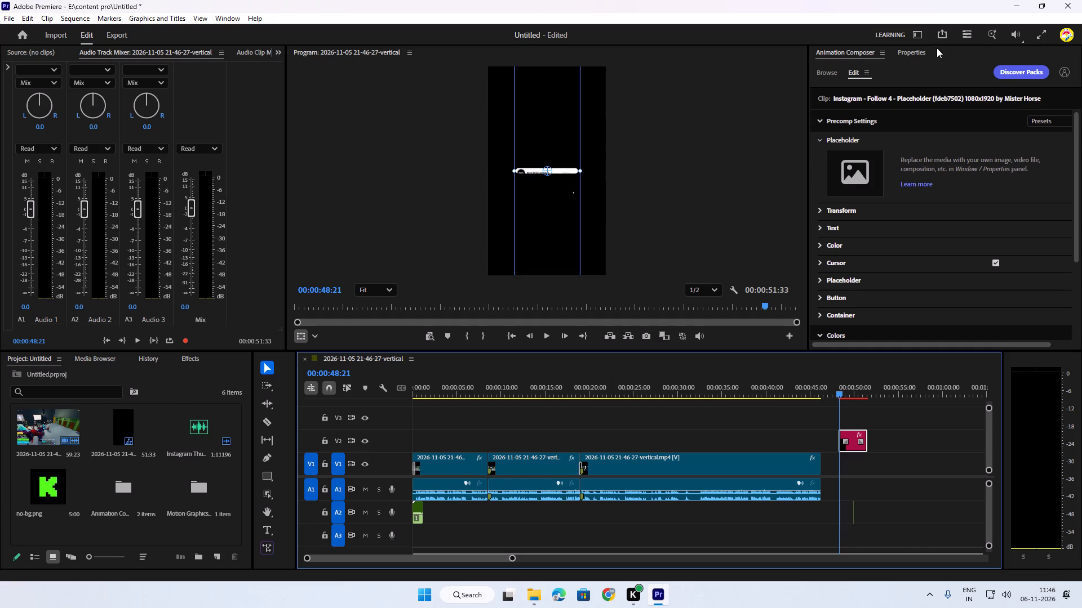
left_click(922, 54)
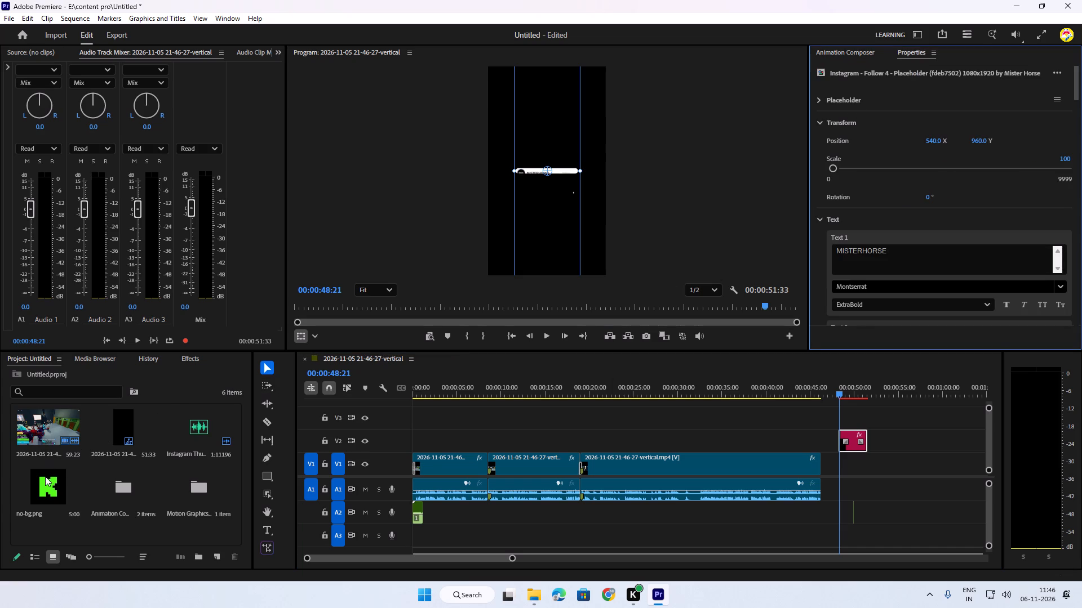
left_click(45, 476)
left_click_drag(45, 489, 860, 100)
left_click_drag(845, 392, 857, 394)
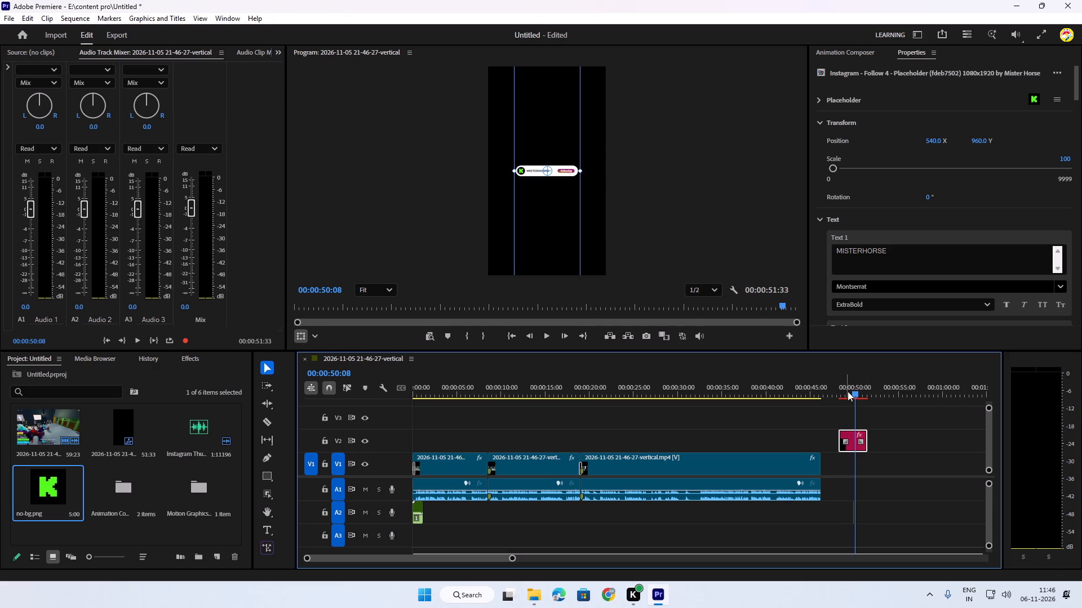
Replace the MISTERHORSE text in the Instagram follow graphic with the channel handle, starting with "itsv".
left_click_drag(899, 253, 833, 254)
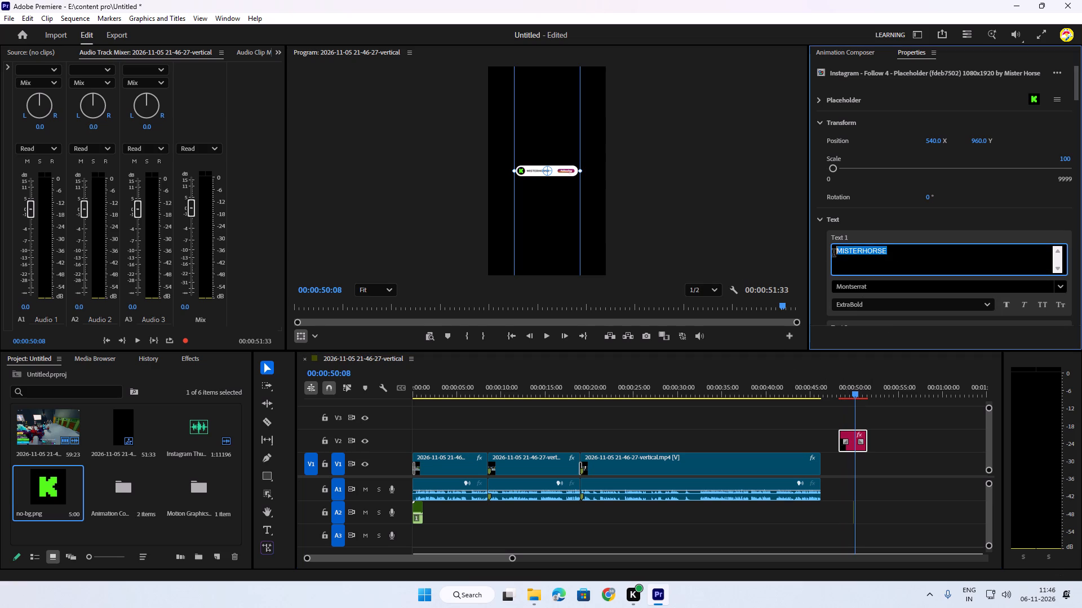
left_click_drag(833, 254, 826, 253)
key("BackSpace")
key("i")
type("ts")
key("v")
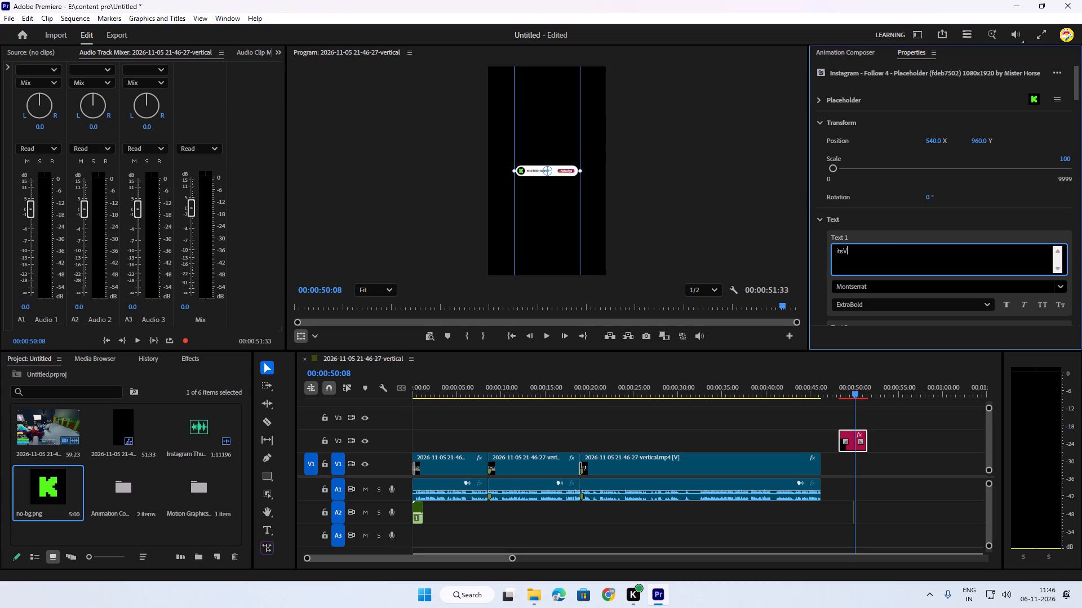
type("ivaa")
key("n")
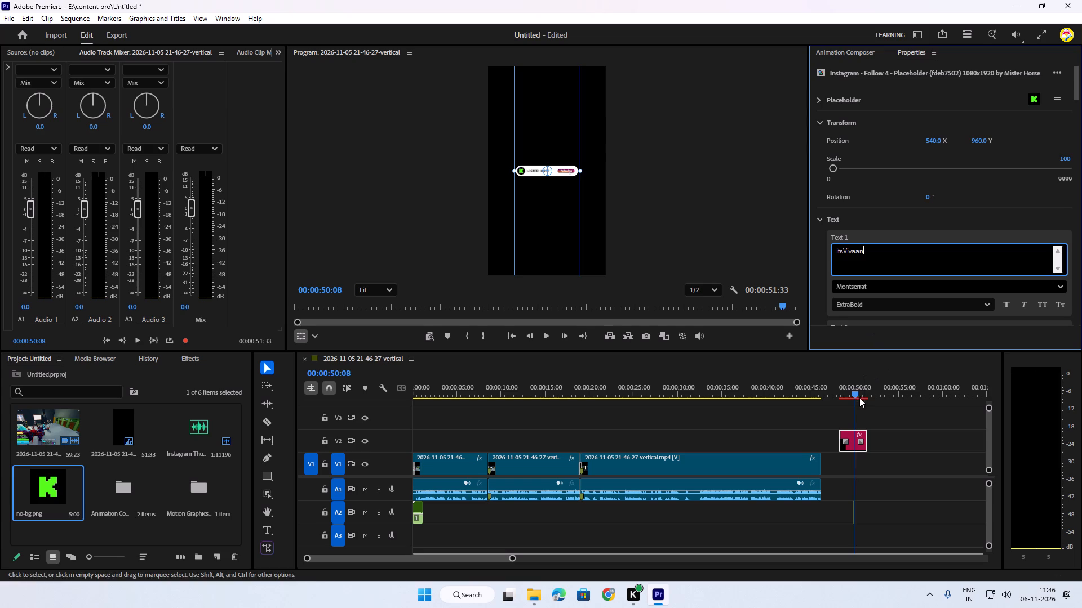
left_click_drag(858, 393, 840, 399)
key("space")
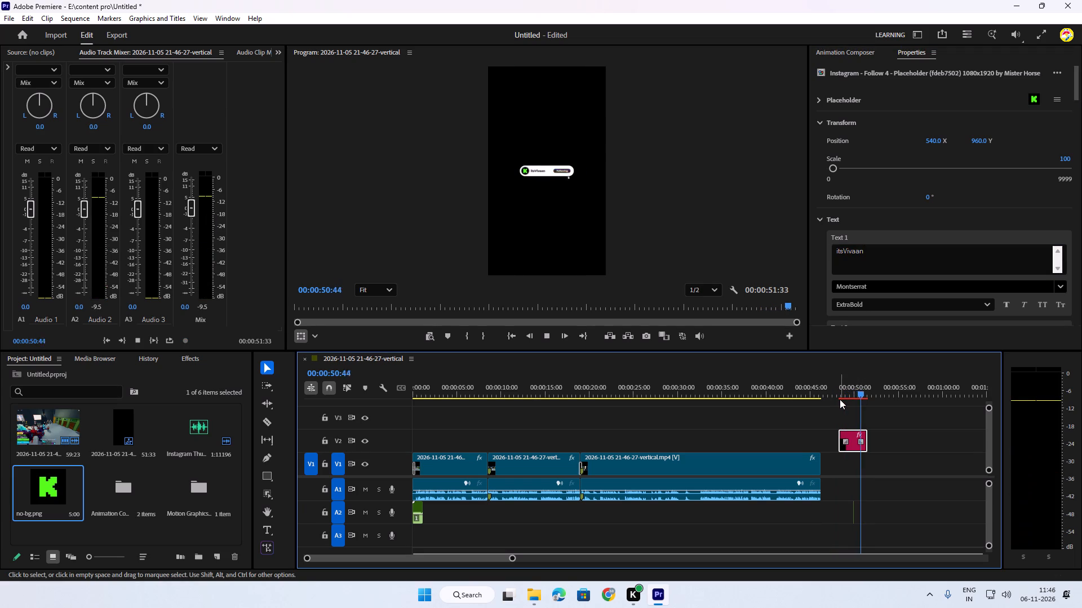
left_click_drag(874, 394, 849, 400)
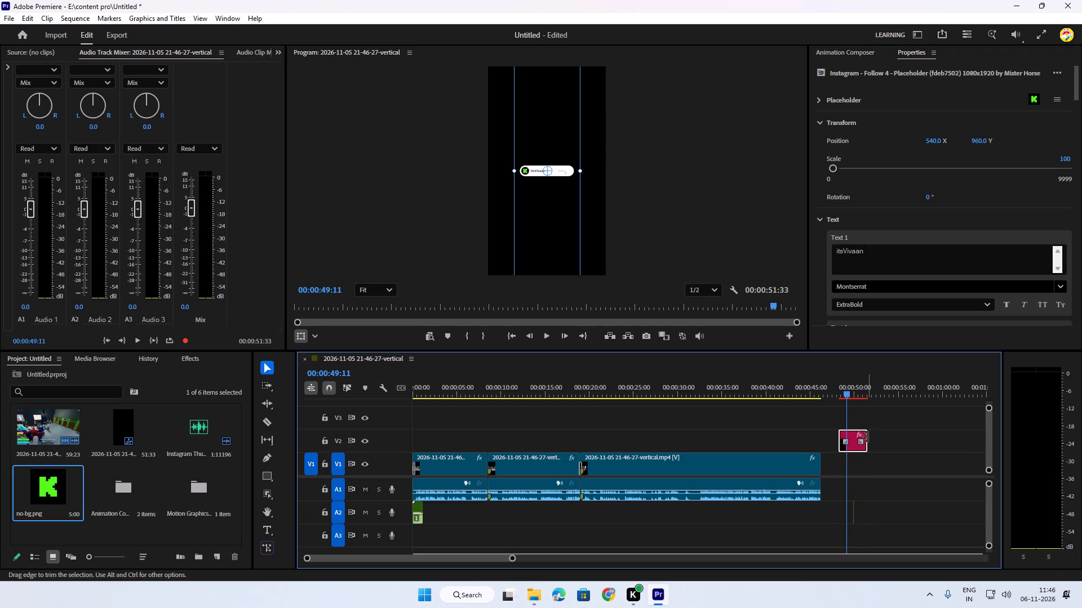
Extend the end of the Instagram follow graphic on V2 to 00:00:55:38 and play it back.
left_click_drag(867, 437, 903, 439)
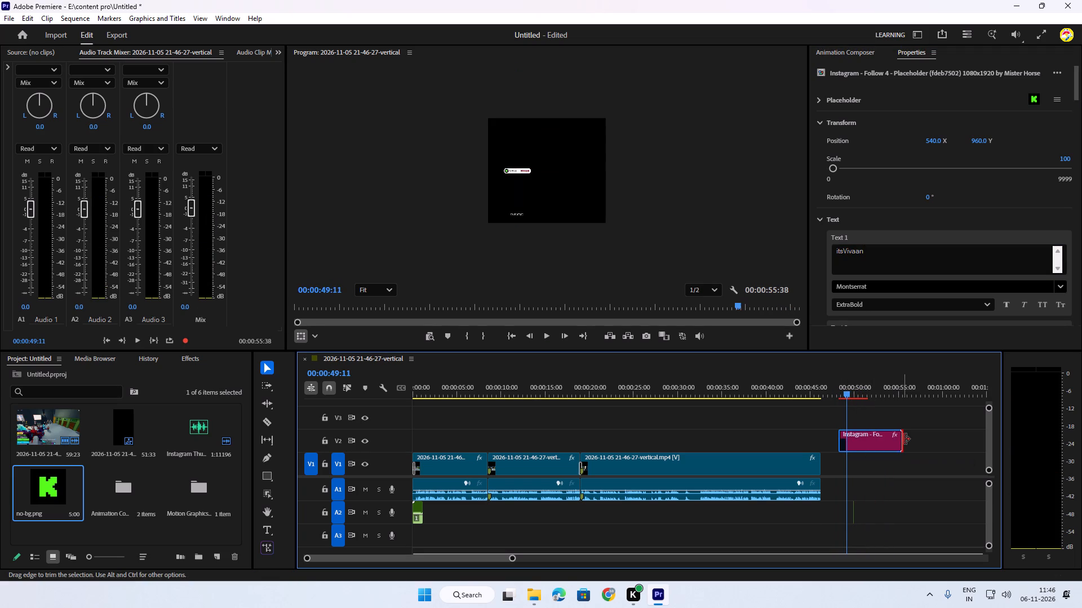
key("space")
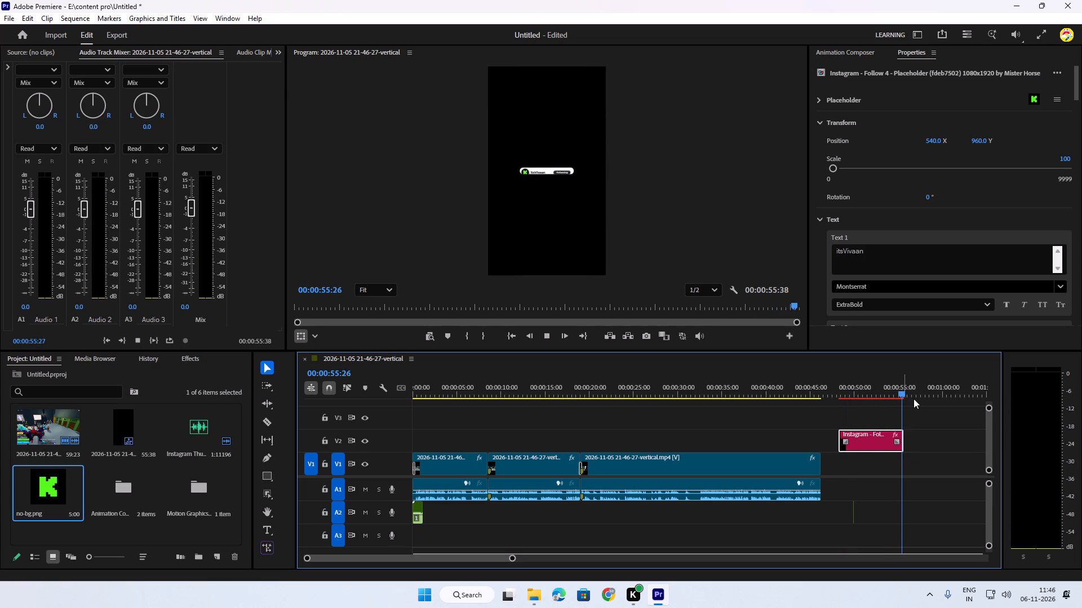
Turn on linked selection, move the follow graphic with its audio to start at 00:00:32:36 above the third clip, and preview it.
left_click_drag(903, 395, 703, 390)
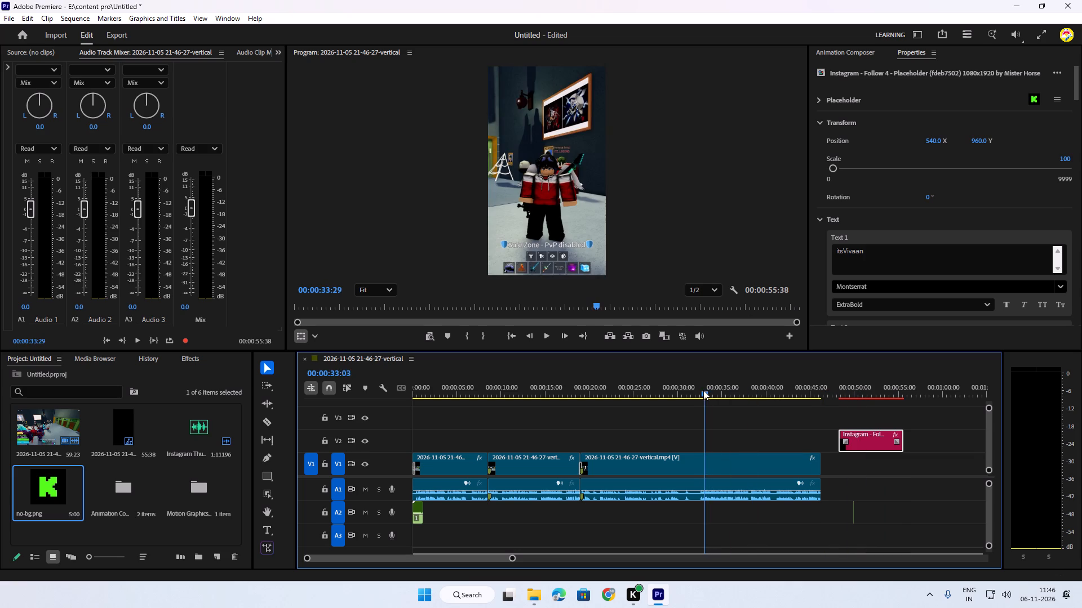
left_click_drag(703, 390, 699, 392)
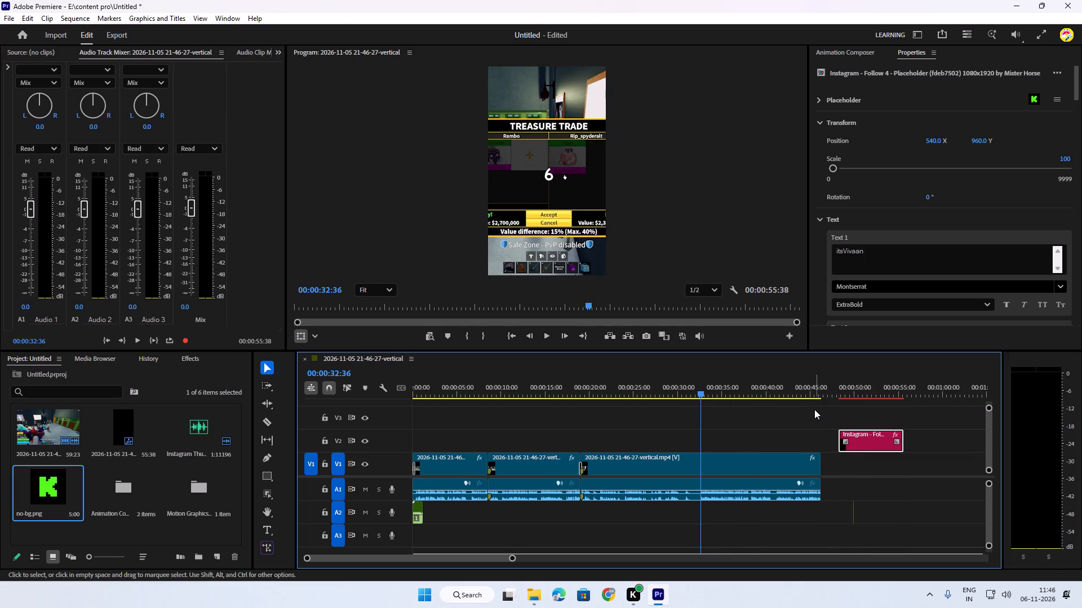
left_click(351, 386)
left_click_drag(791, 409, 914, 449)
left_click_drag(875, 446, 839, 446)
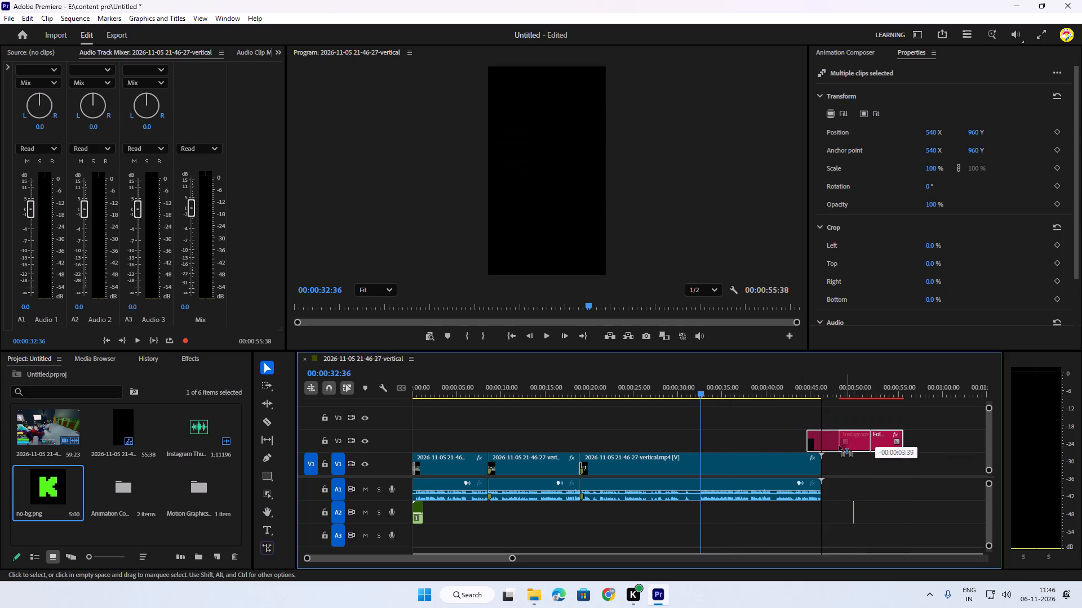
left_click_drag(839, 446, 738, 447)
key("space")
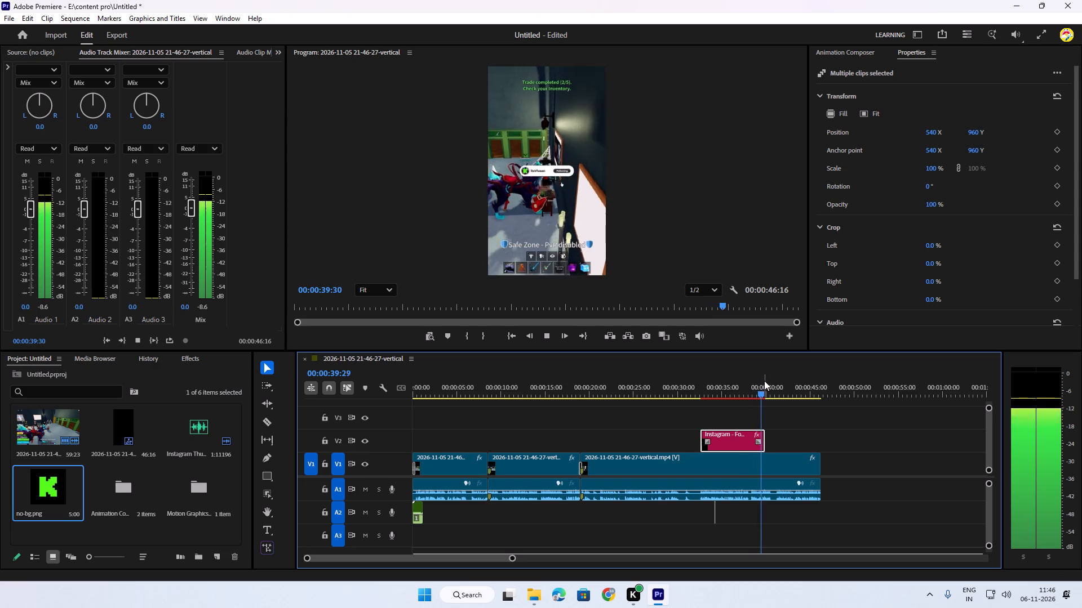
left_click_drag(774, 390, 744, 397)
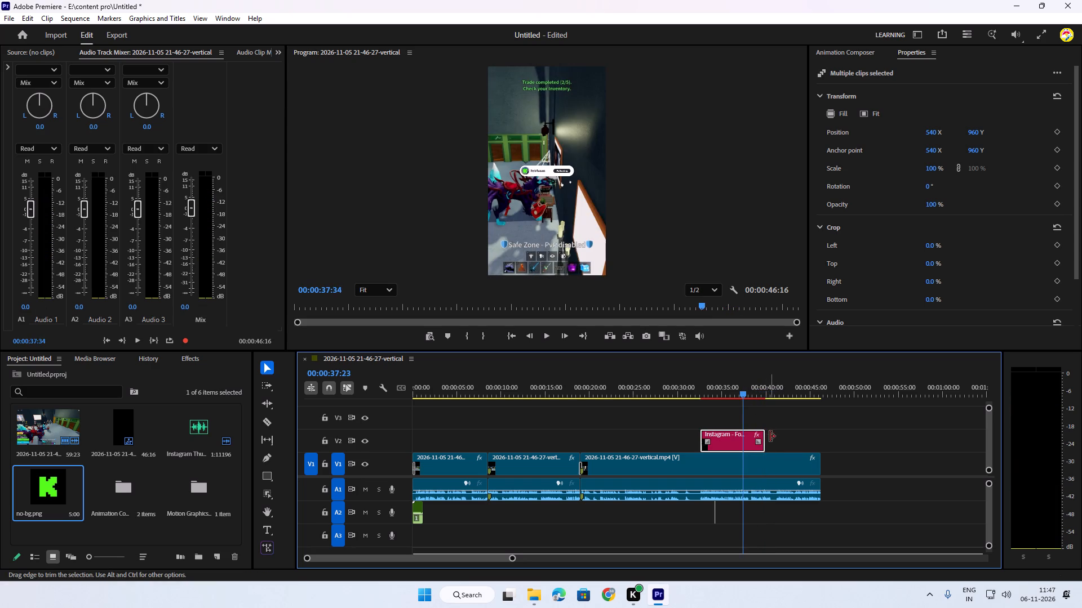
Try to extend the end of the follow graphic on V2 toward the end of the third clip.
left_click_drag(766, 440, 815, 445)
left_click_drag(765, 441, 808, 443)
Open the speed and duration settings for the Instagram follow graphic and its audio.
right_click(724, 440)
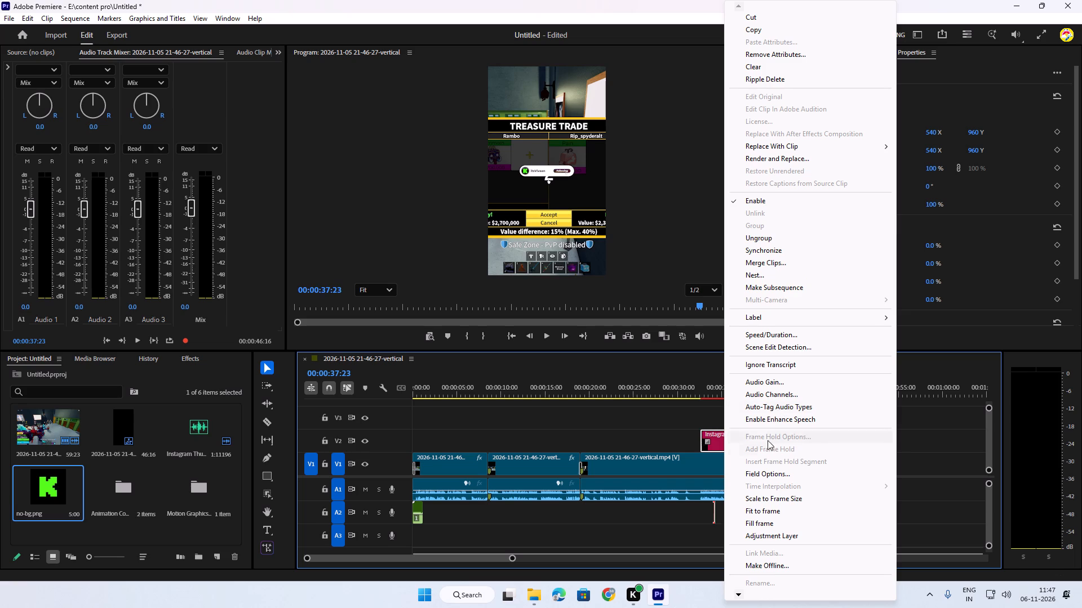
left_click(783, 340)
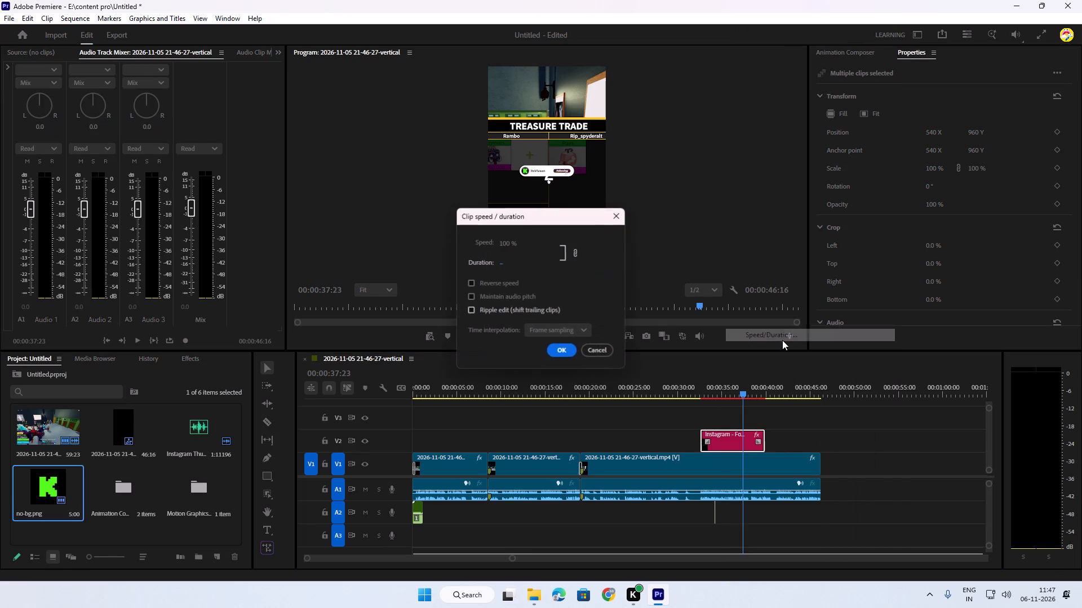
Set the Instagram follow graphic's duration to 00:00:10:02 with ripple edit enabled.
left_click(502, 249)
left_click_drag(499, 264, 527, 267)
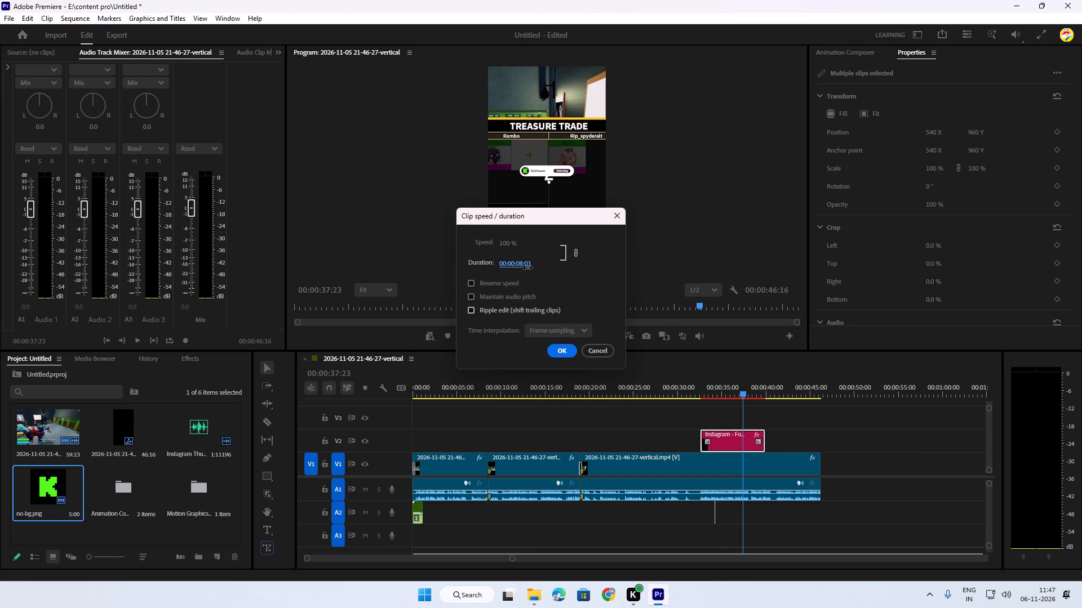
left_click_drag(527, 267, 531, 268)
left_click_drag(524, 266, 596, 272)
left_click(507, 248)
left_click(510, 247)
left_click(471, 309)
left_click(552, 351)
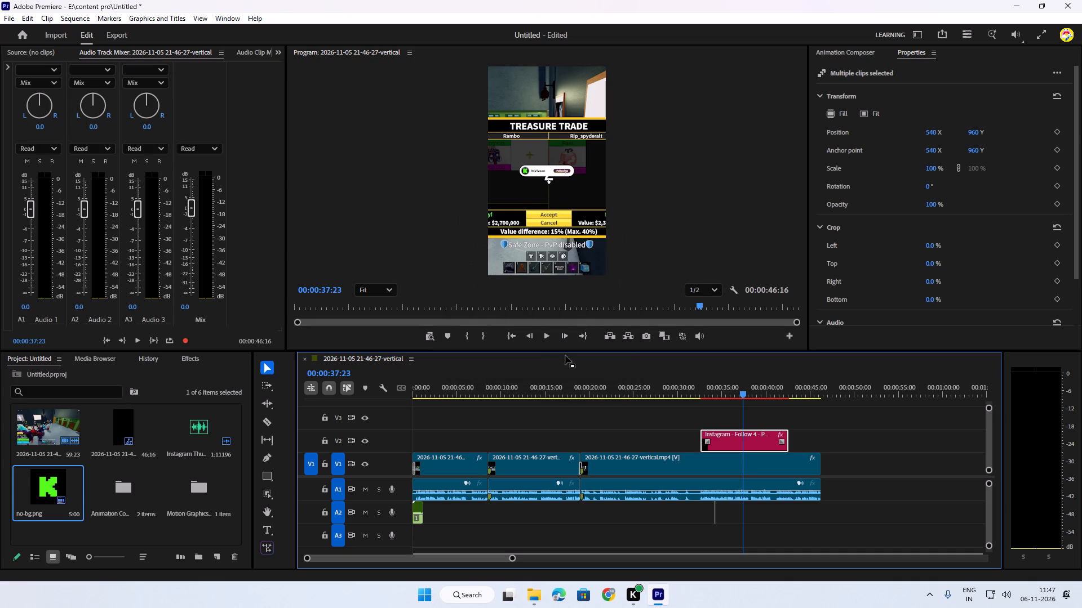
Try to stretch the Instagram follow graphic on V2 to the end of the gameplay video and open its speed and duration settings.
left_click_drag(792, 440, 818, 442)
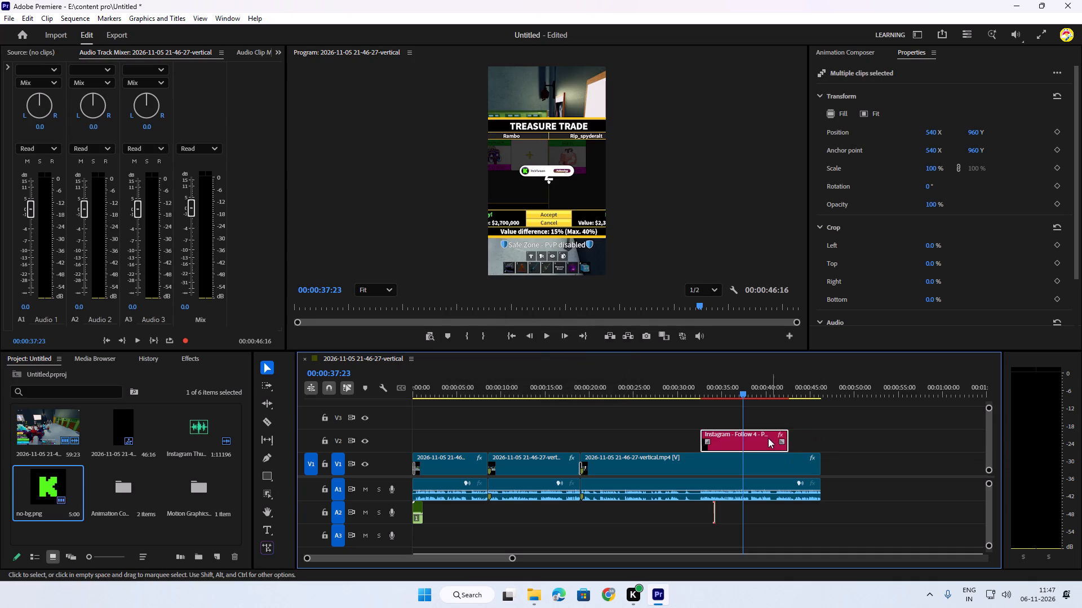
key("space")
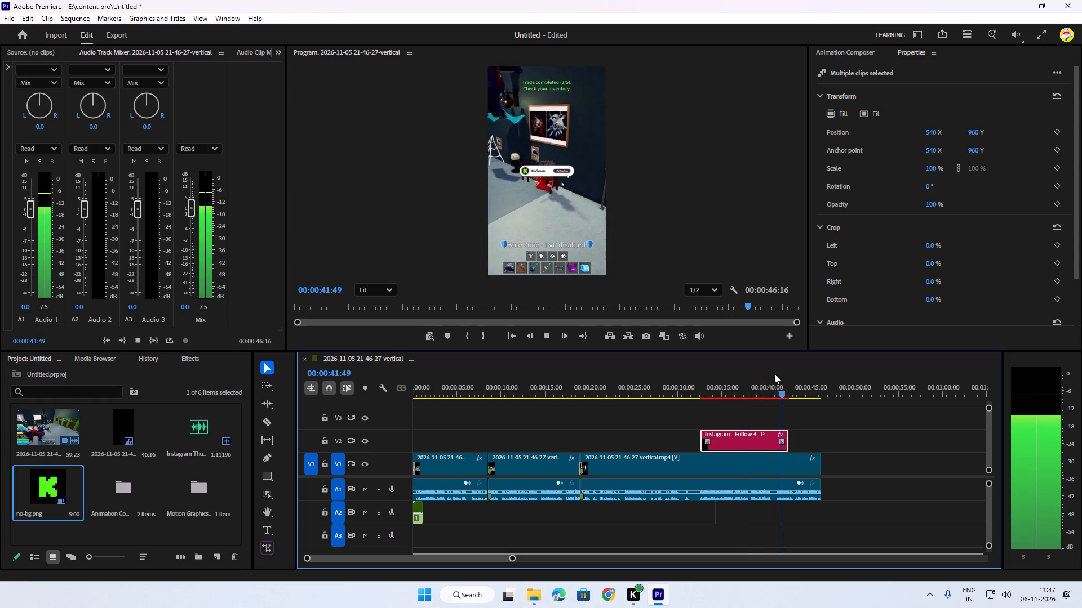
left_click_drag(796, 381, 756, 390)
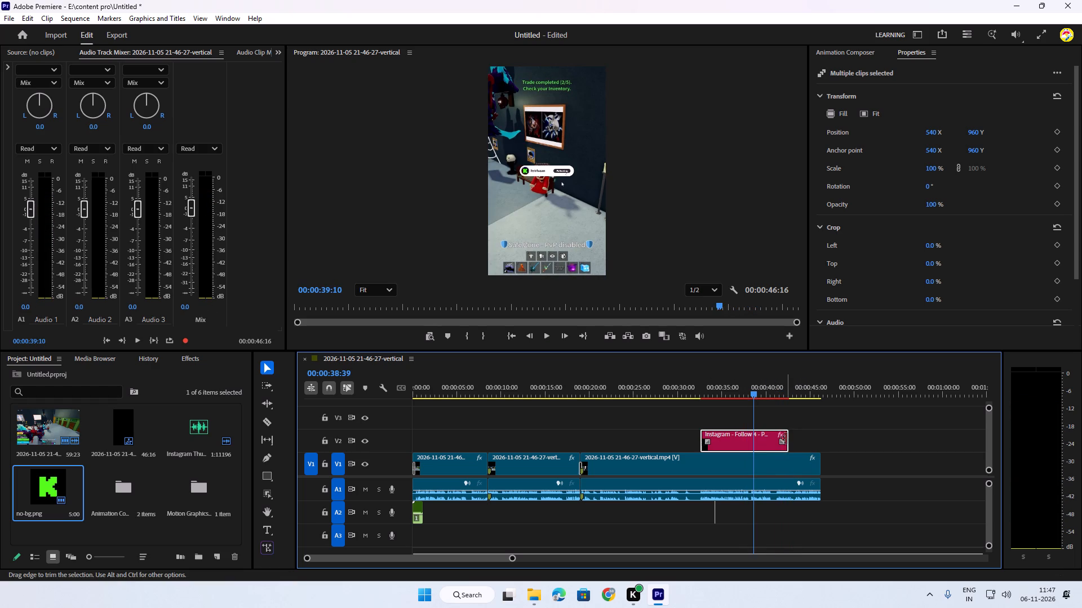
left_click_drag(786, 439, 820, 440)
right_click(755, 441)
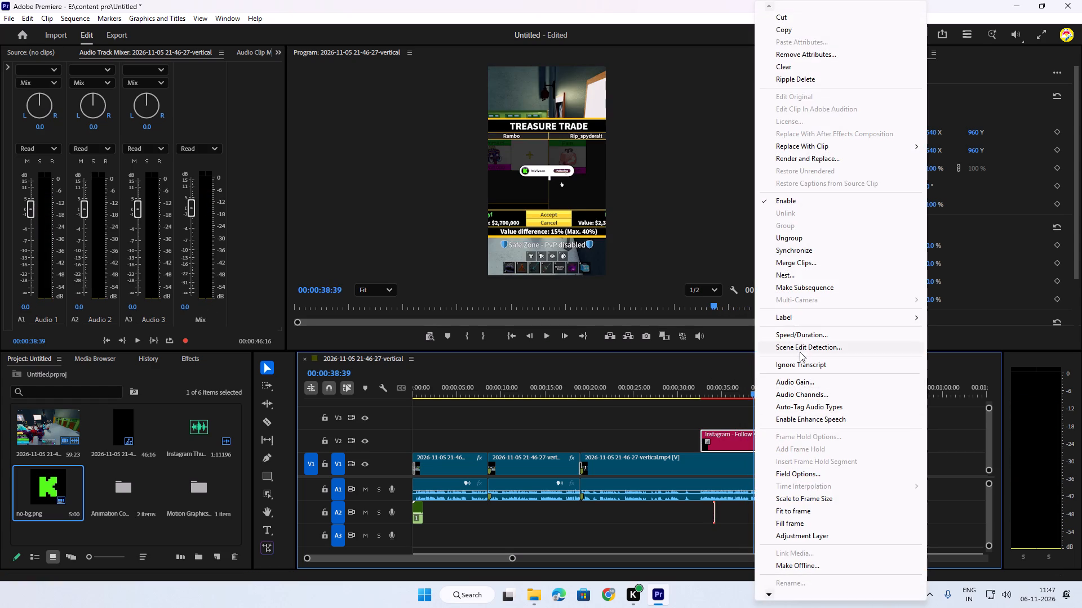
left_click(802, 333)
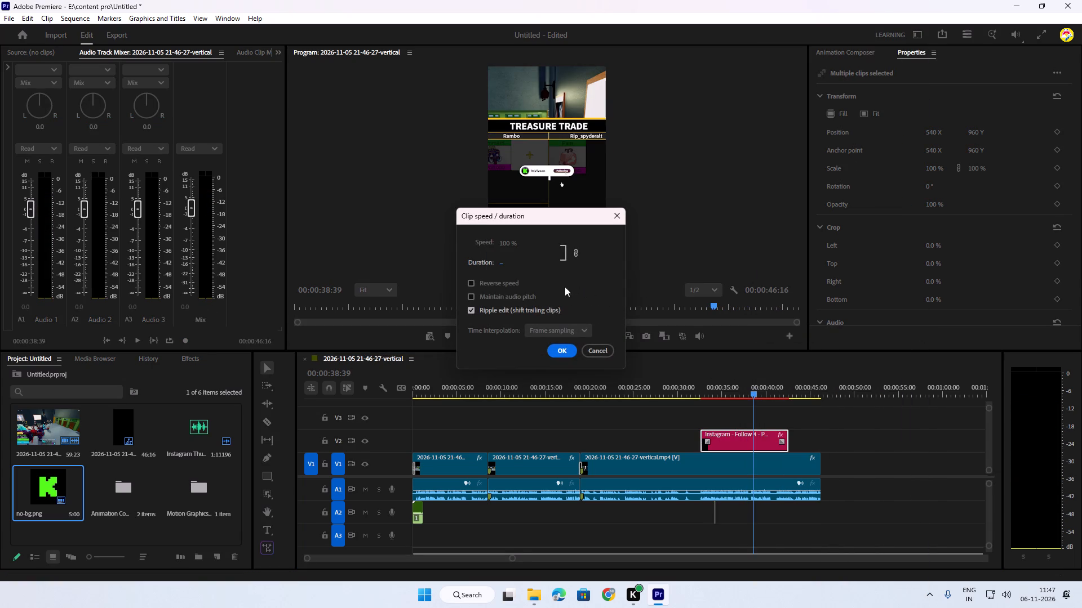
Lengthen the Instagram follow graphic's duration so it runs slightly past the end of the gameplay video, keeping ripple edit enabled.
left_click_drag(498, 262, 531, 267)
left_click_drag(500, 264, 561, 272)
left_click_drag(561, 272, 678, 285)
left_click(569, 348)
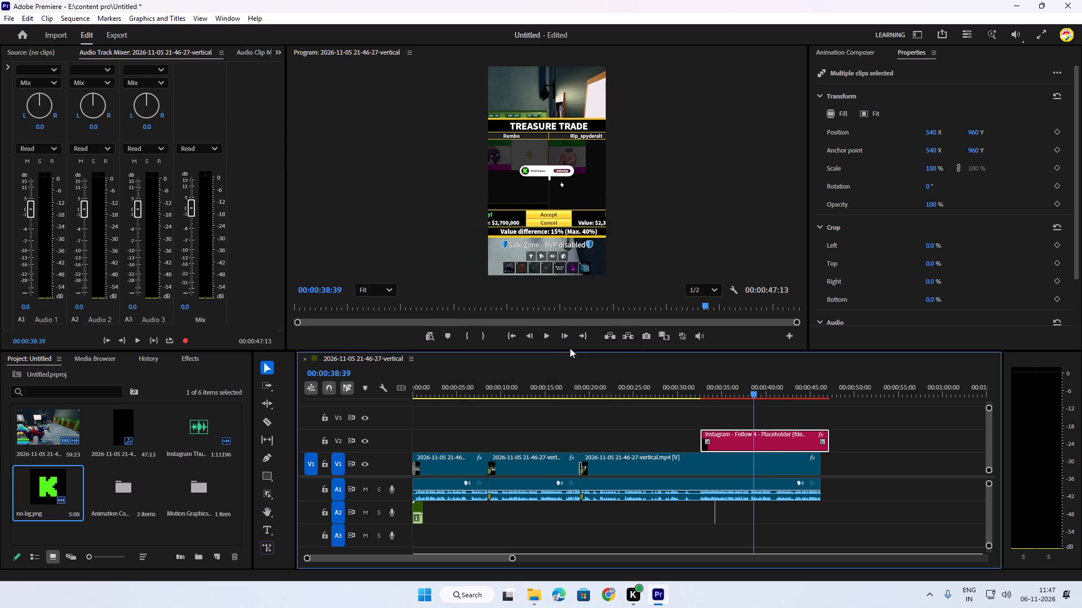
Trim the end of the Instagram follow graphic on V2 to line up with the end of the gameplay video.
left_click_drag(837, 443, 827, 446)
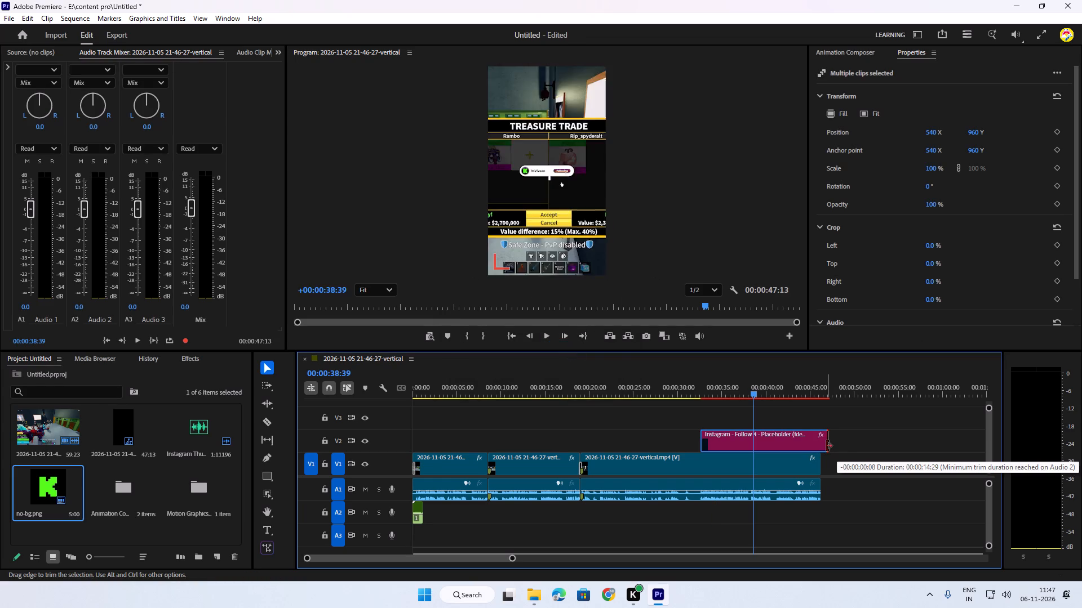
left_click_drag(827, 446, 820, 446)
left_click_drag(837, 445, 821, 445)
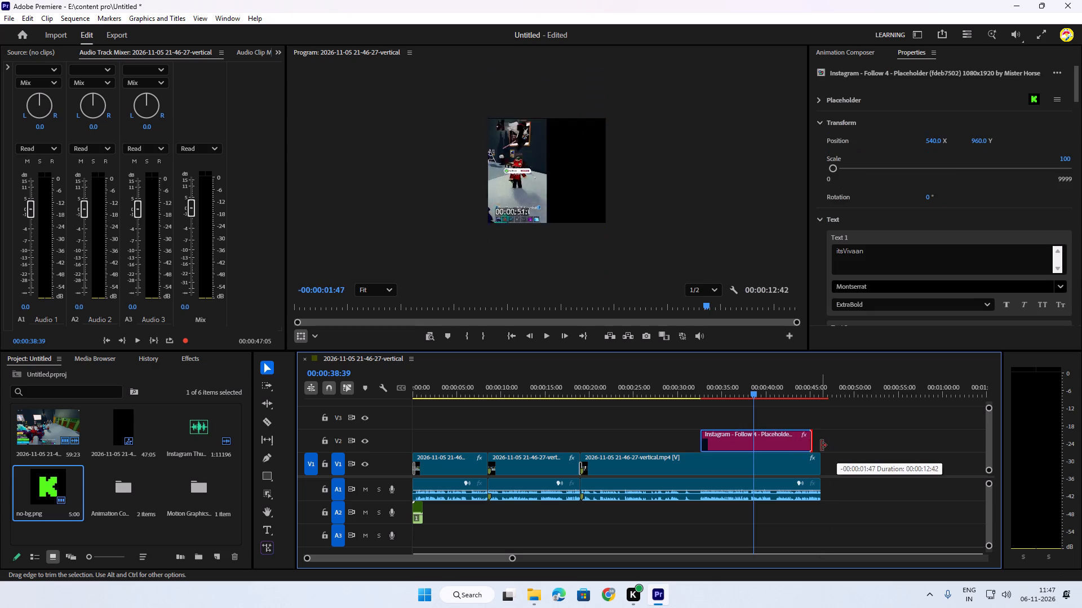
left_click_drag(821, 445, 826, 445)
Move the Instagram follow graphic up in the frame by setting its Transform position to 295 Y, keeping 540 X.
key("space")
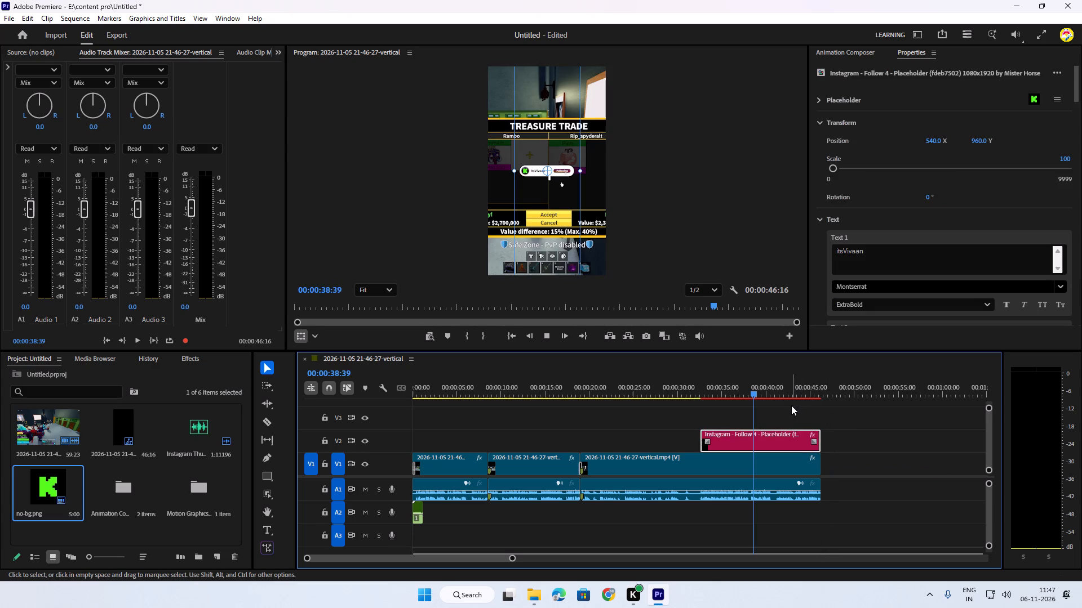
left_click_drag(764, 395, 702, 399)
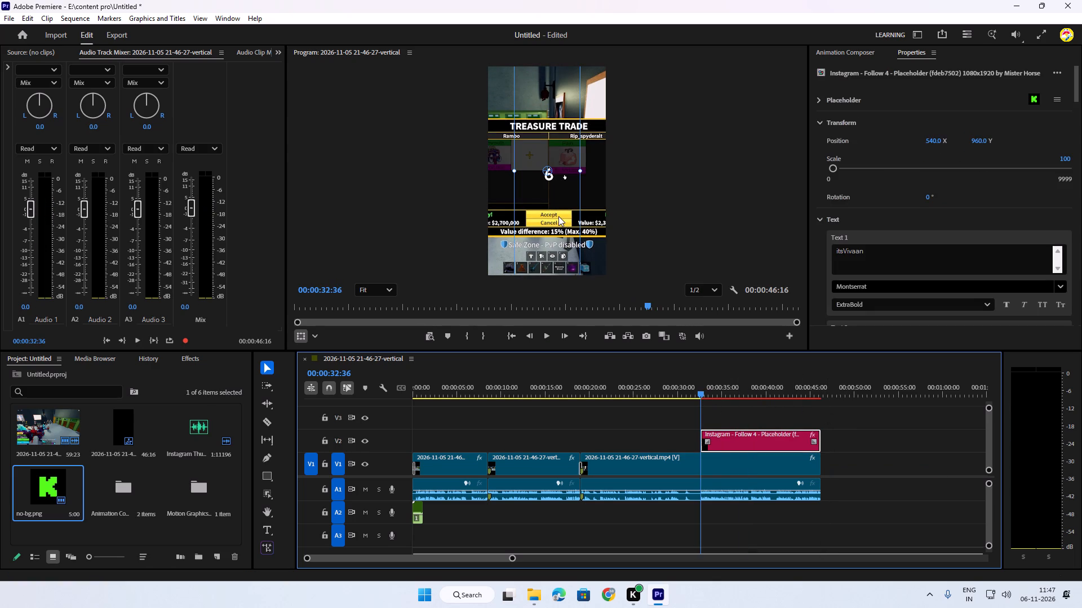
left_click_drag(1075, 95, 1070, 216)
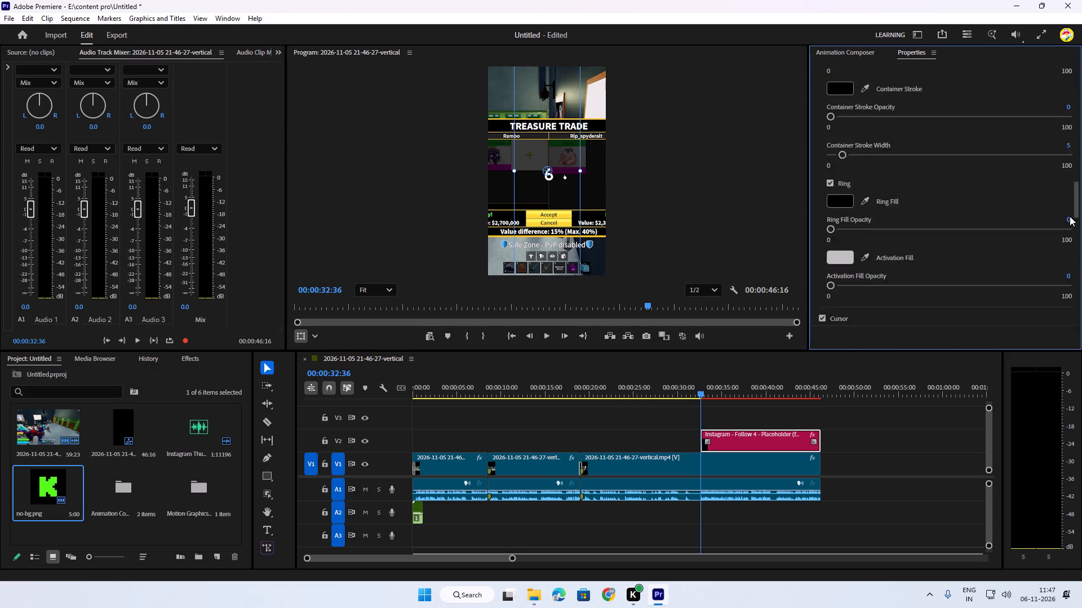
left_click_drag(1070, 216, 1065, 322)
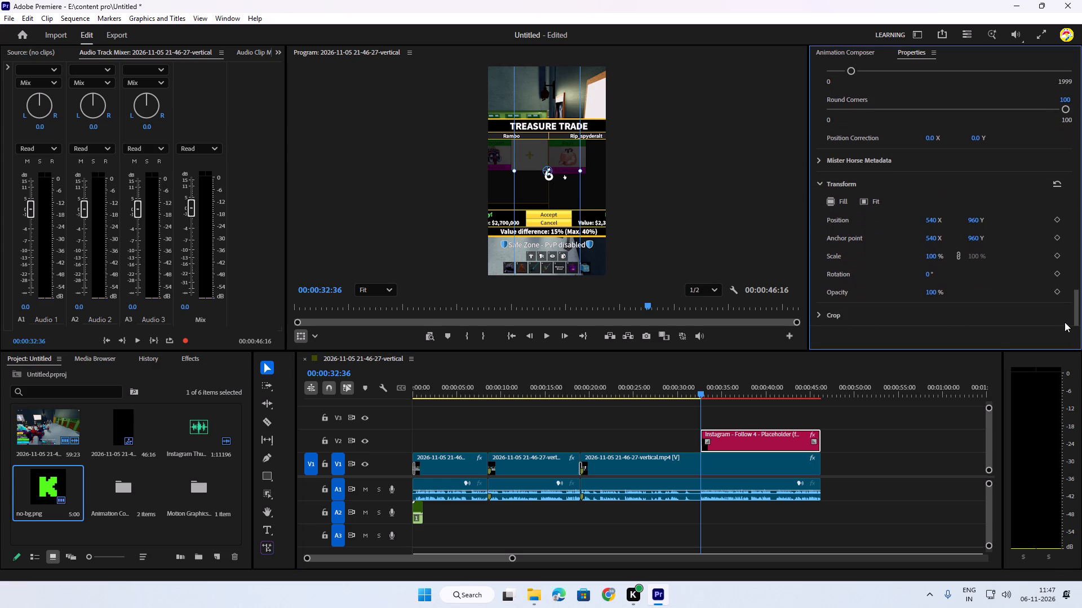
left_click_drag(1065, 322, 1065, 323)
left_click_drag(931, 223, 952, 230)
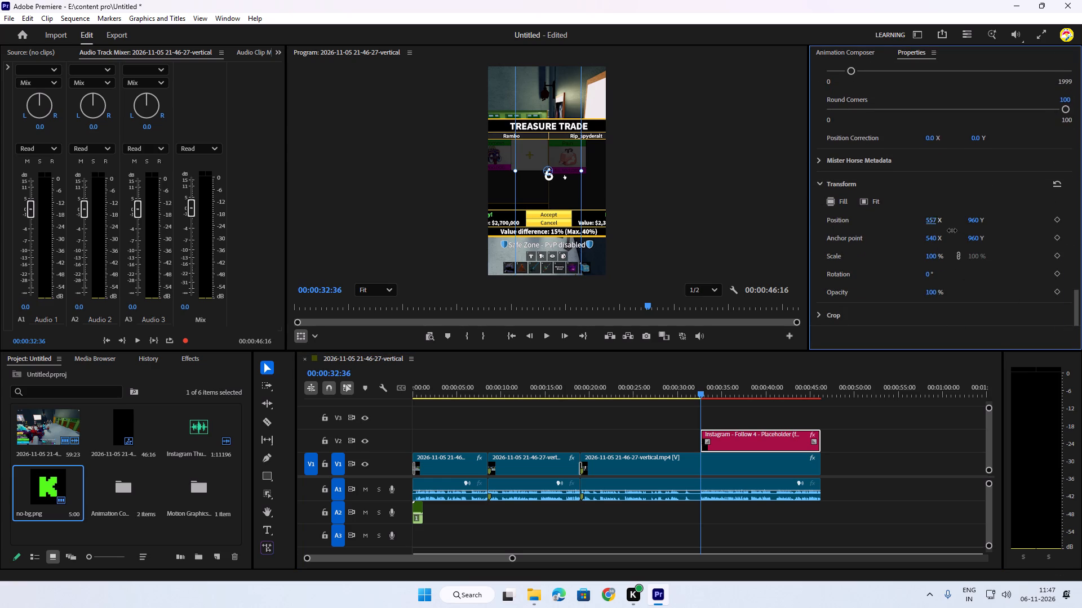
left_click_drag(952, 230, 953, 234)
key("ctrl+z")
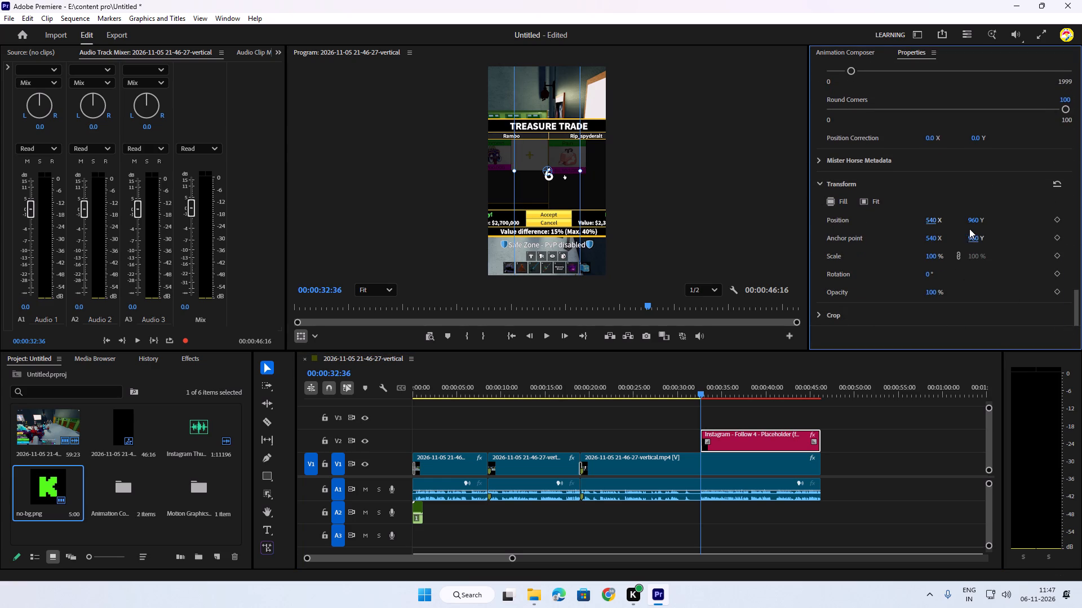
left_click_drag(974, 225, 850, 239)
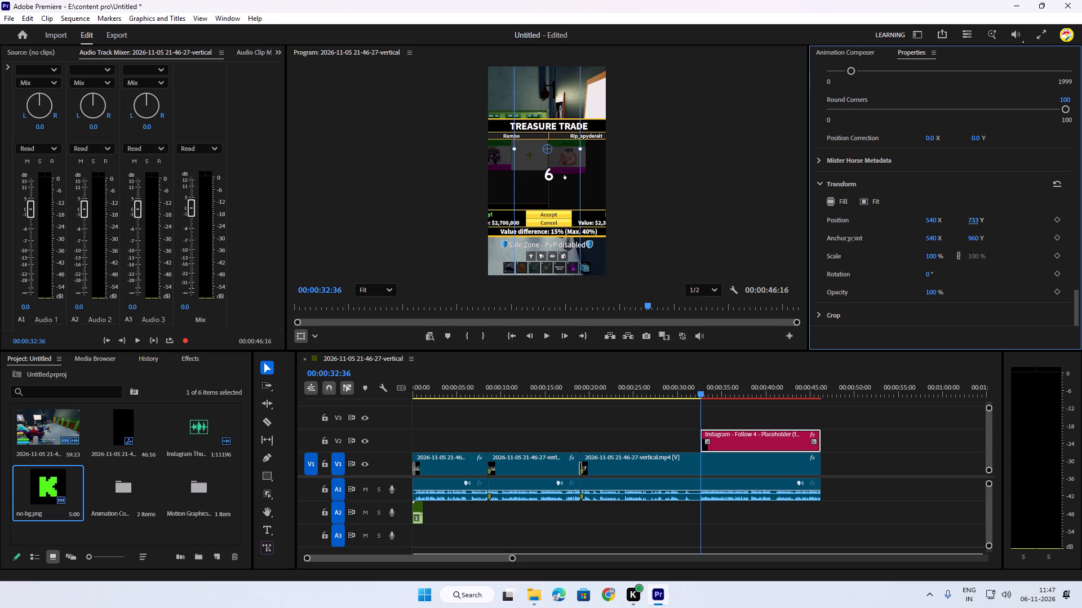
left_click_drag(850, 239, 618, 240)
left_click_drag(618, 240, 617, 240)
Preview the repositioned Instagram follow graphic and enlarge it to a Transform scale of 128%.
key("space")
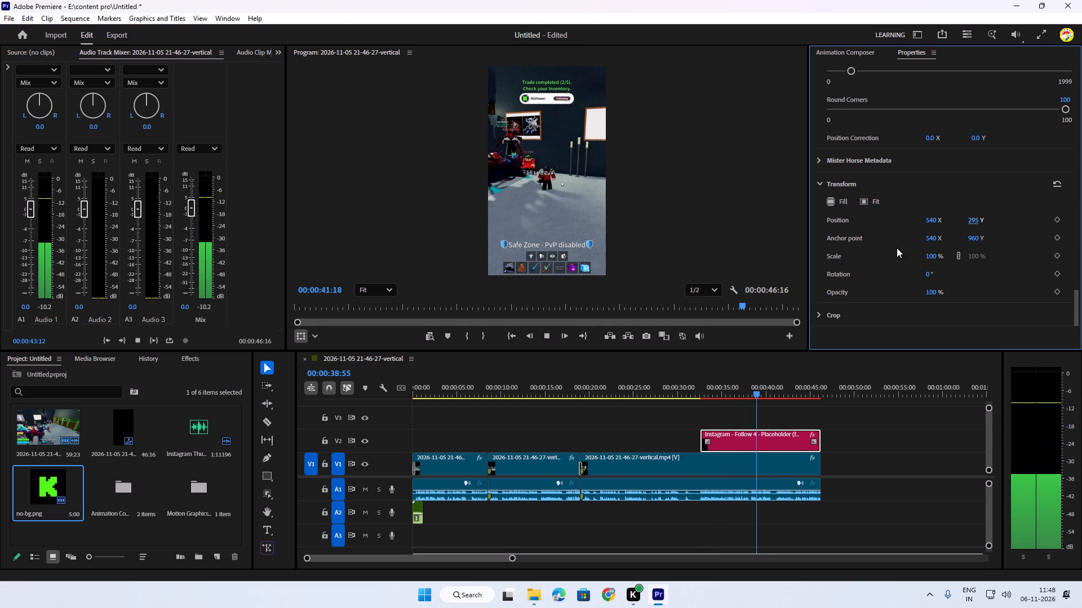
left_click_drag(932, 259, 944, 260)
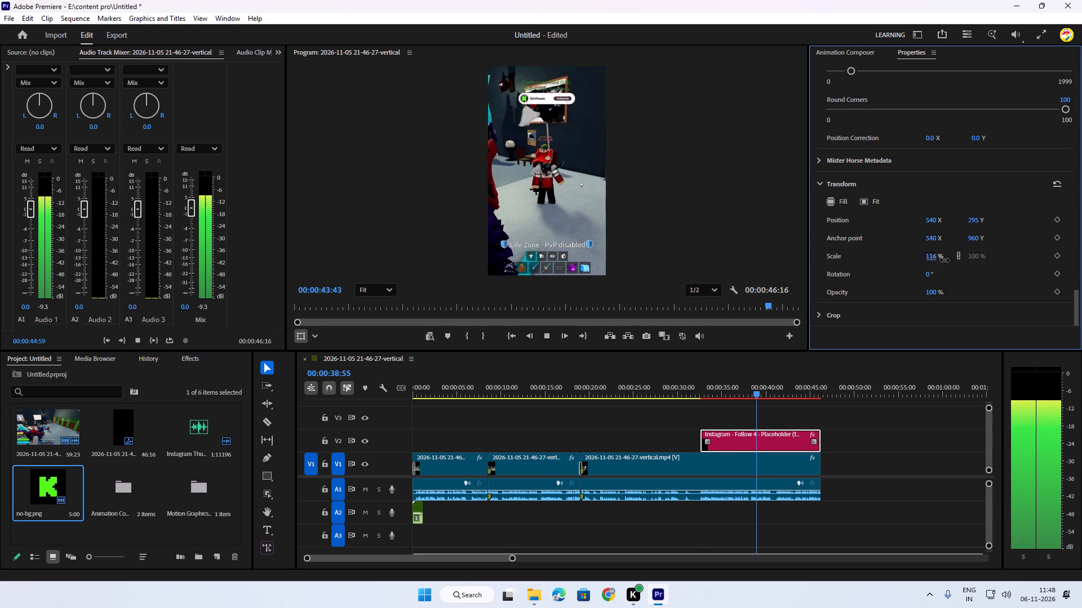
left_click_drag(944, 260, 951, 260)
Play back the sequence from just before the Instagram follow graphic to check its size, placement and timing.
left_click_drag(824, 388, 703, 413)
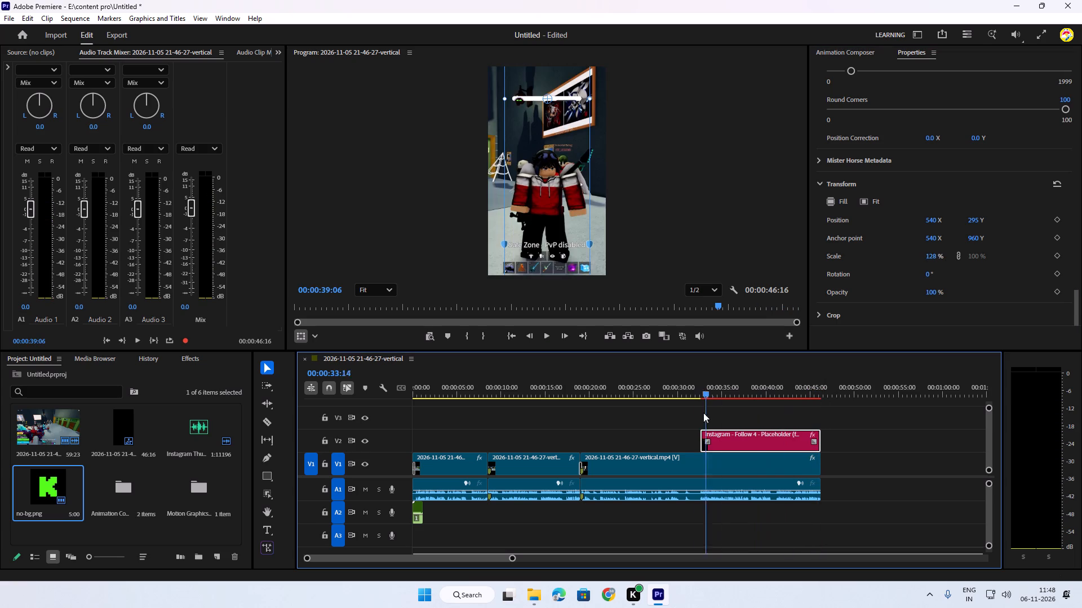
left_click_drag(703, 413, 691, 415)
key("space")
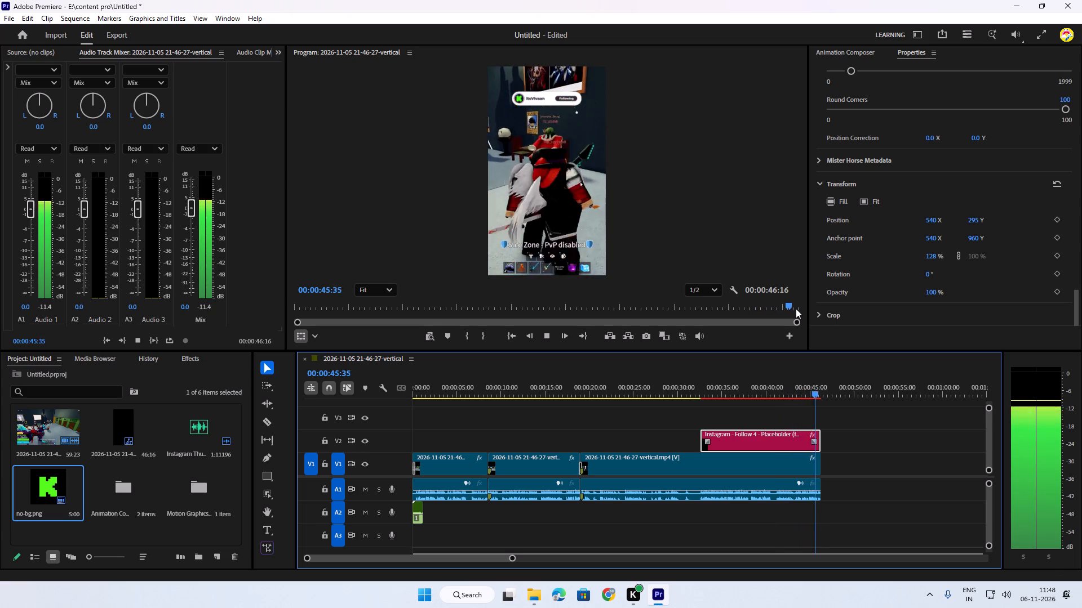
Review the ending from about 00:00:41:16 to check how the follow graphic plays over the third clip.
left_click_drag(822, 390, 784, 399)
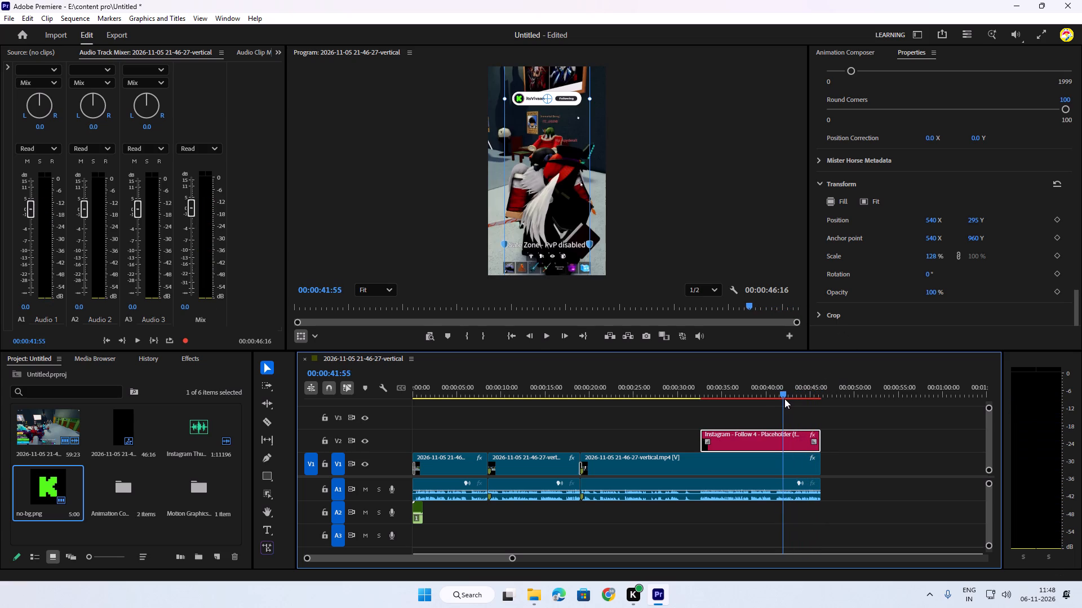
left_click_drag(784, 399, 796, 401)
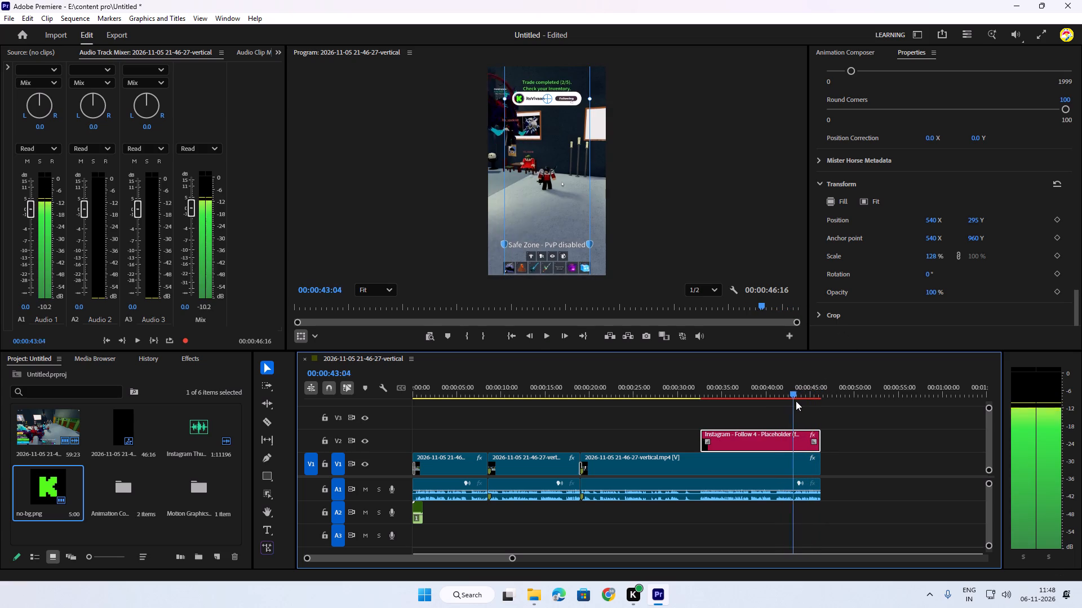
left_click_drag(796, 401, 787, 403)
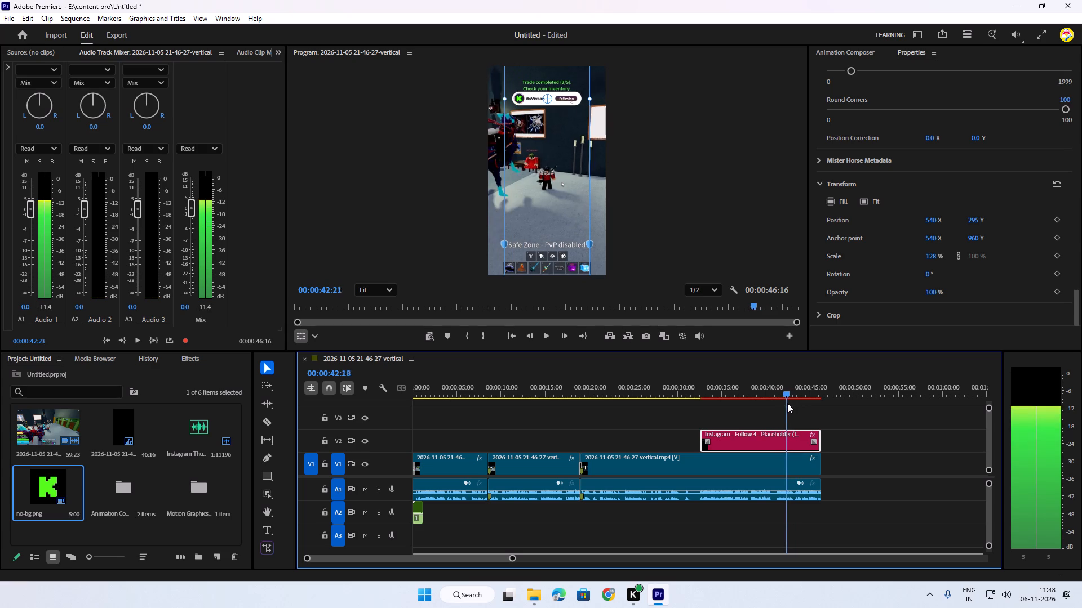
left_click_drag(787, 403, 775, 406)
key("space")
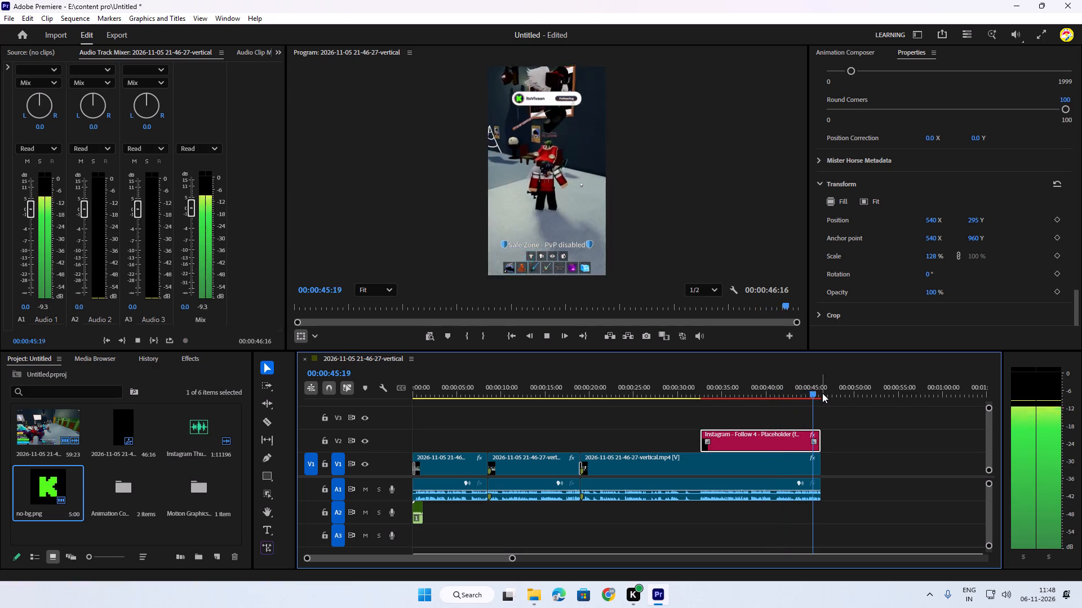
left_click_drag(821, 392, 780, 403)
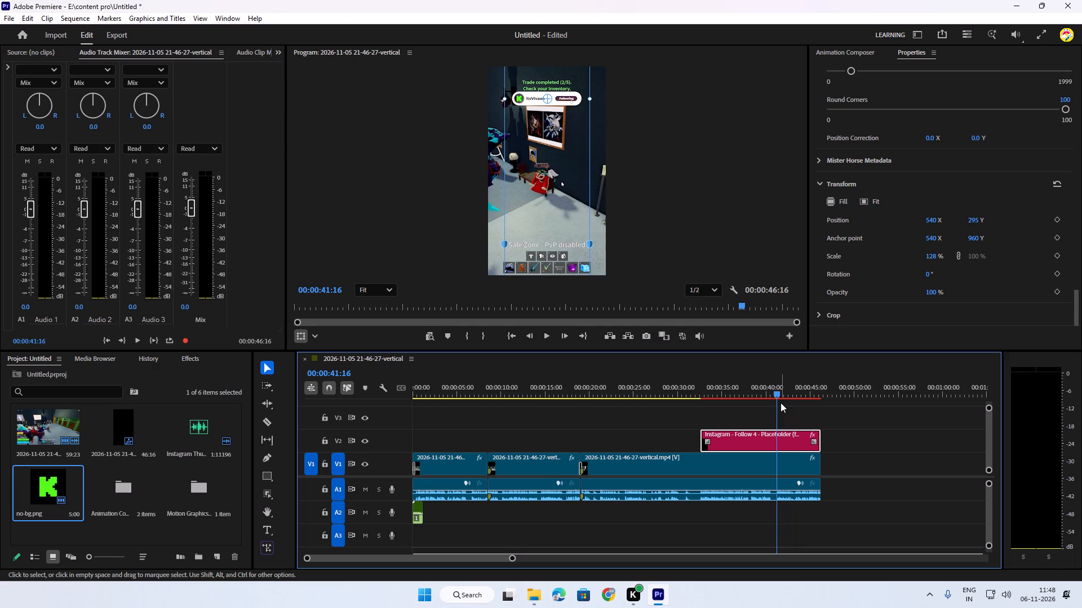
key("space")
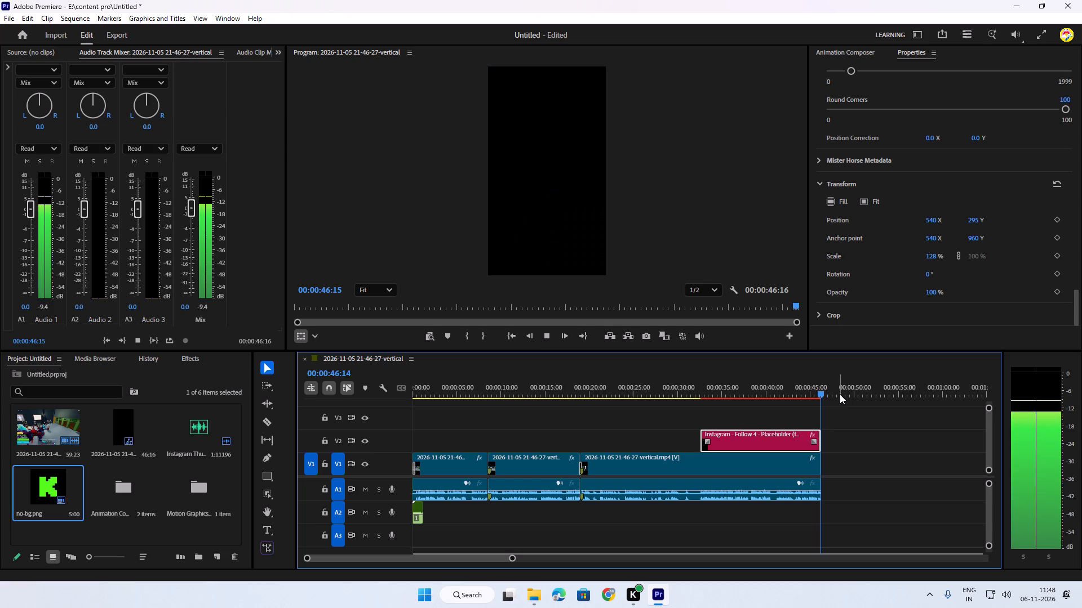
left_click_drag(822, 394, 802, 402)
left_click(857, 410)
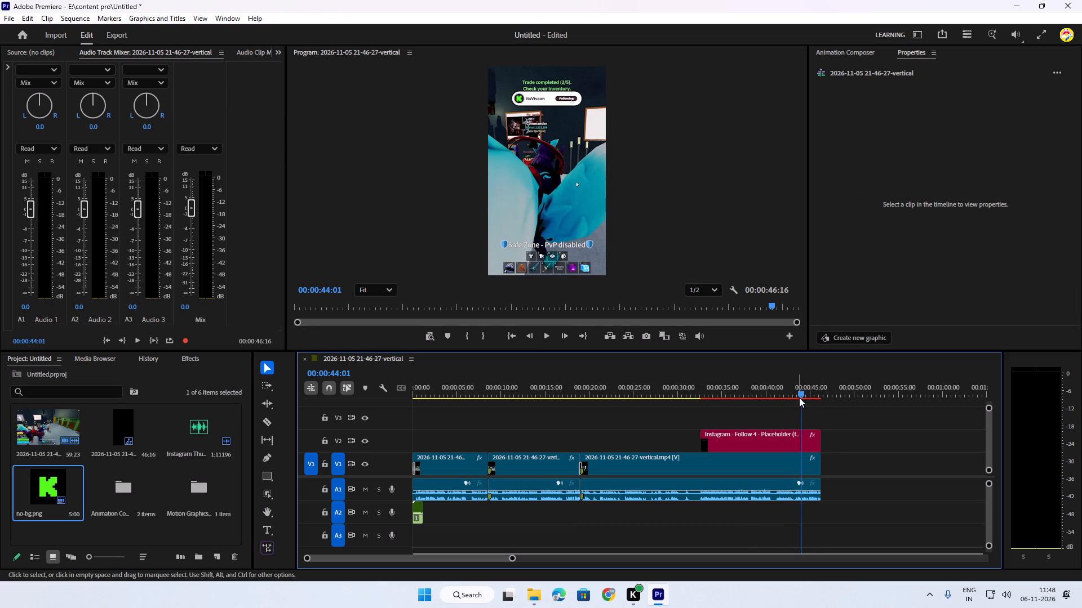
left_click_drag(800, 395, 776, 400)
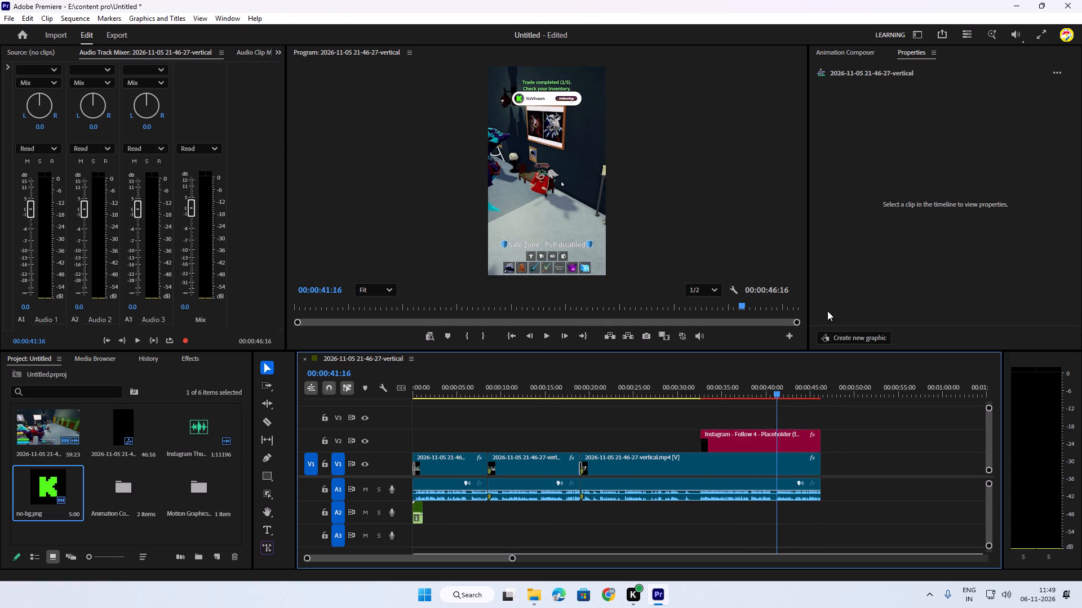
Look through the Animation Composer favourites and the full library for another social media graphic.
left_click(856, 50)
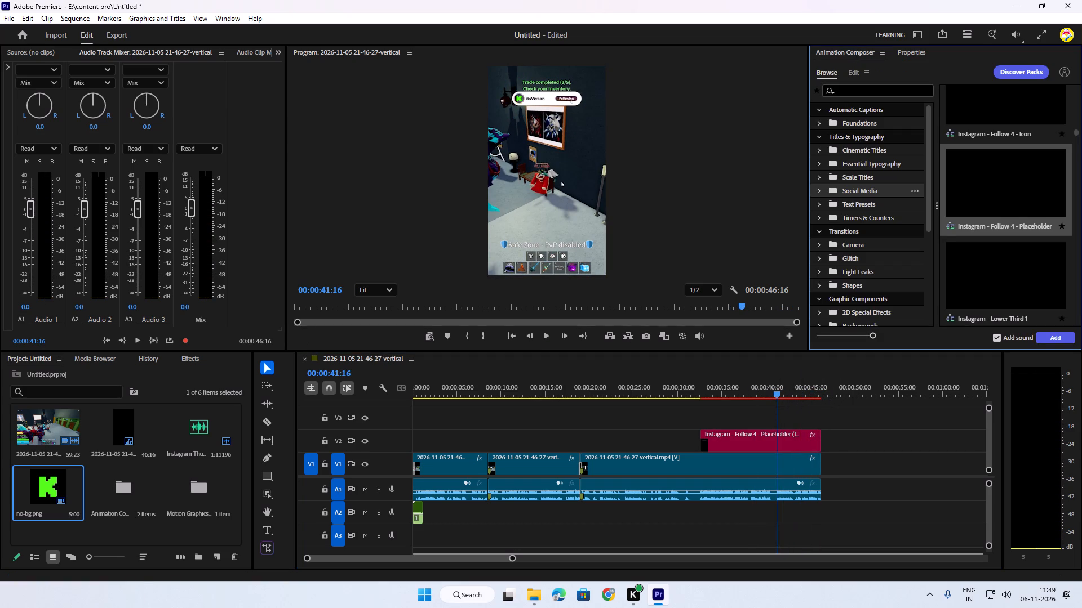
left_click(815, 89)
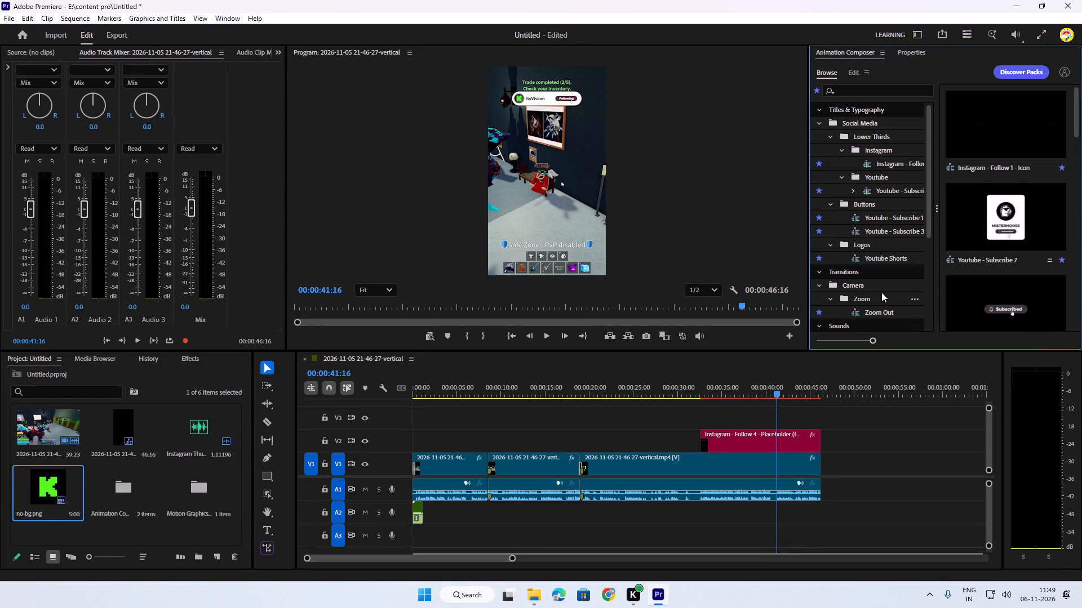
scroll(876, 287, "up", 2)
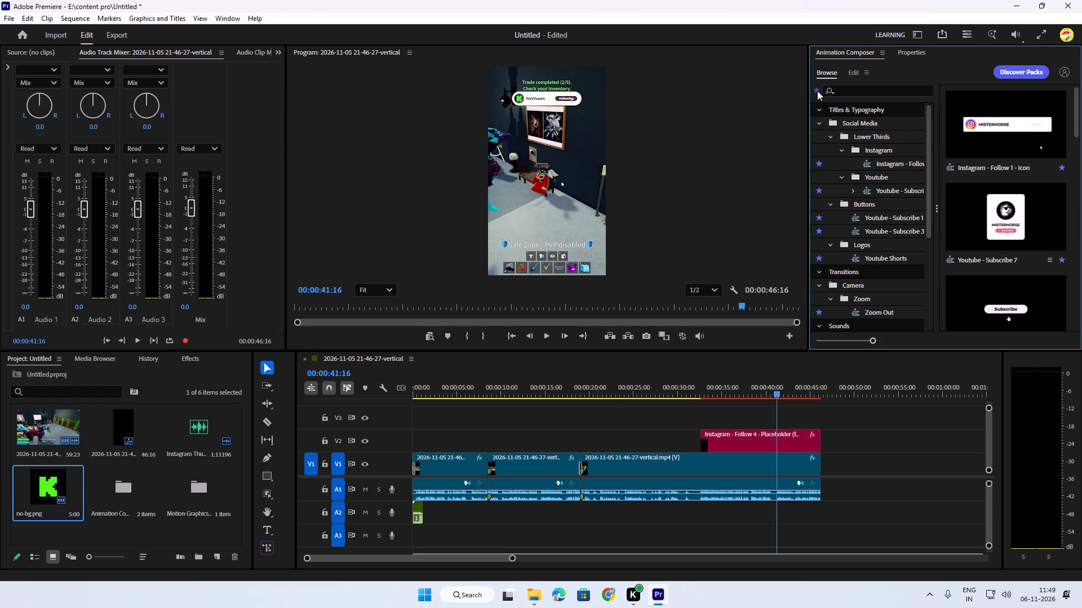
left_click(817, 91)
scroll(1026, 288, "down", 3)
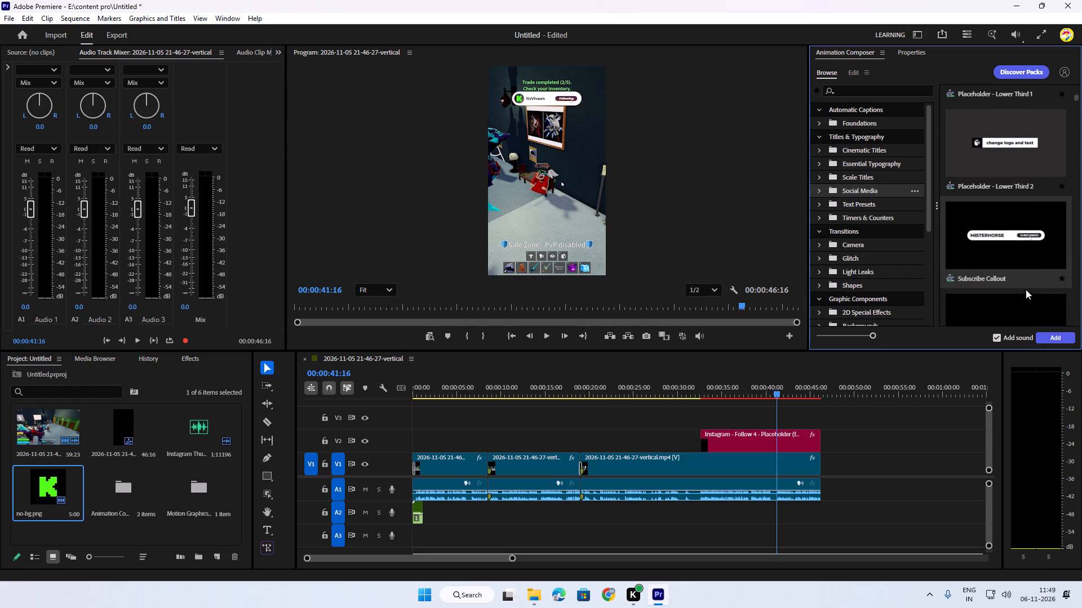
Add the Youtube logo from the Social Media Logos folder to V2 at about 00:00:53, beyond the end of the gameplay video.
scroll(1026, 289, "down", 5)
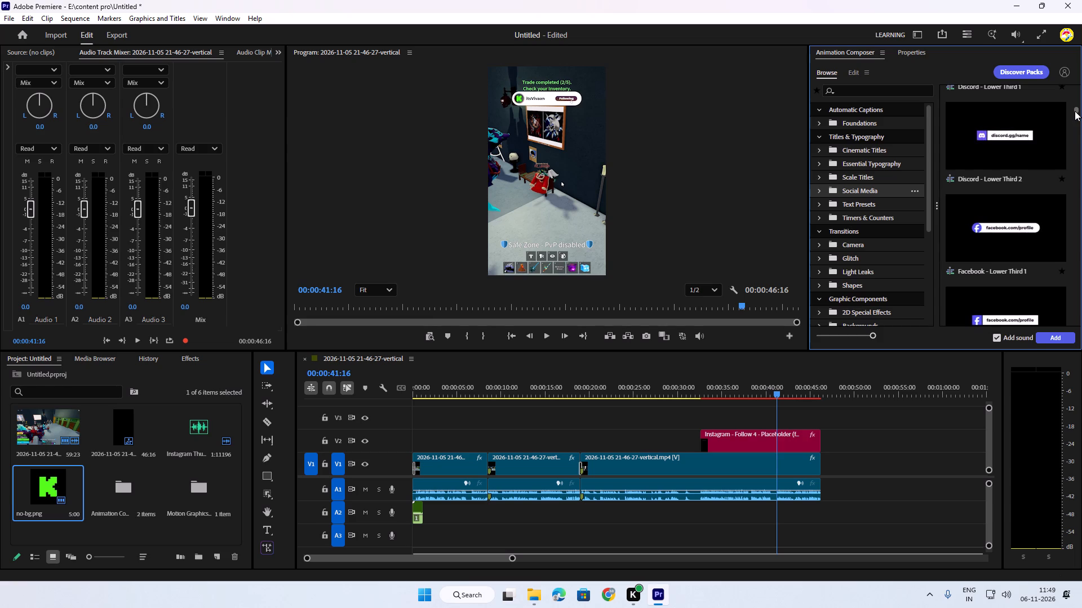
left_click_drag(1075, 111, 1075, 131)
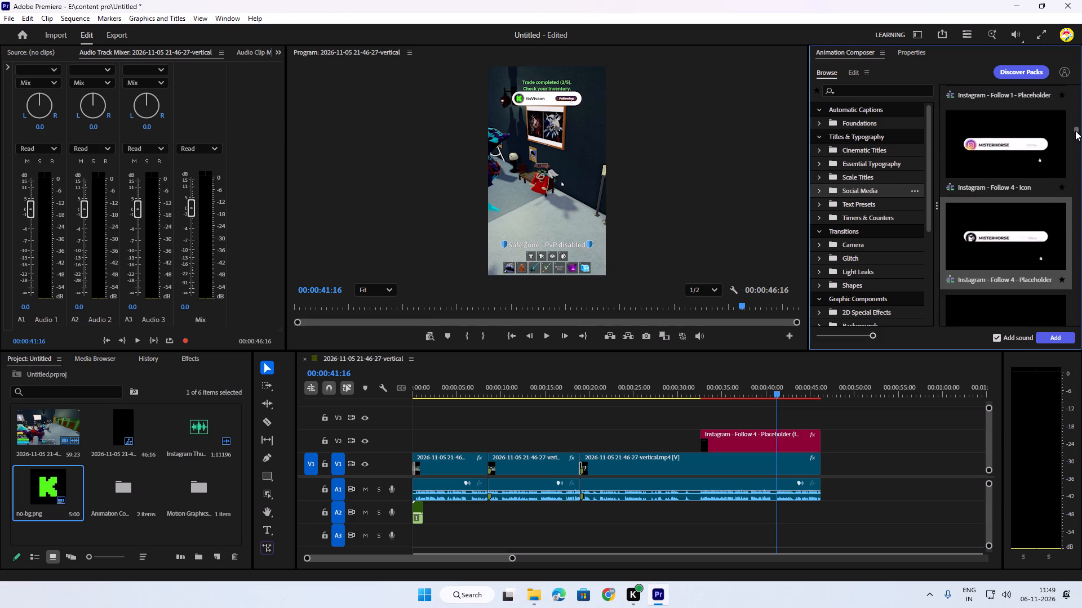
left_click_drag(1075, 131, 1070, 226)
scroll(833, 243, "down", 2)
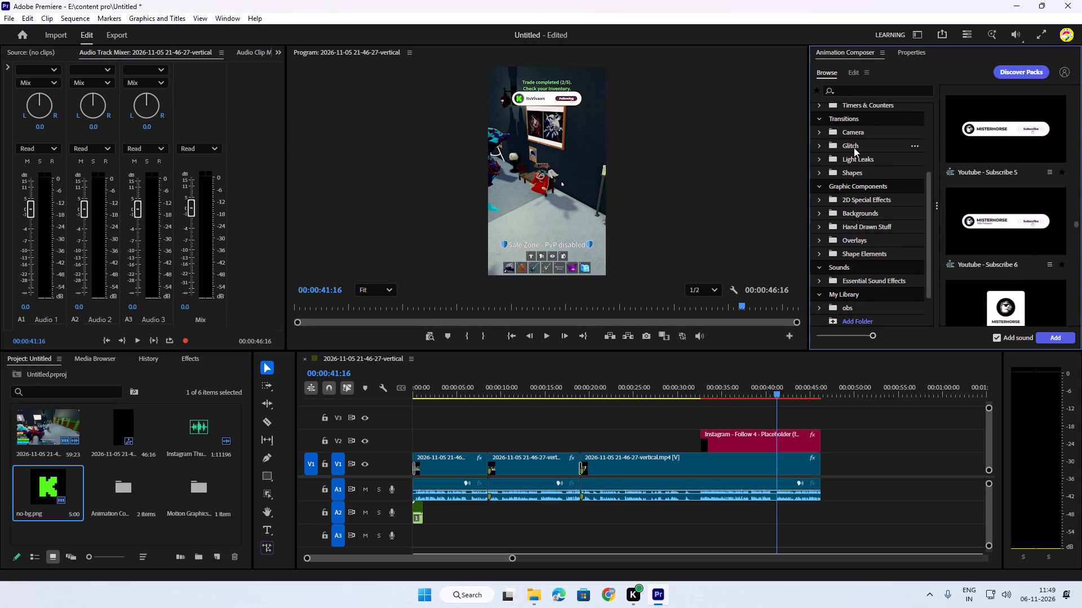
scroll(857, 205, "up", 2)
left_click(824, 195)
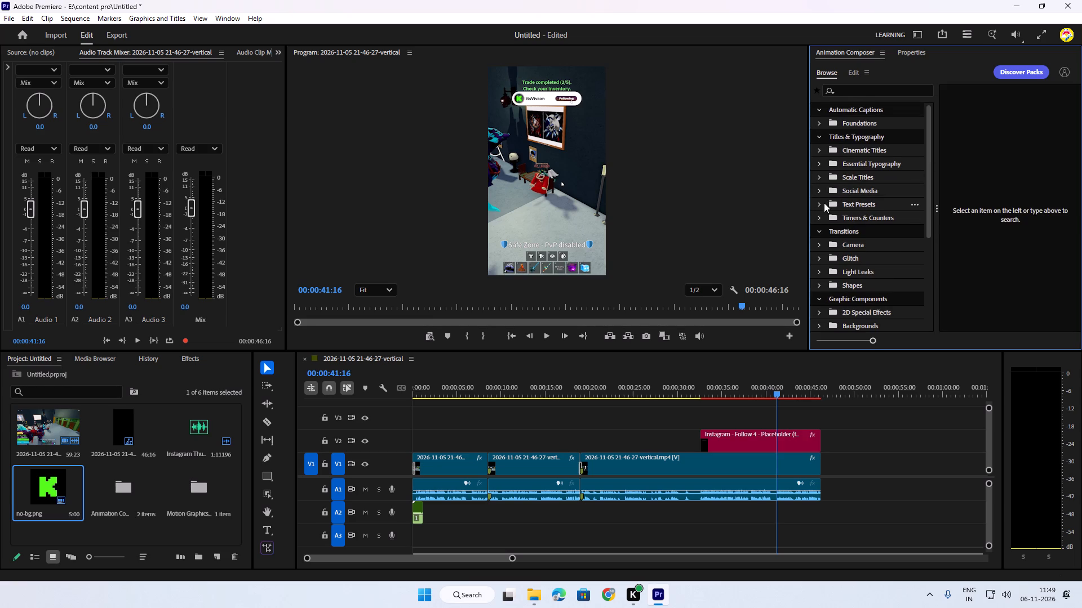
left_click(819, 195)
left_click(818, 190)
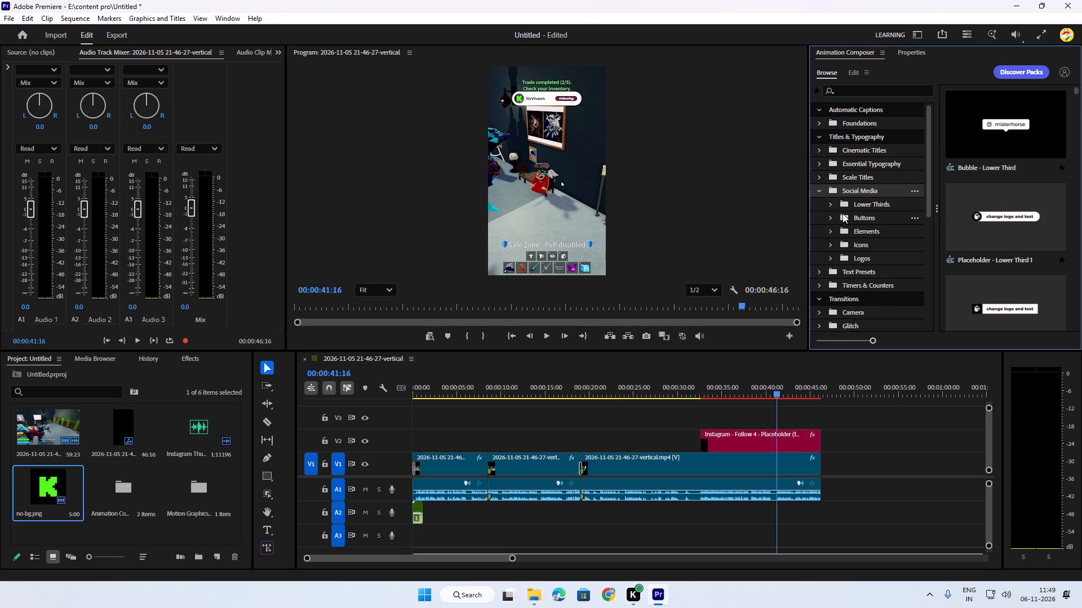
scroll(843, 216, "down", 1)
left_click(862, 202)
scroll(1027, 257, "down", 3)
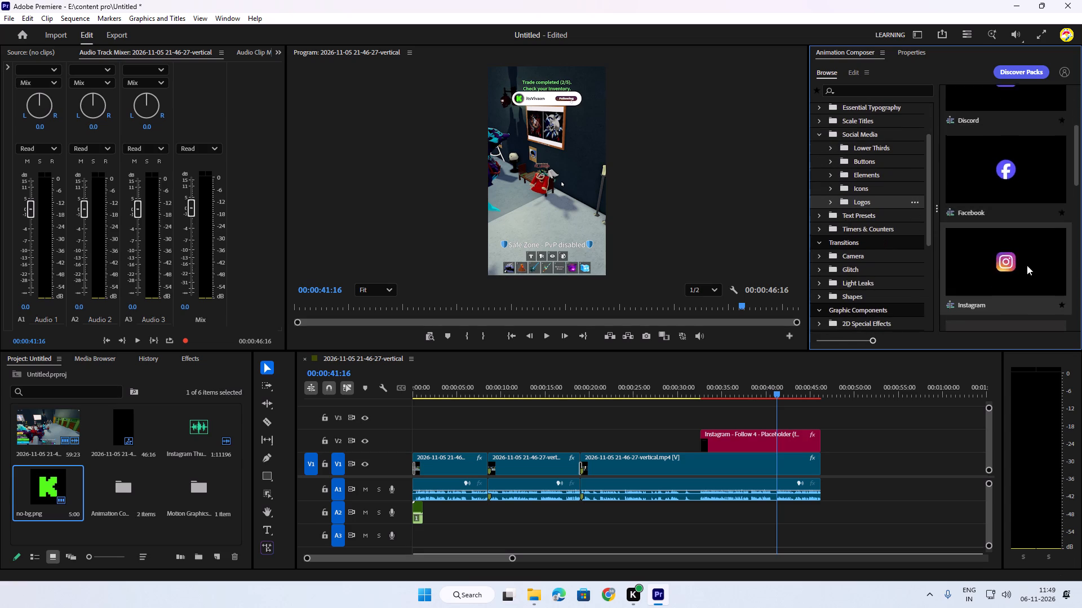
scroll(1027, 265, "down", 12)
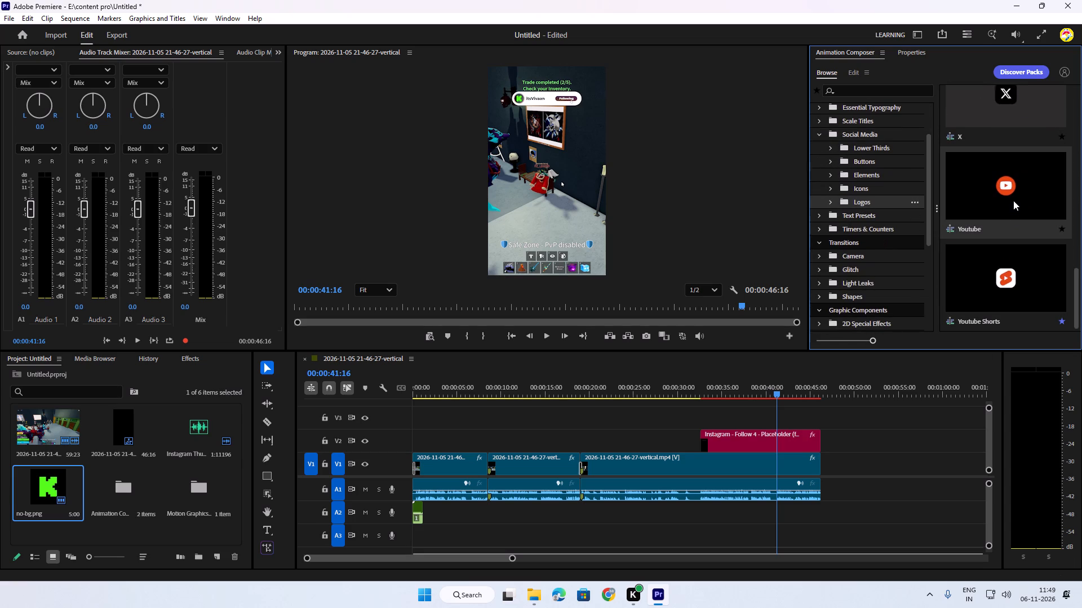
left_click_drag(1013, 200, 881, 441)
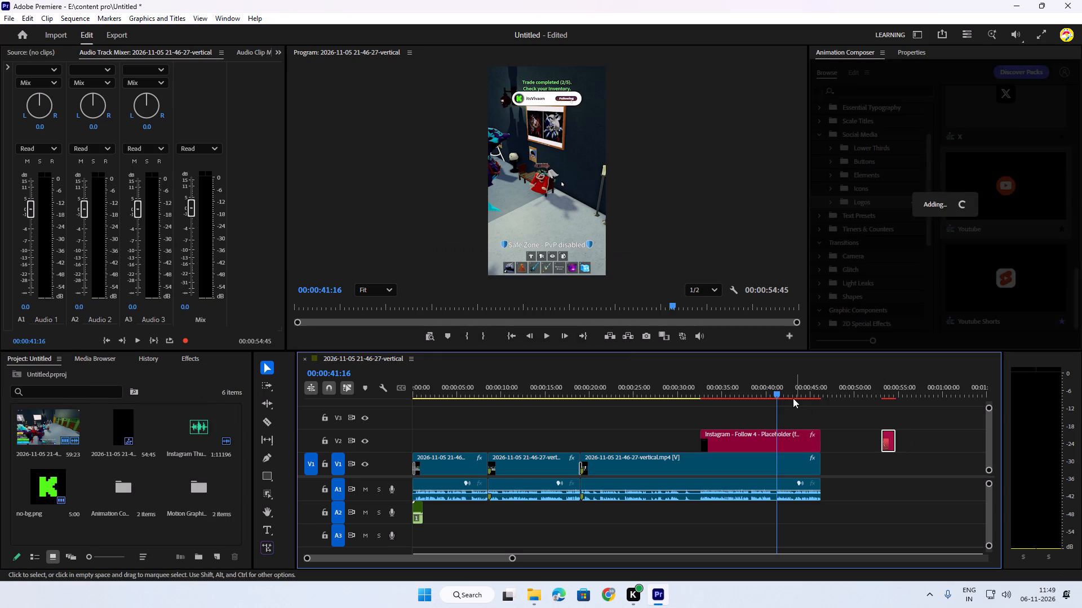
Preview the Youtube logo graphic at 00:00:53:31 and inspect its transform, text and icon properties.
left_click_drag(777, 388, 886, 397)
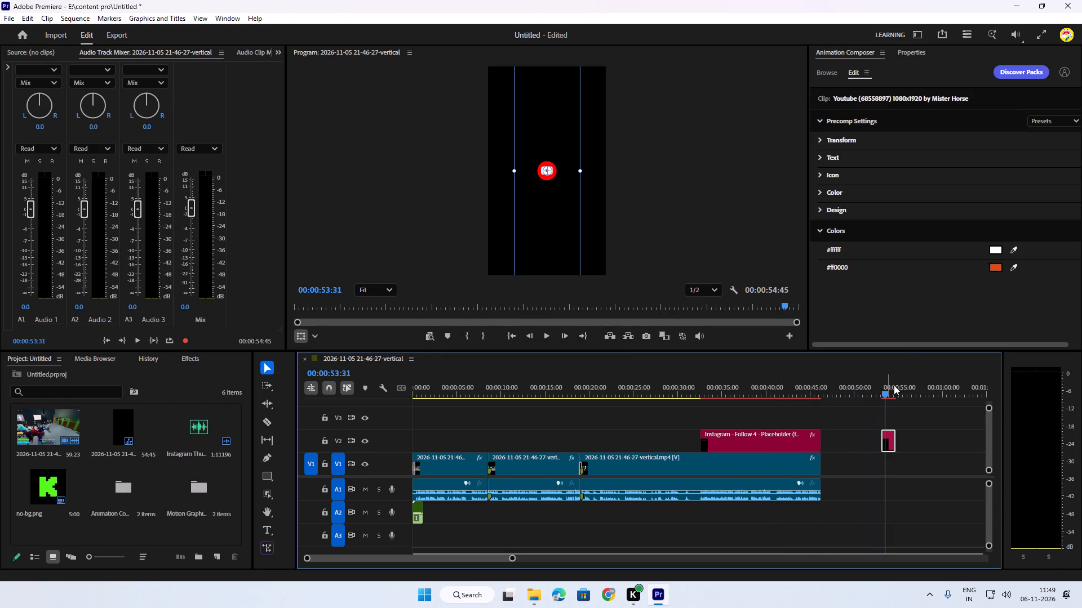
left_click(899, 57)
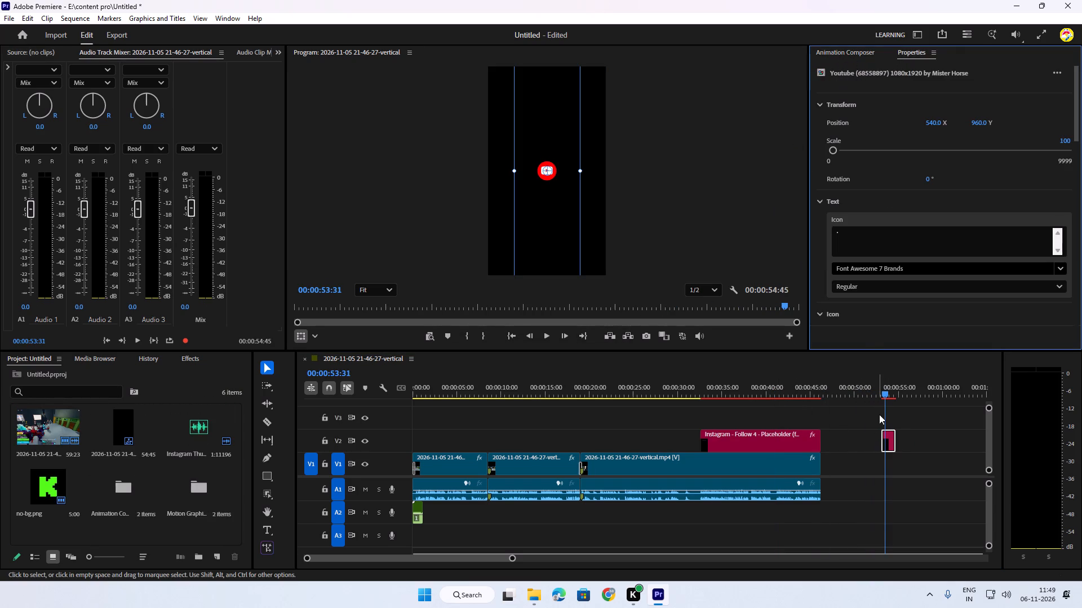
left_click_drag(856, 419, 917, 441)
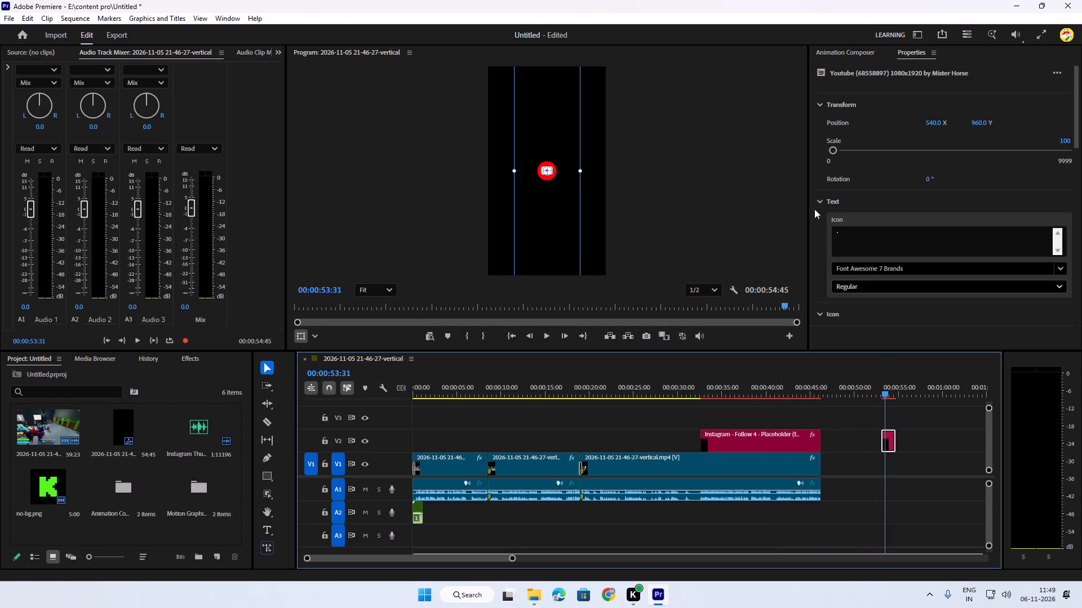
Try to apply the no-bg.png image from the project to the Youtube logo graphic.
left_click(20, 485)
left_click_drag(30, 485, 708, 205)
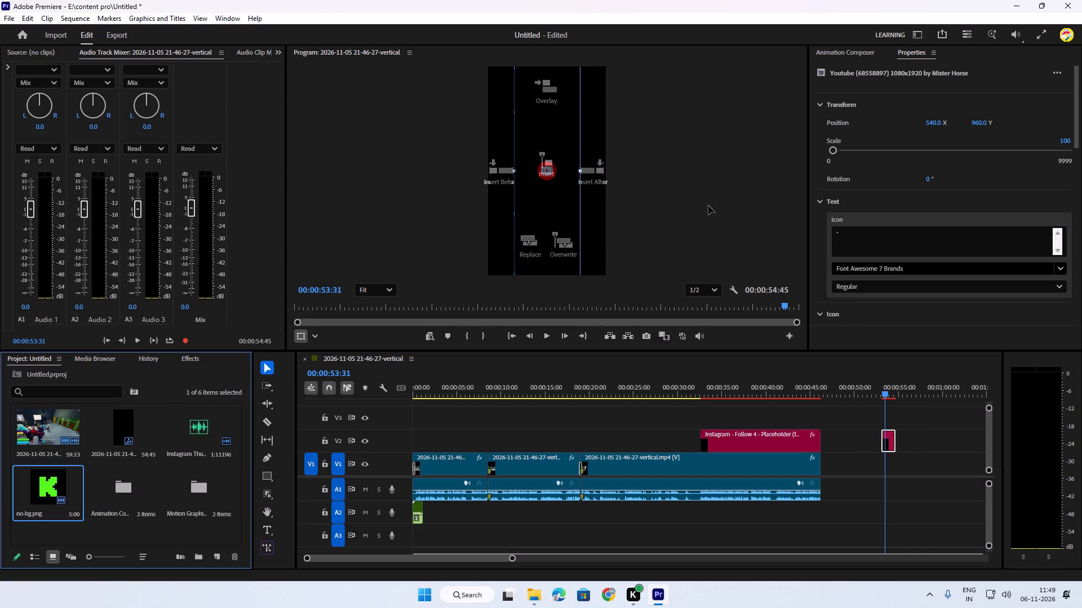
Examine the YouTube logo clip's editable text, icon and colour settings.
left_click_drag(708, 205, 858, 84)
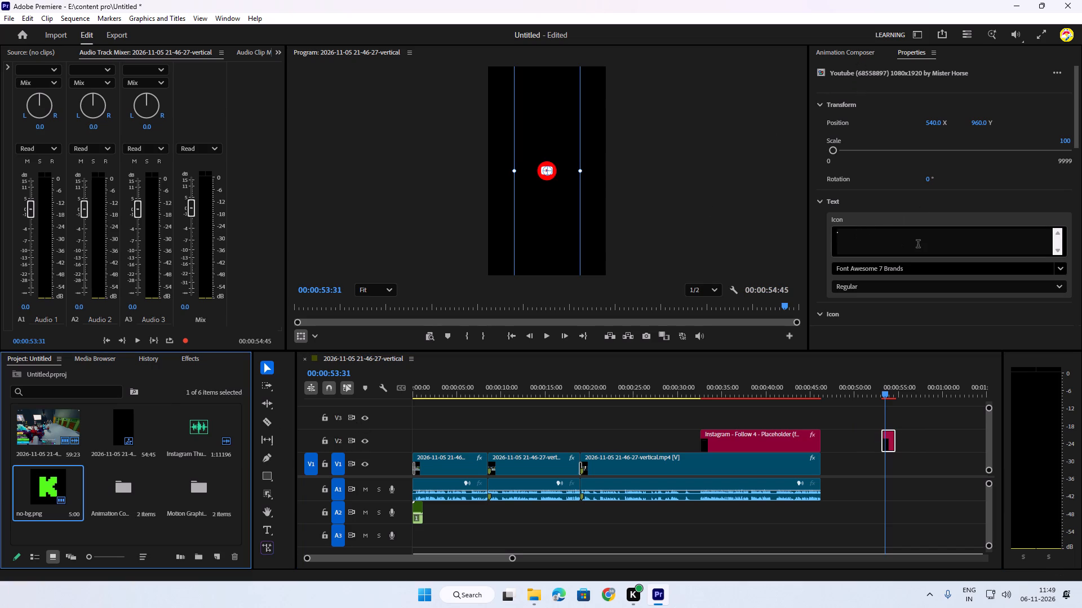
left_click(822, 198)
left_click(822, 198)
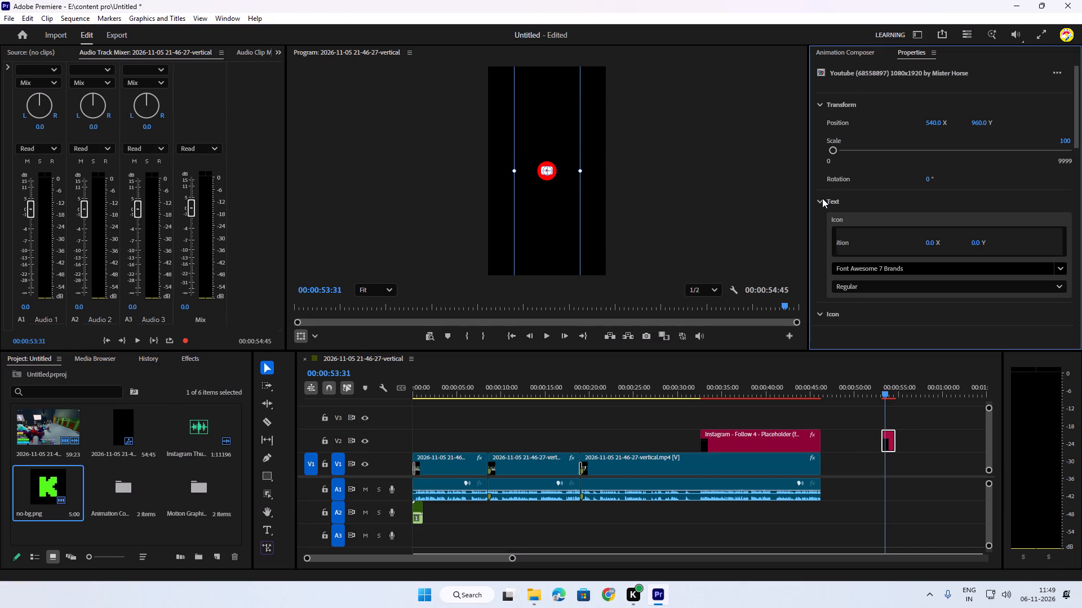
left_click(850, 53)
left_click(842, 75)
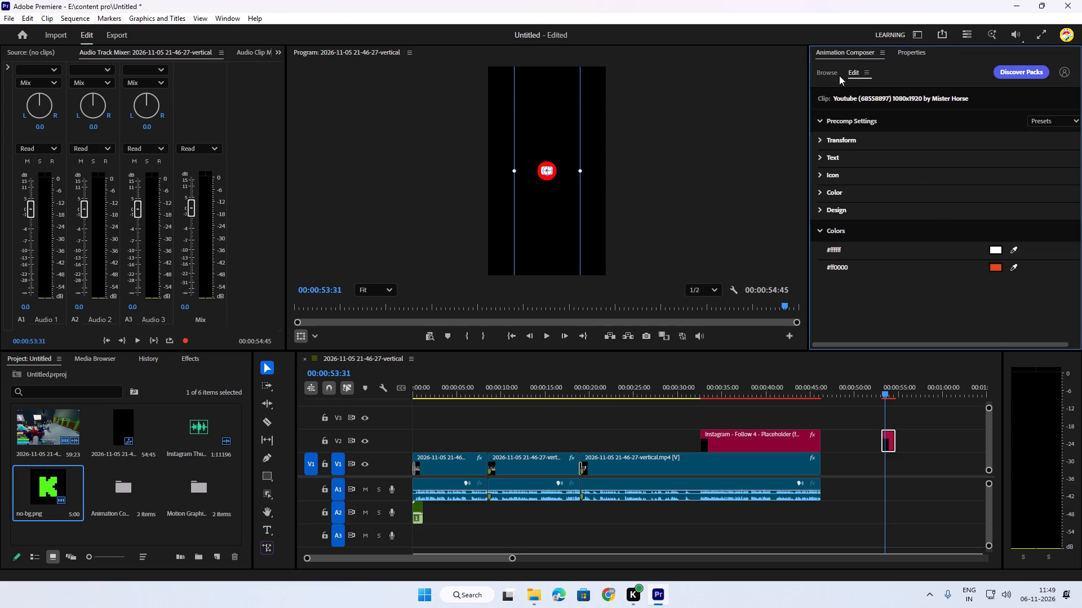
Browse the Social Media Logos category in the Animation Composer library for an alternative logo.
left_click(833, 76)
scroll(1017, 246, "down", 7)
scroll(1016, 266, "up", 6)
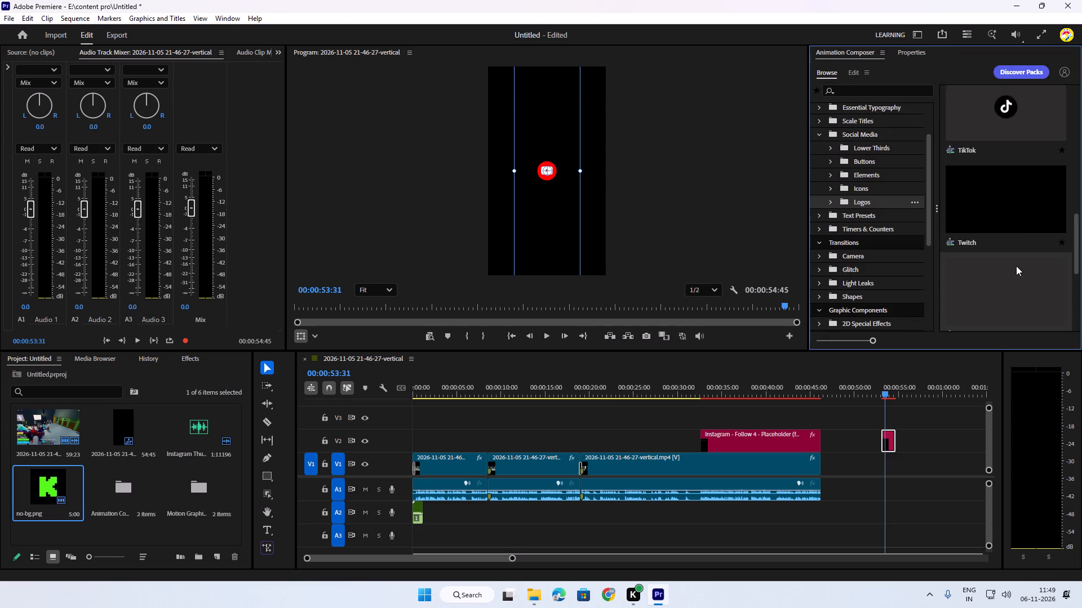
scroll(1016, 266, "up", 10)
Delete the YouTube logo clip from V2 after the end of the gameplay video.
left_click_drag(870, 435, 906, 446)
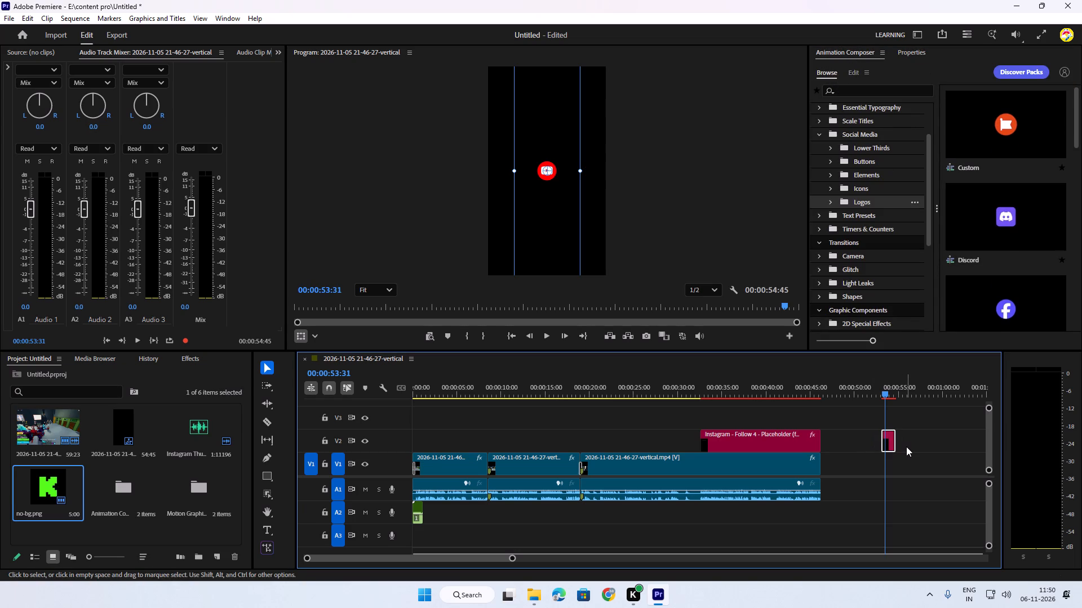
key("BackSpace")
Place the Custom logo graphic on V2 at about 00:00:48, after the end of the gameplay video.
left_click_drag(994, 120, 840, 433)
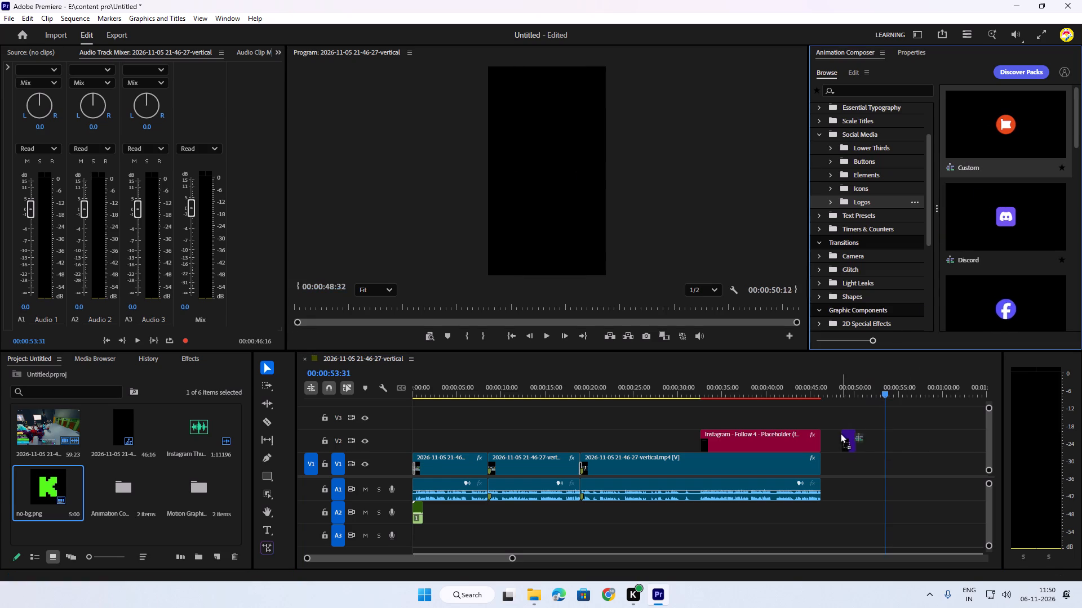
left_click_drag(840, 433, 839, 442)
Examine the Custom logo graphic at 00:00:48:29 and its editable properties, keeping its clip on V2 selected.
left_click_drag(890, 388, 845, 404)
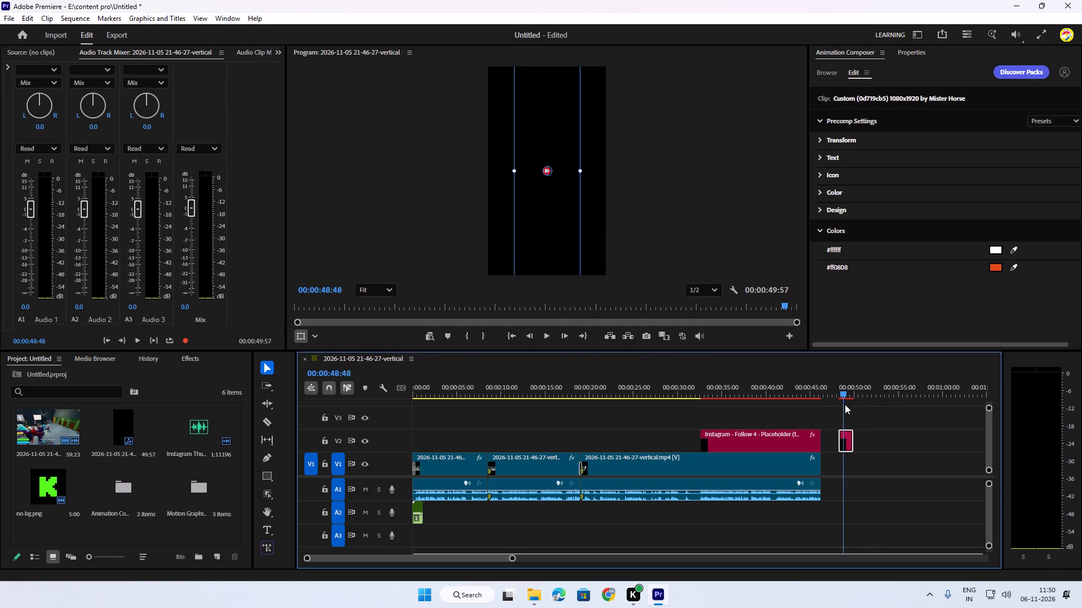
left_click_drag(845, 404, 842, 404)
left_click(823, 76)
left_click(857, 71)
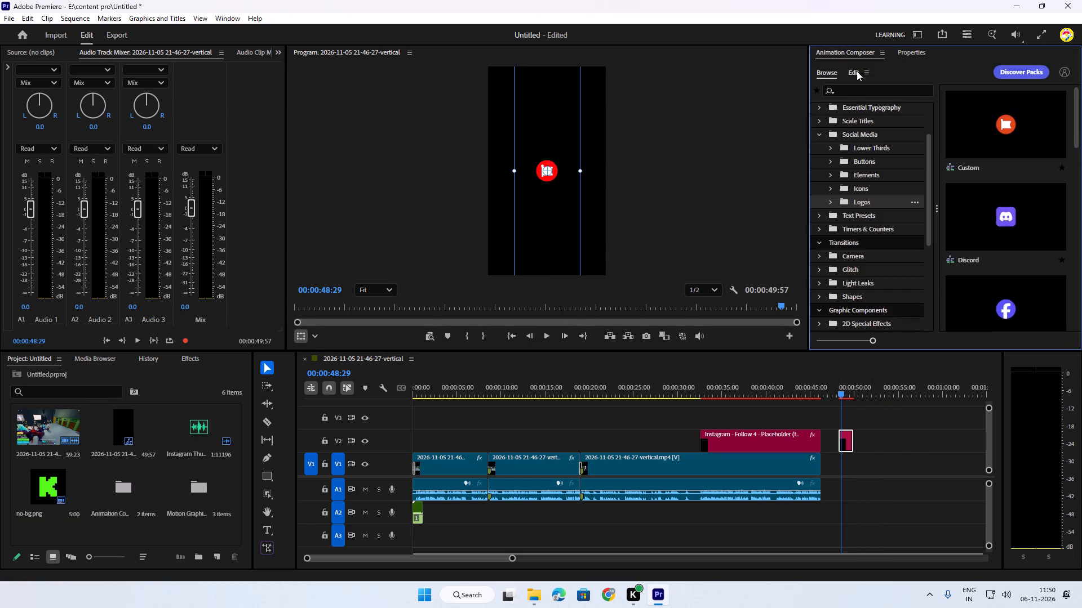
left_click(907, 50)
left_click_drag(827, 406, 852, 427)
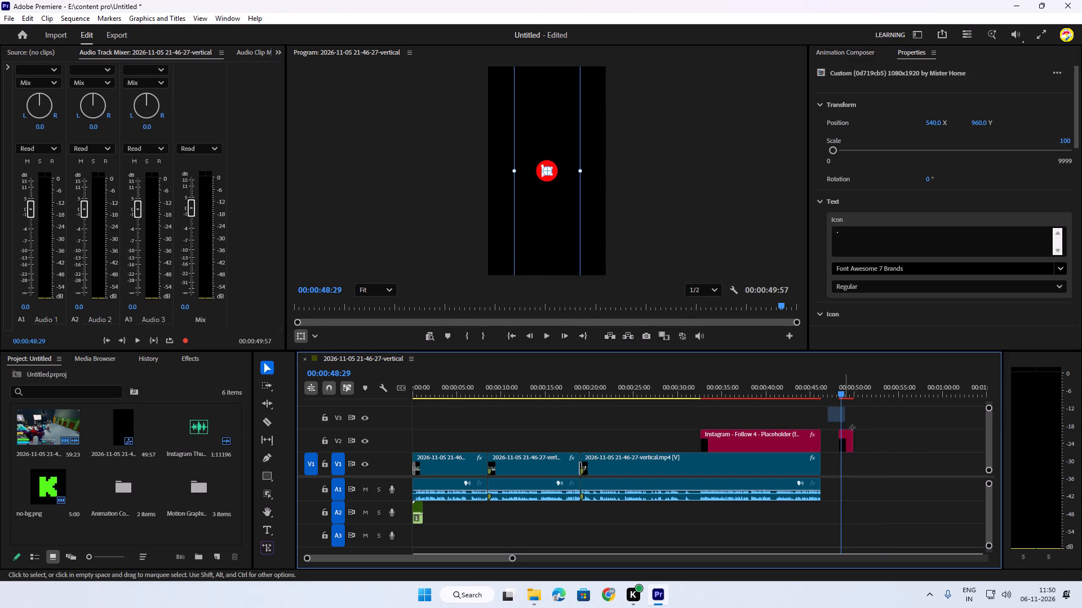
left_click_drag(852, 427, 872, 447)
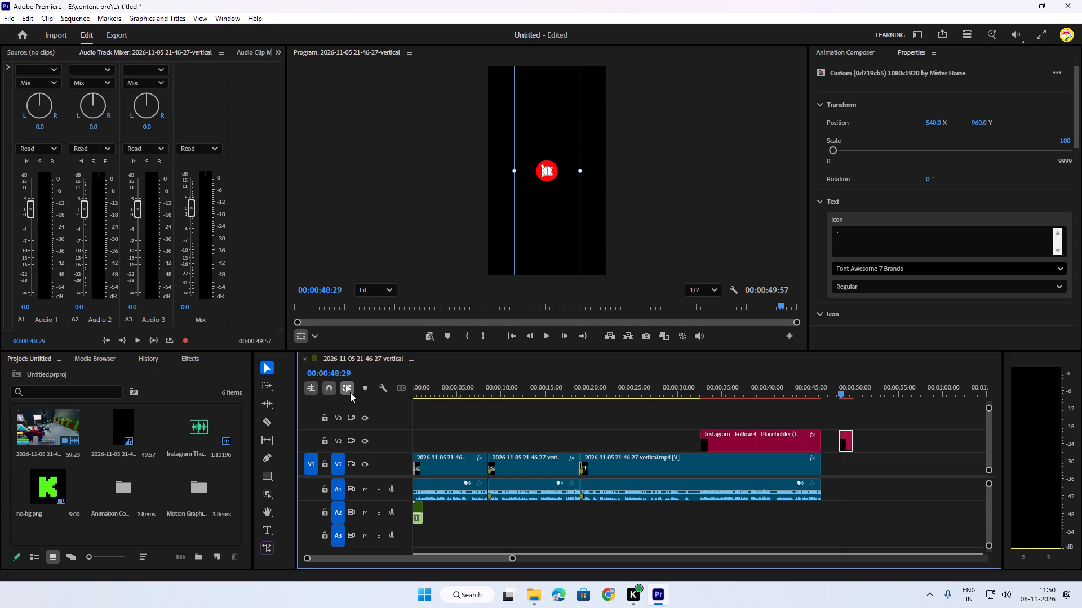
Turn off linked selection in the timeline and reselect the Custom logo clip on V2.
left_click(350, 392)
left_click_drag(824, 411, 880, 442)
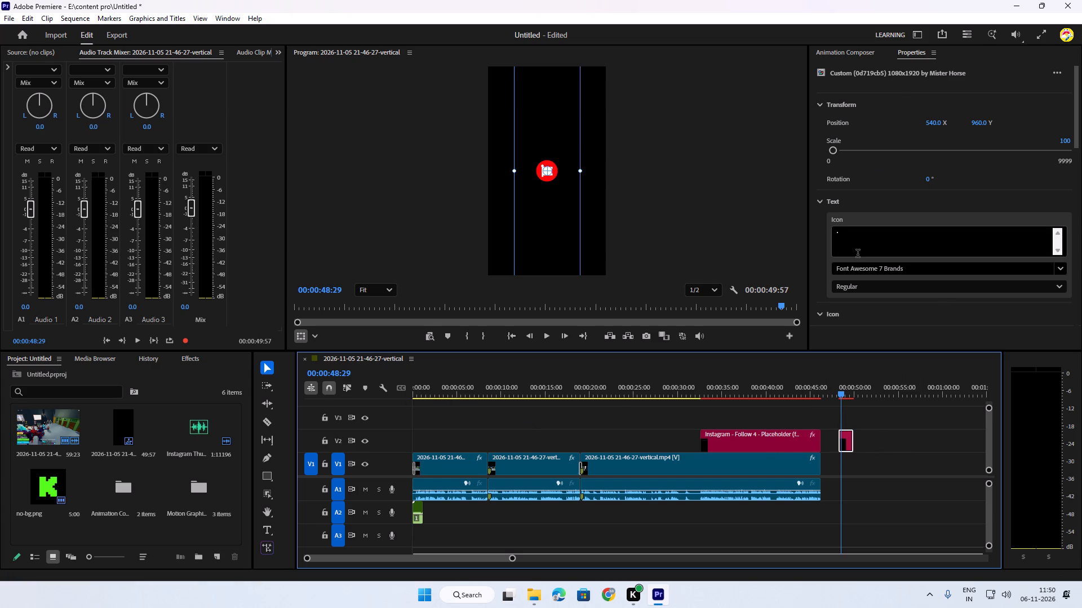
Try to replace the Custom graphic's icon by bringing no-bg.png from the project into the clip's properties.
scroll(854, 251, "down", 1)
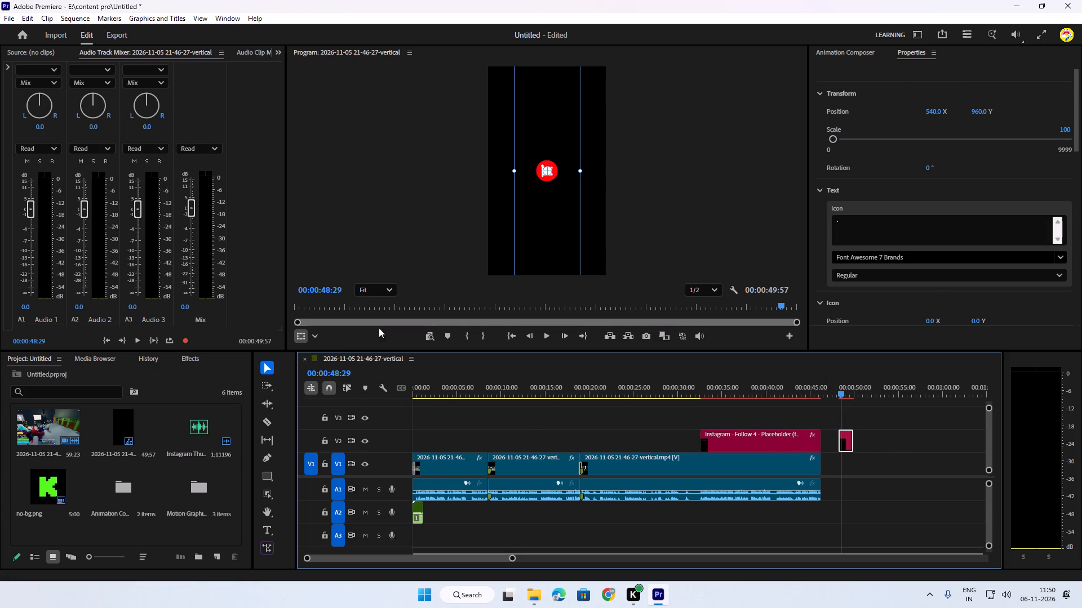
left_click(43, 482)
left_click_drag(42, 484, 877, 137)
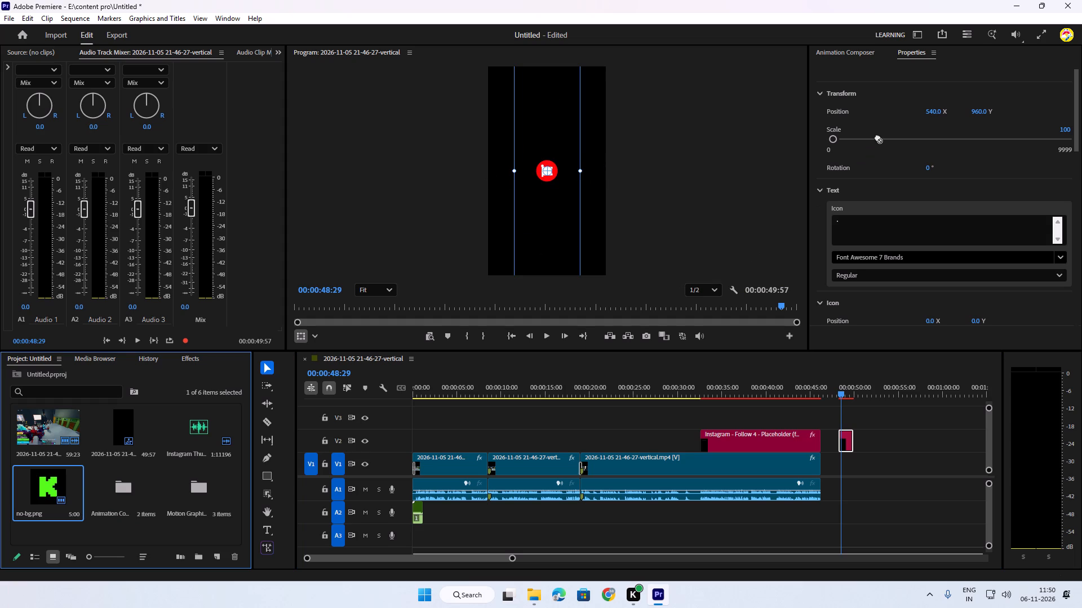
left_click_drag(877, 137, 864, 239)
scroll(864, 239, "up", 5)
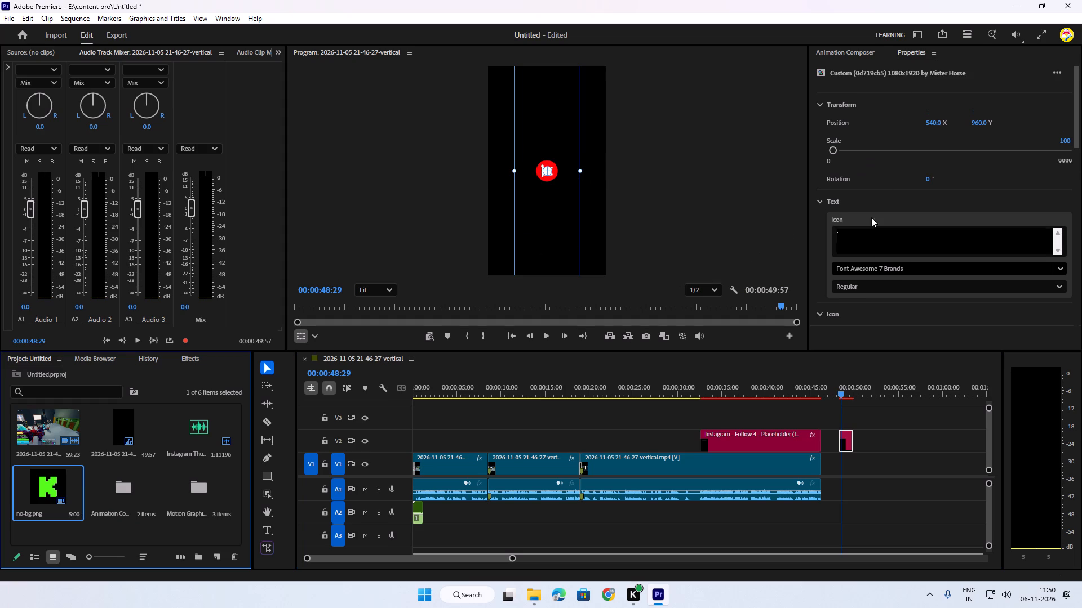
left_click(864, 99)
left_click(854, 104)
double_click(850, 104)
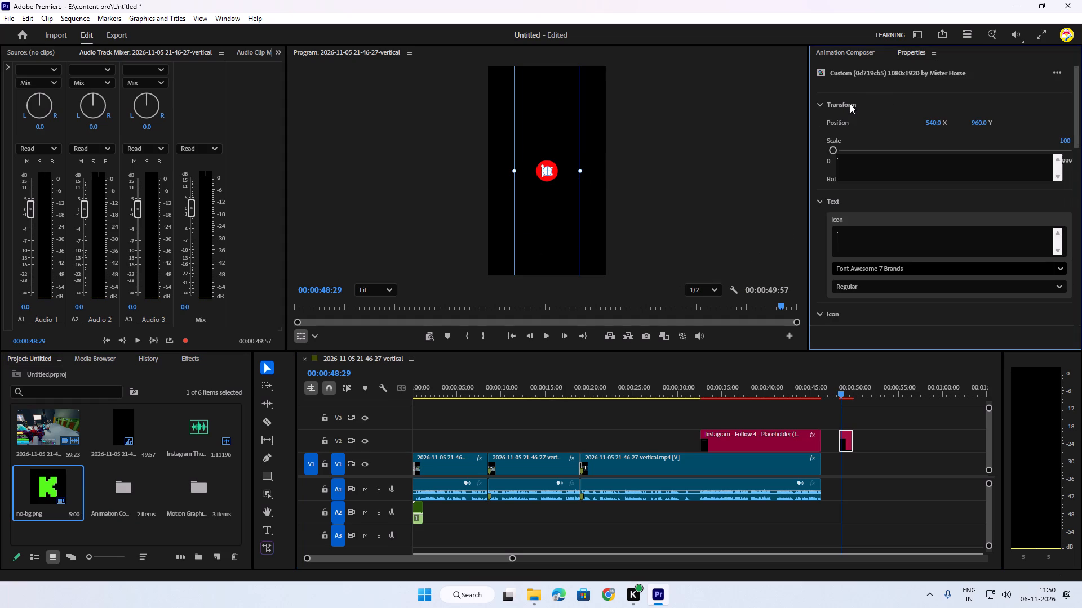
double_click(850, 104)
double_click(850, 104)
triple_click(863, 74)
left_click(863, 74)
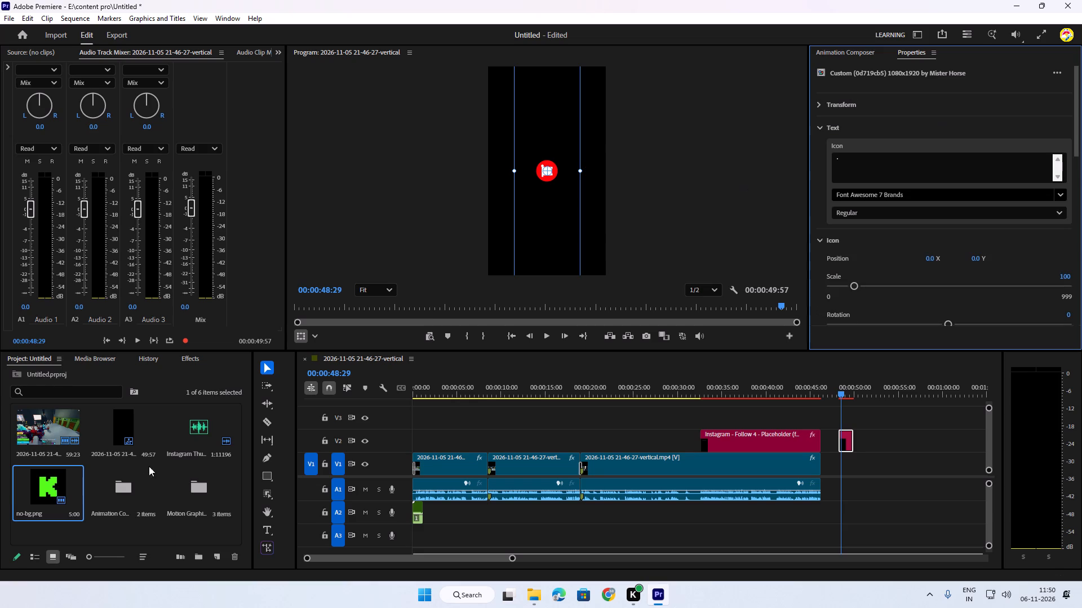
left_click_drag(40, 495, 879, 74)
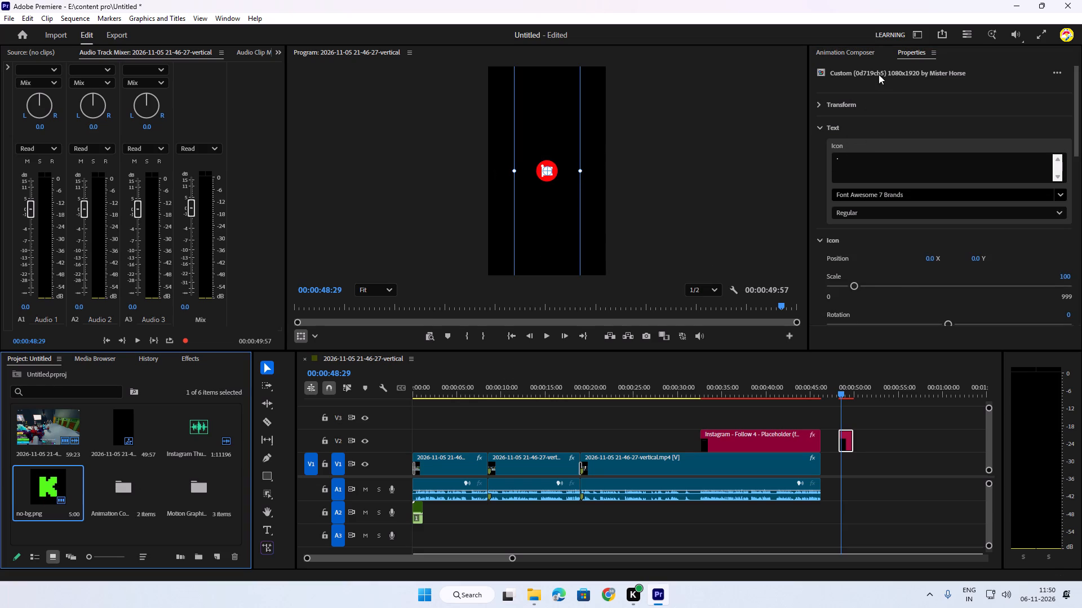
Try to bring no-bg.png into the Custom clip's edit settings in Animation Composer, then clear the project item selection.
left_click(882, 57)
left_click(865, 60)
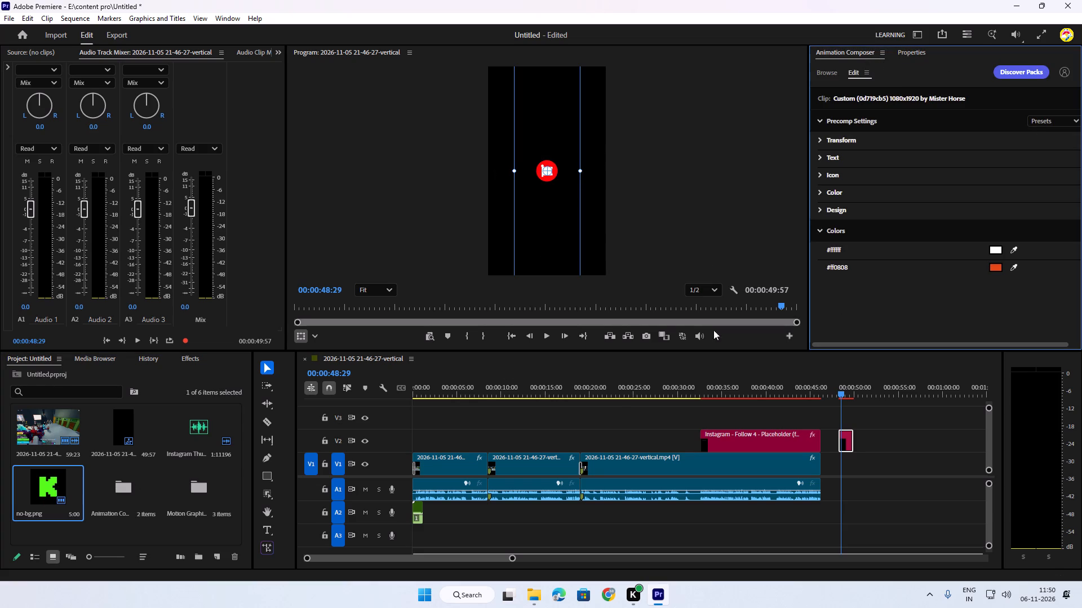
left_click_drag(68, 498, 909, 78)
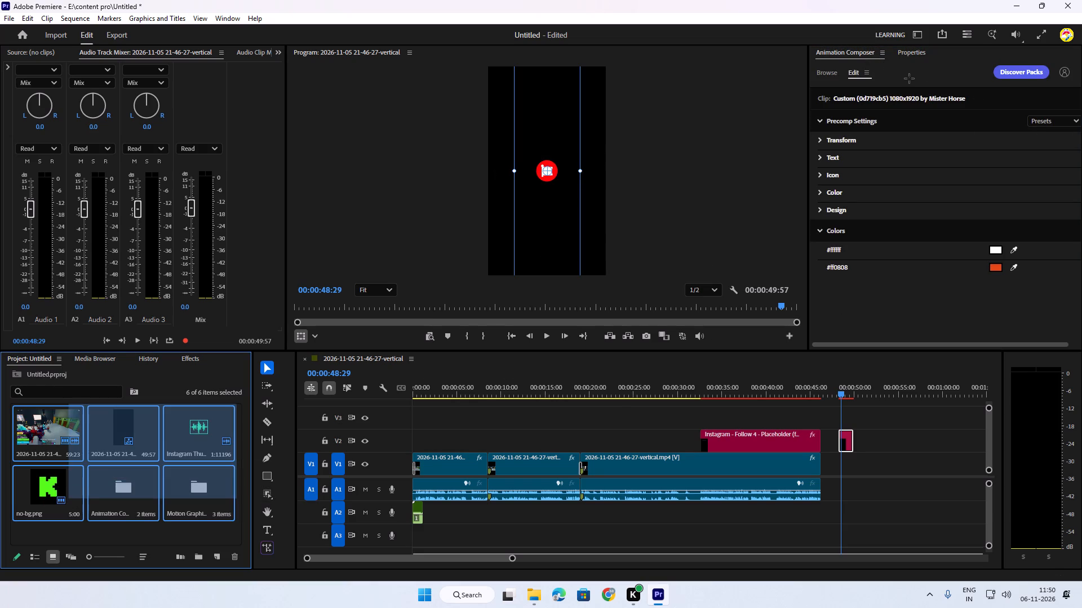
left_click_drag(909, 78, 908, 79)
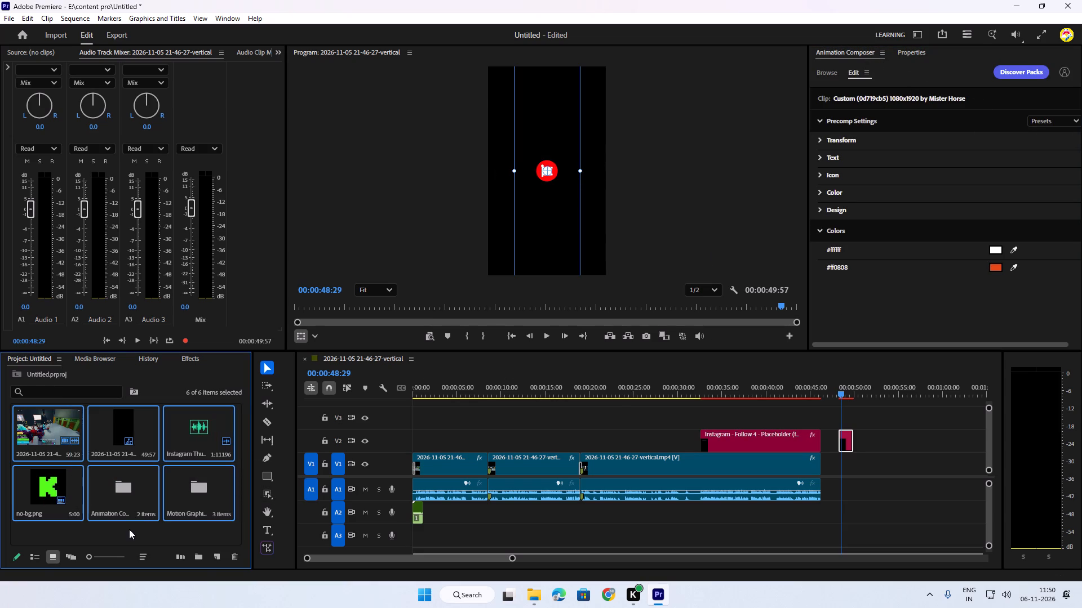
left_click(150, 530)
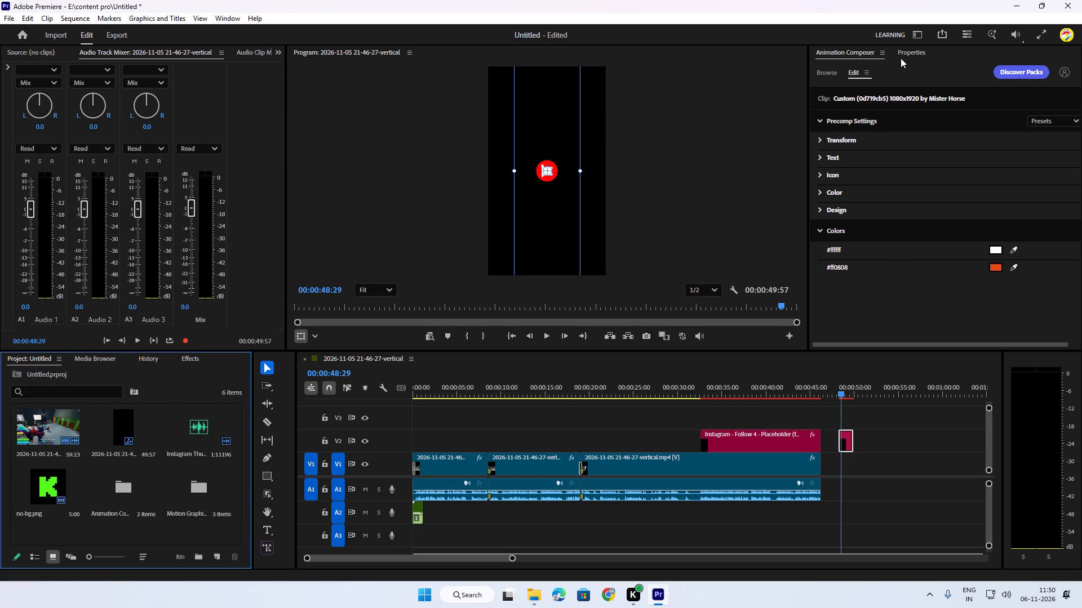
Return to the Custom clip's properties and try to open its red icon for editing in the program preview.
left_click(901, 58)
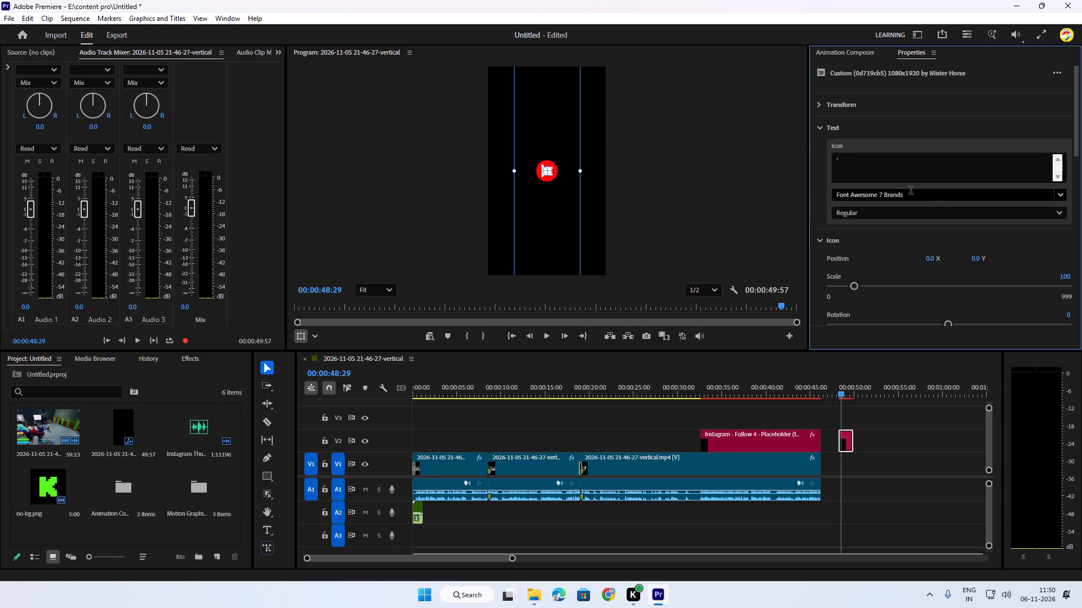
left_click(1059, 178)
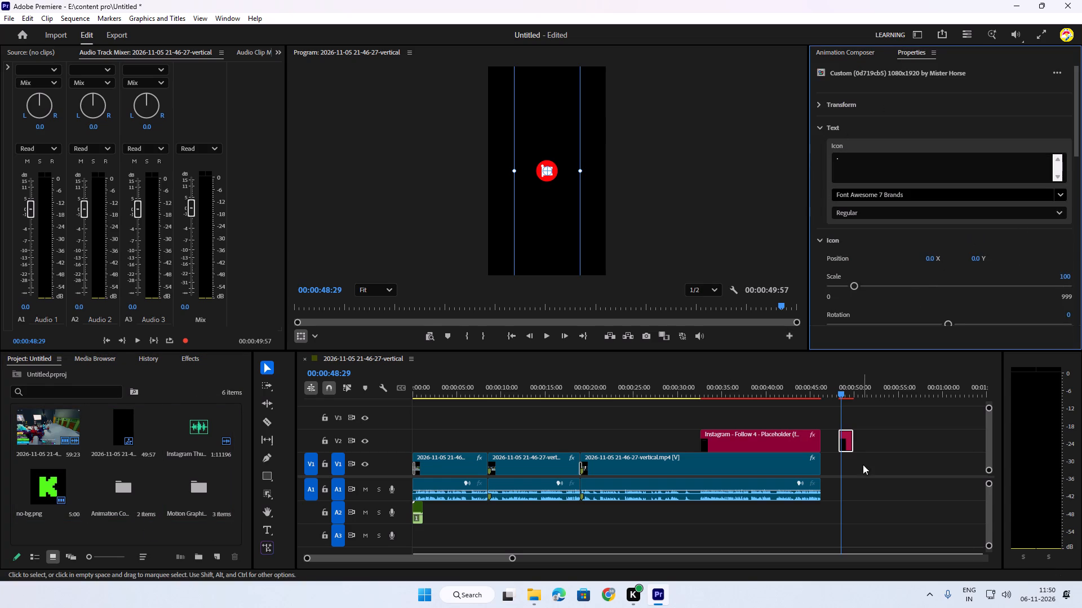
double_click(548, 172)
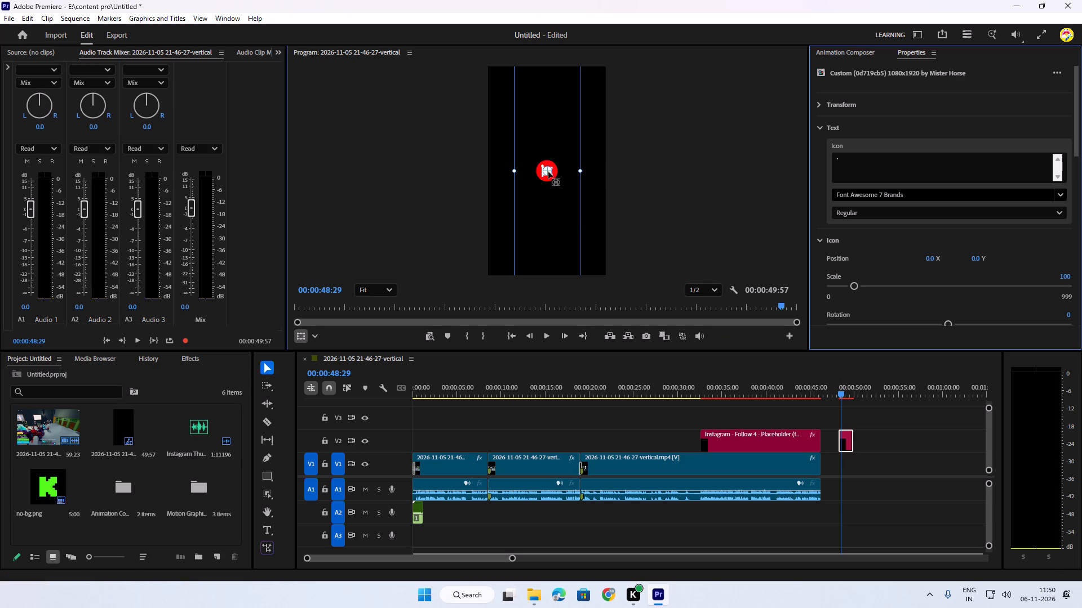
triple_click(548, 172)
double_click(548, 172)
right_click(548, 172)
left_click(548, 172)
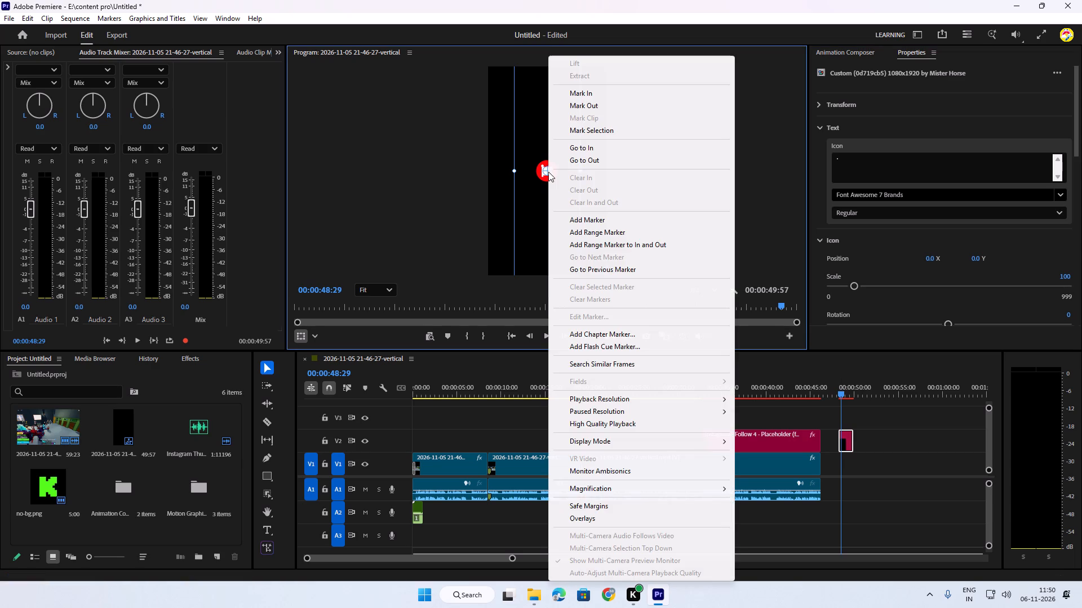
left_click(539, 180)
Switch to Chrome, open YouTube and search for "mr horse premiere pro custom logo animation".
left_click(604, 593)
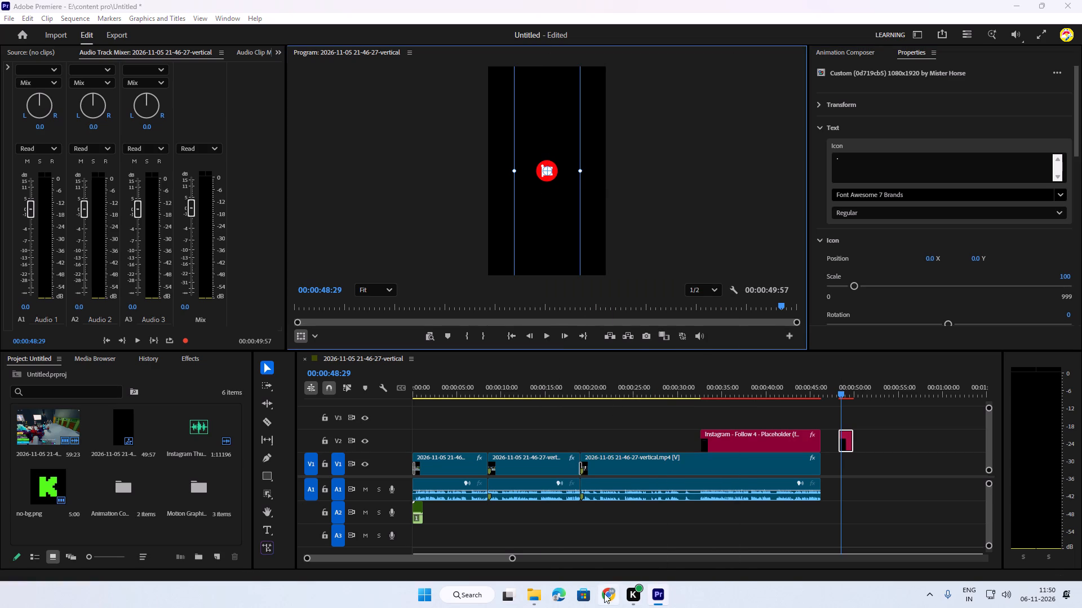
left_click(308, 327)
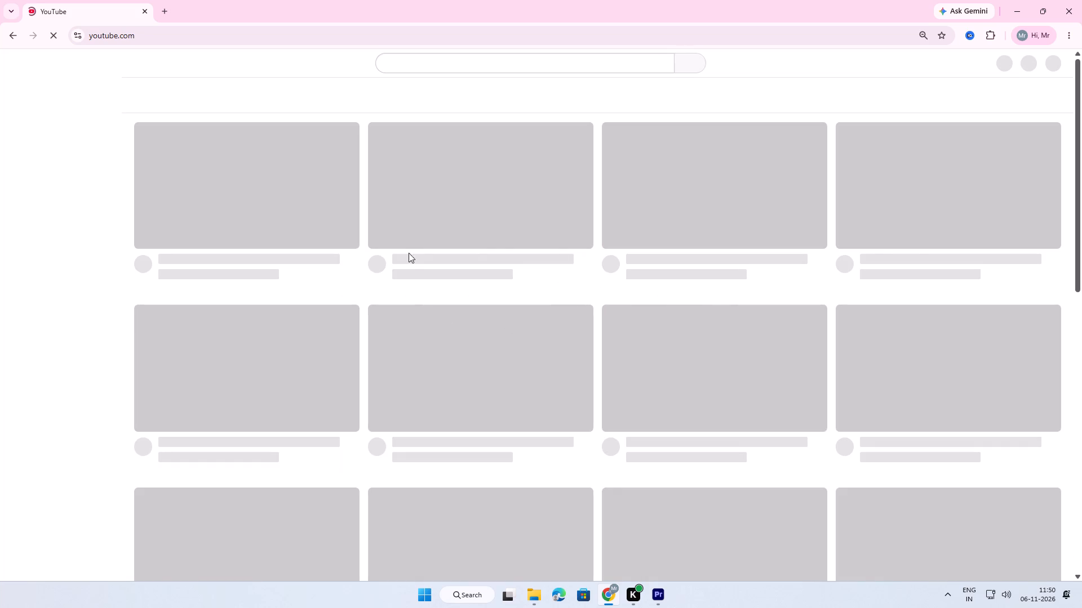
left_click(500, 60)
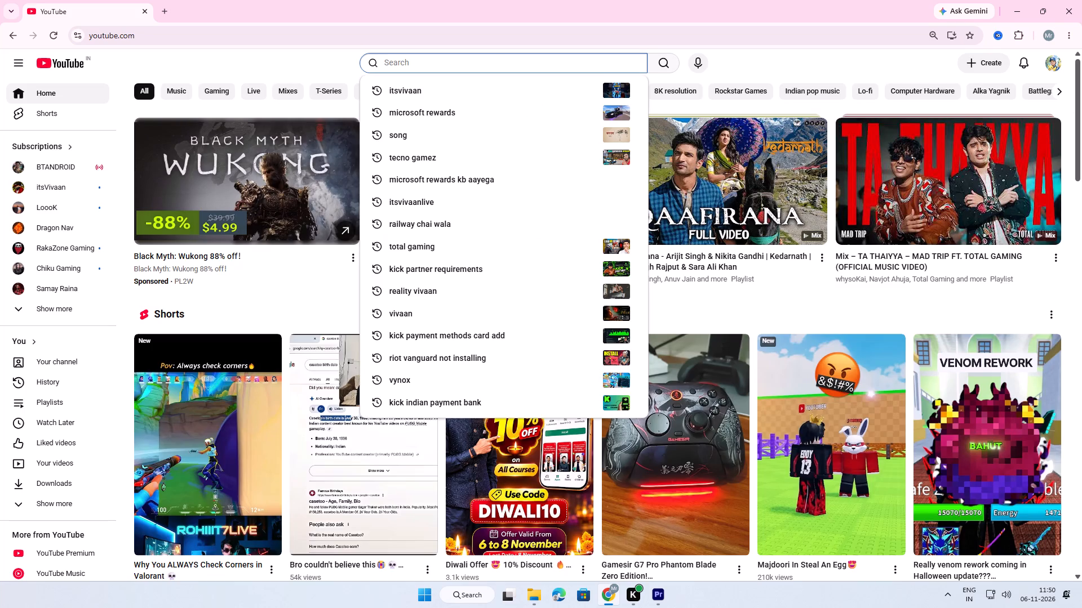
key("m")
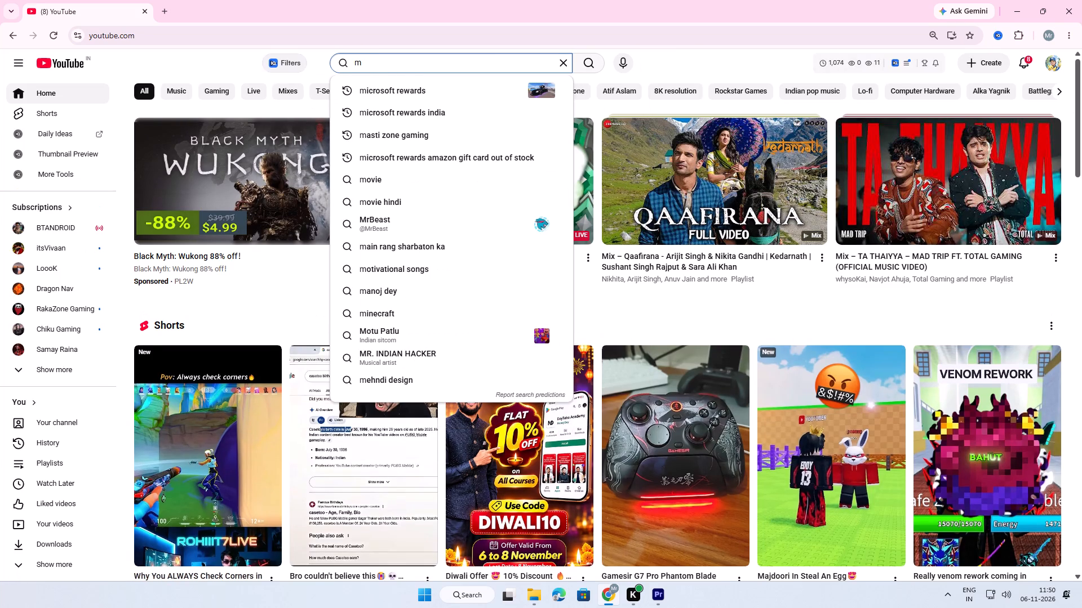
key("r")
key("space")
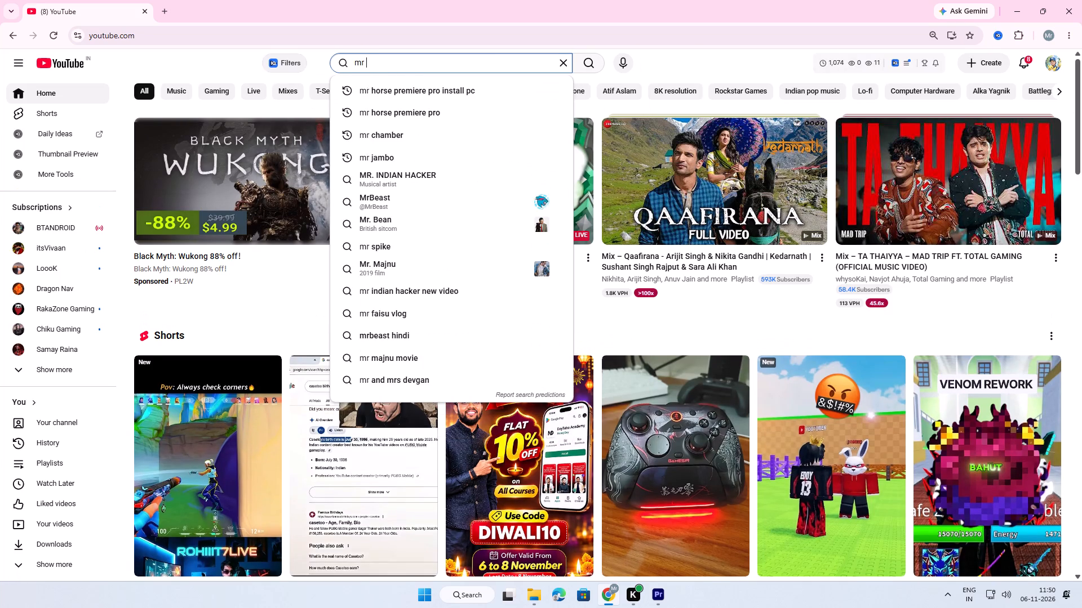
type("hor")
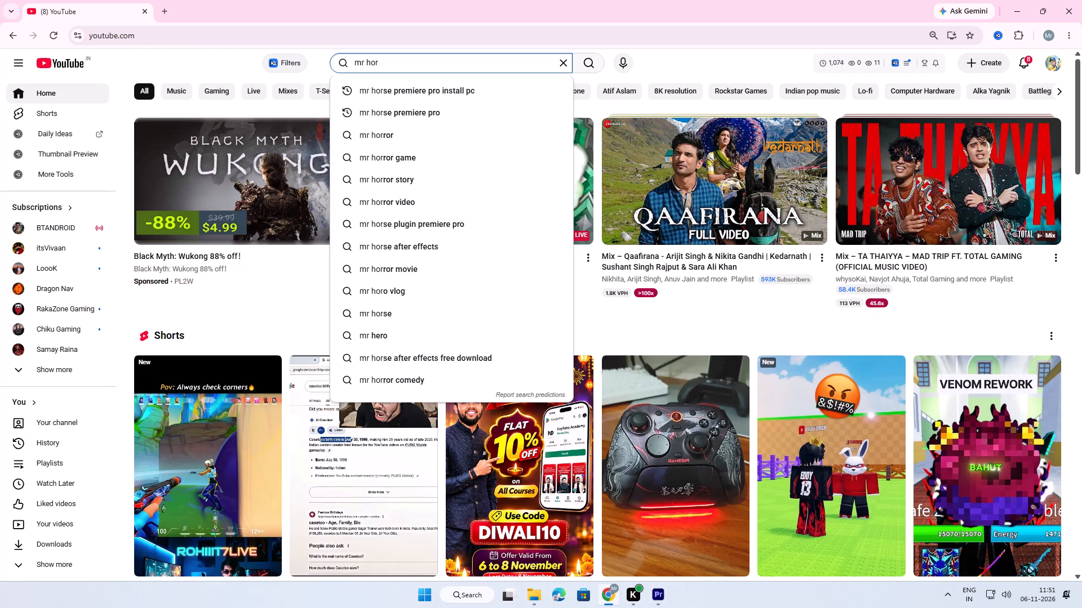
key("s")
key("e")
key("space")
key("p")
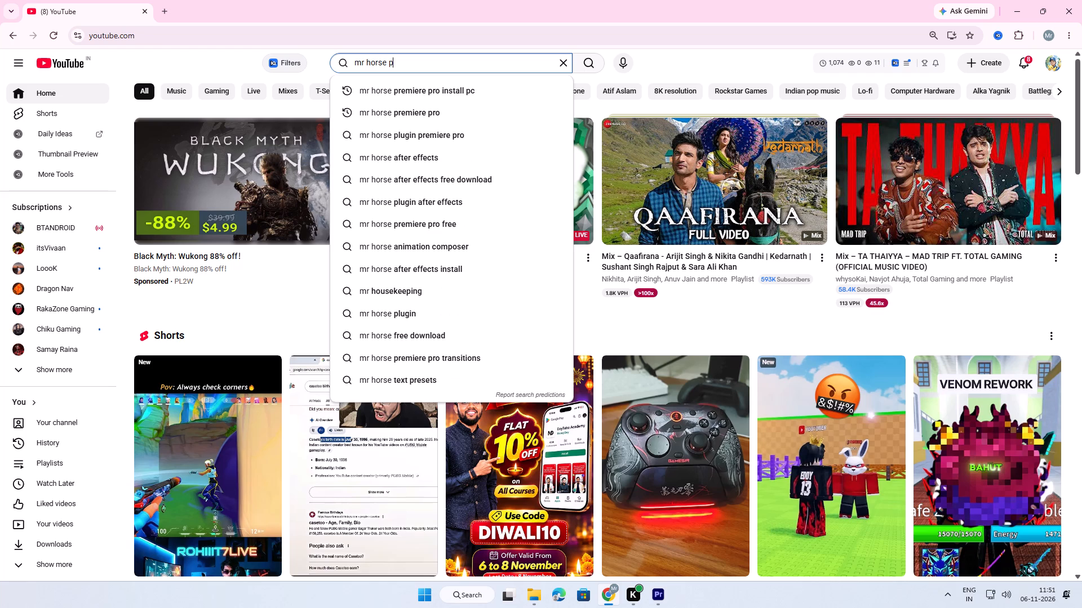
type("re")
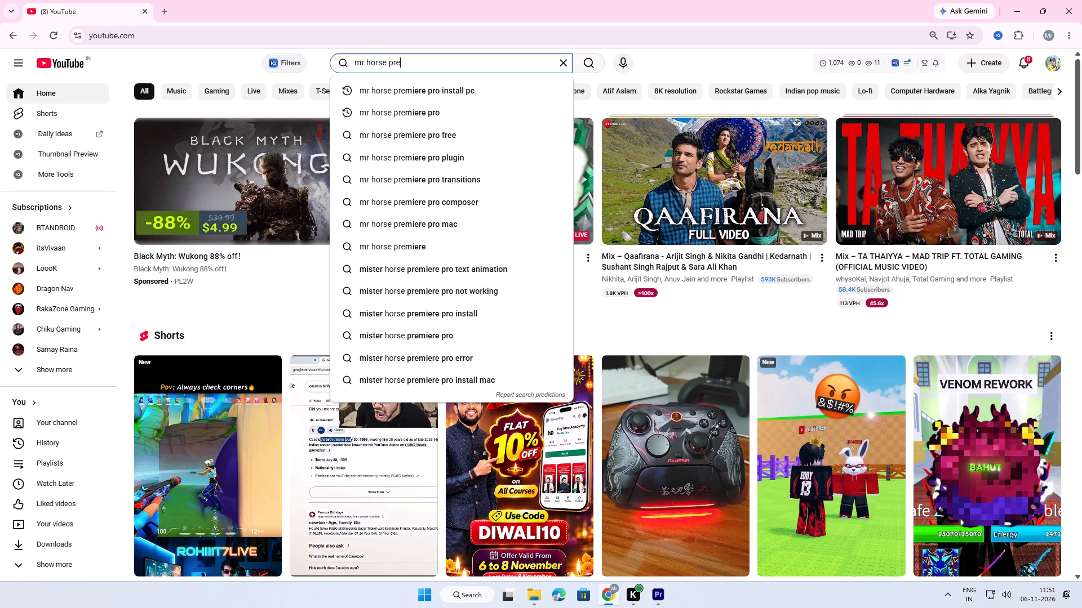
type("mire")
key("space")
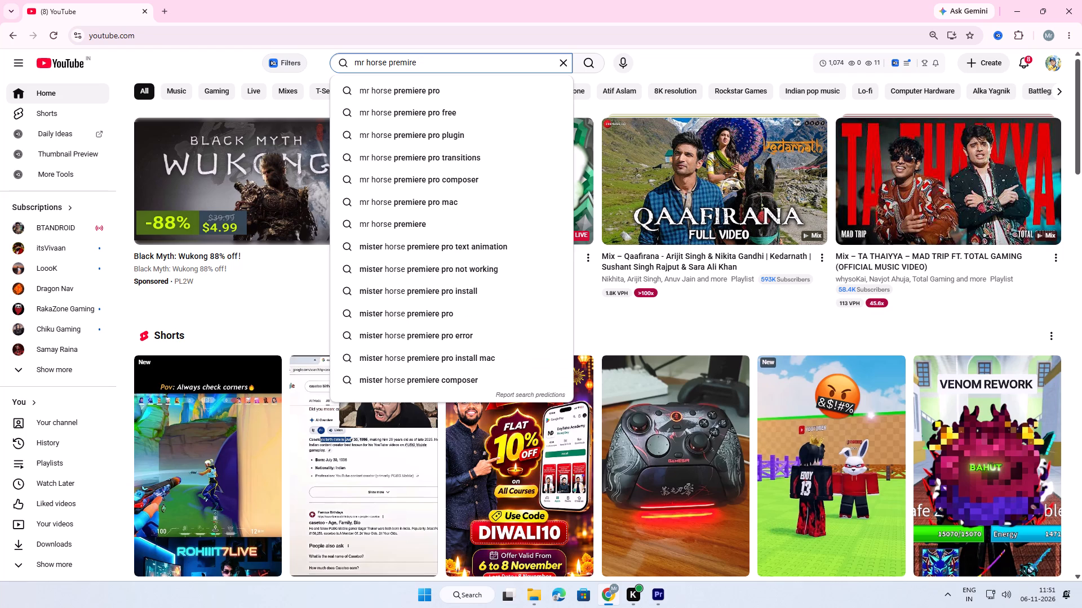
type("pro cut")
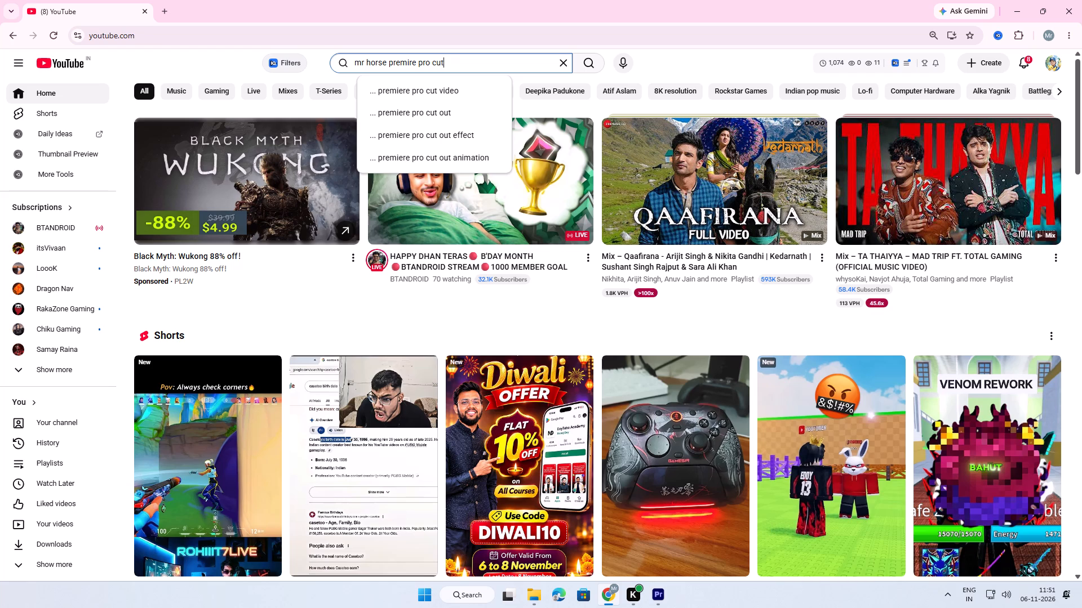
type("om")
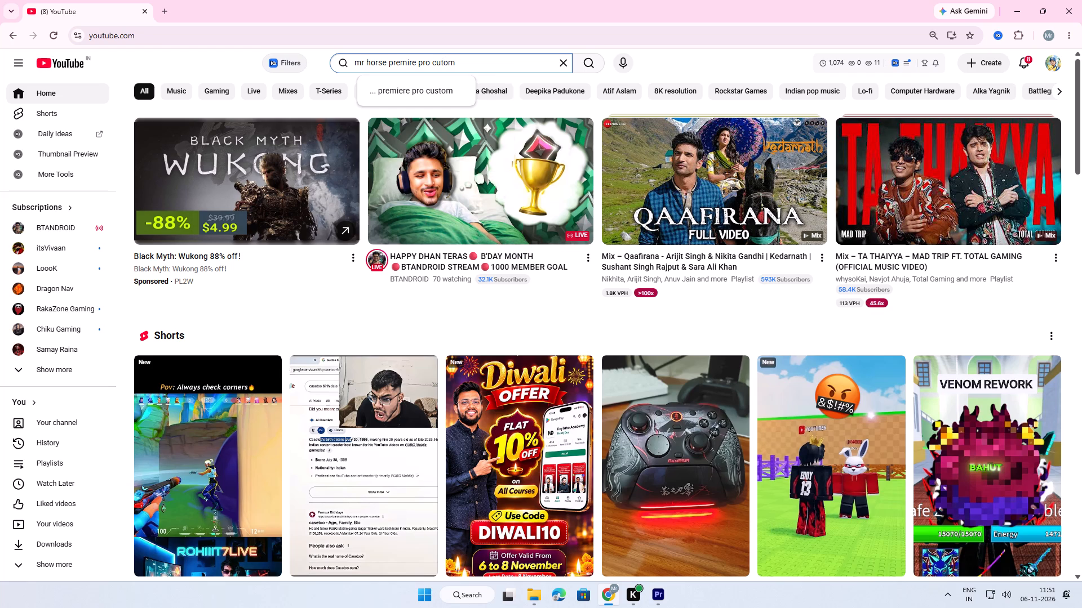
left_click(439, 62)
key("s")
left_click(464, 60)
key("space")
type("logo")
key("space")
left_click(475, 82)
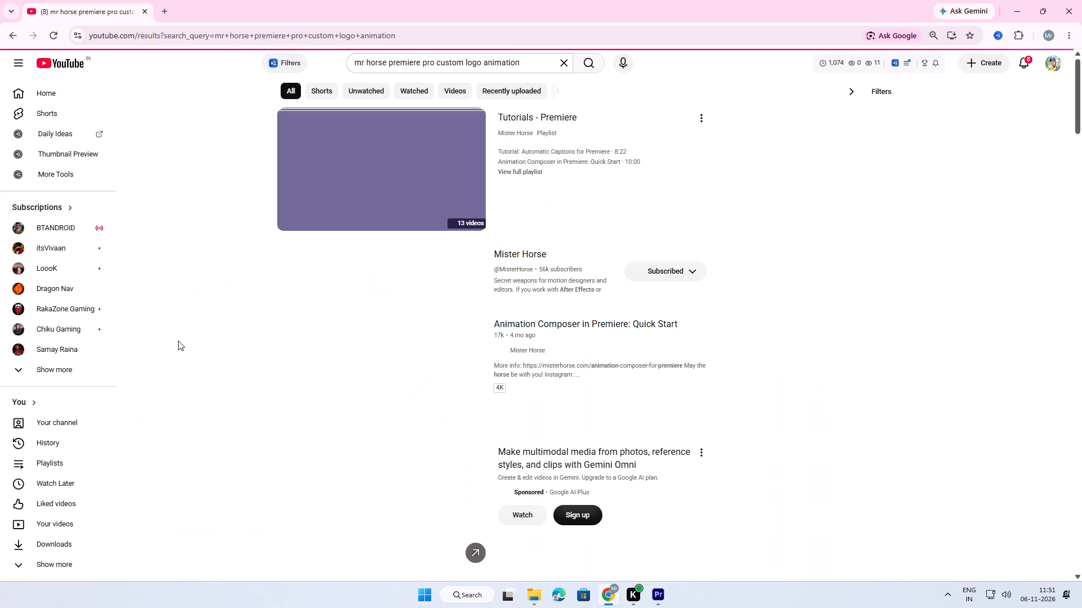
Look through the search results and open the HK GFX video on installing Premiere Composer, reopening it after returning to the results.
scroll(175, 344, "down", 1)
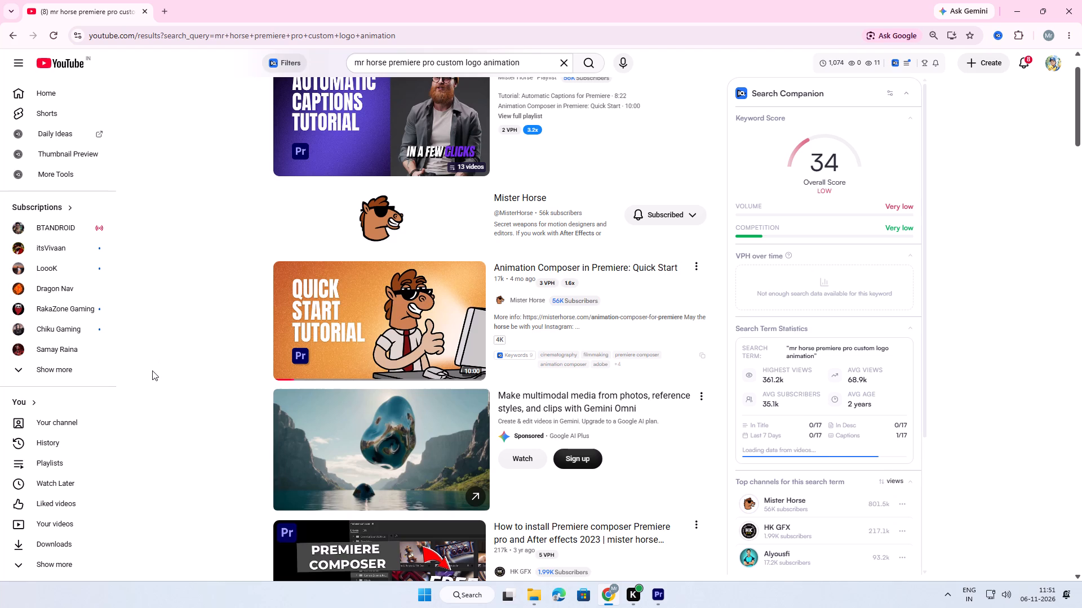
scroll(152, 370, "up", 1)
scroll(145, 377, "down", 3)
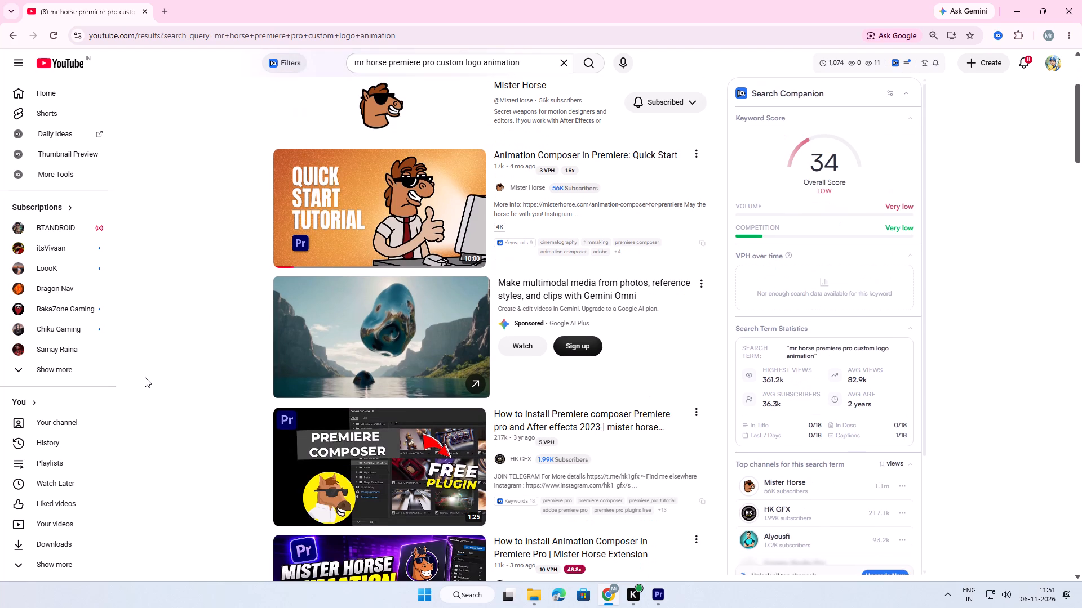
scroll(131, 386, "down", 2)
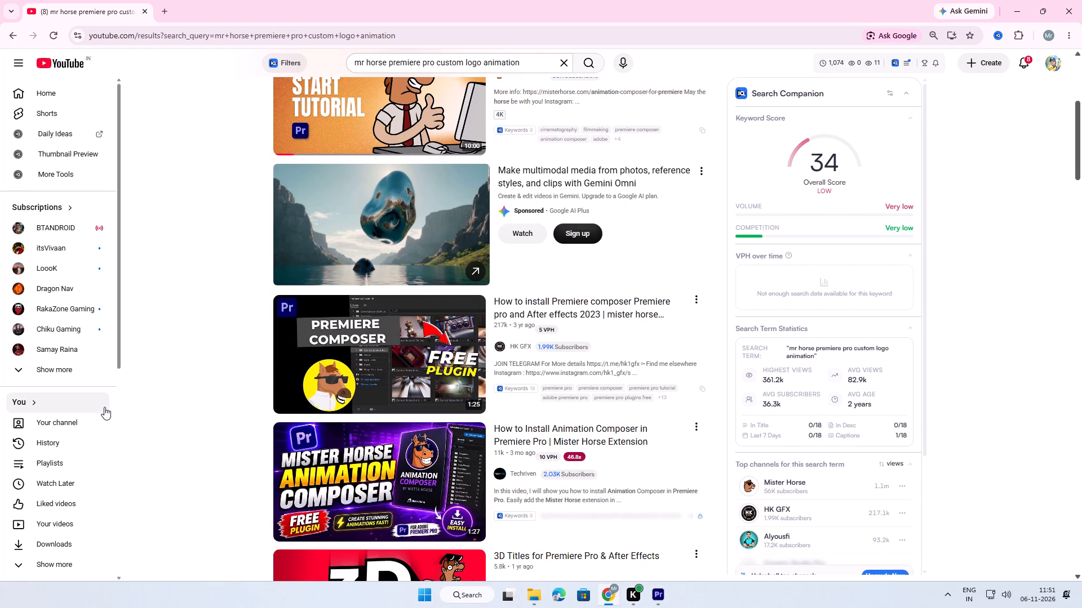
left_click(361, 374)
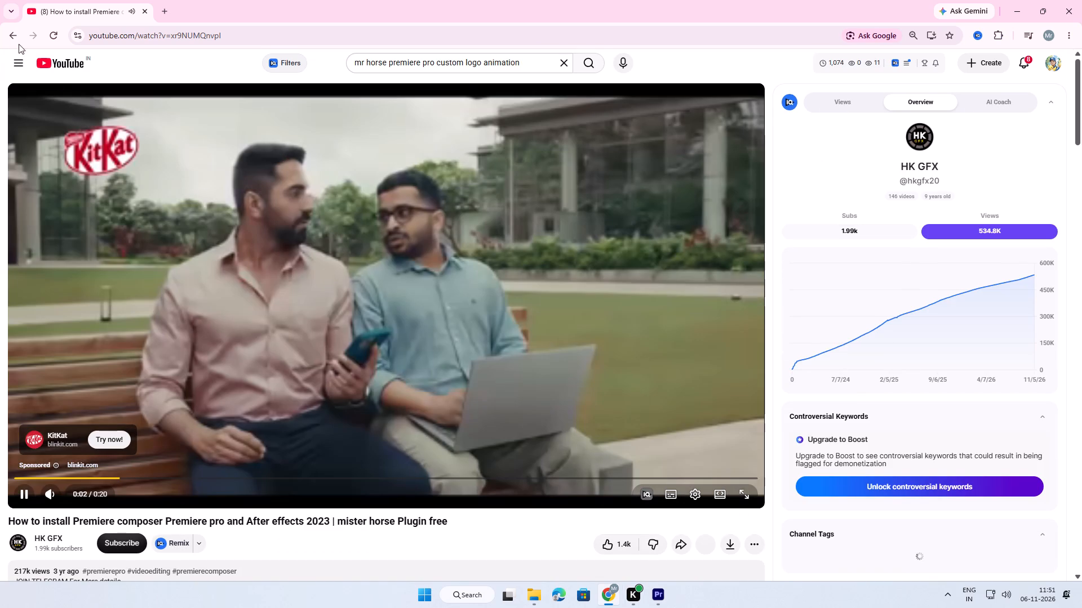
left_click(12, 38)
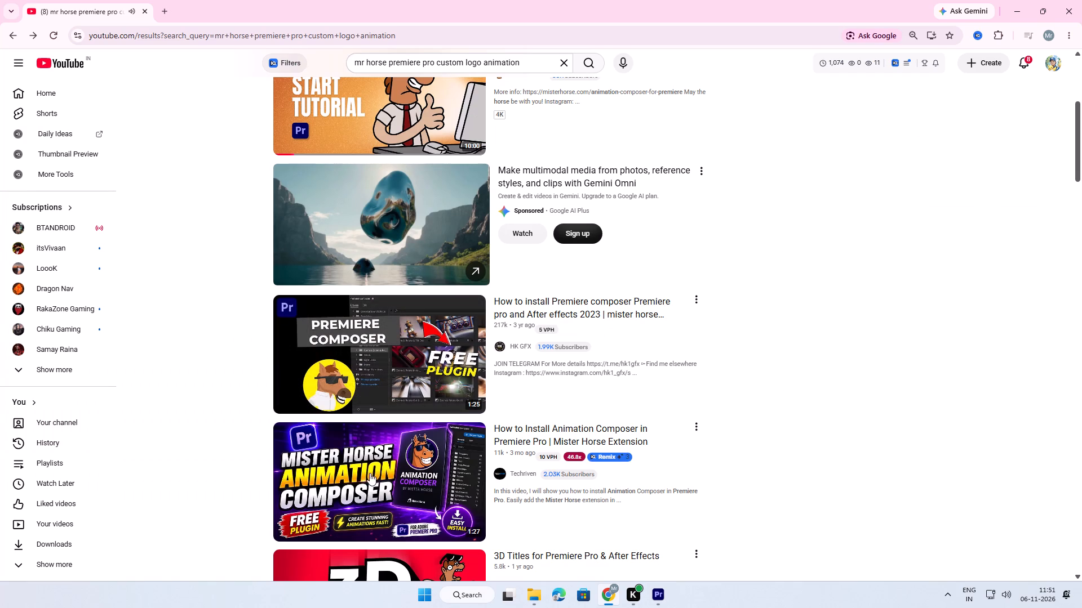
left_click(354, 355)
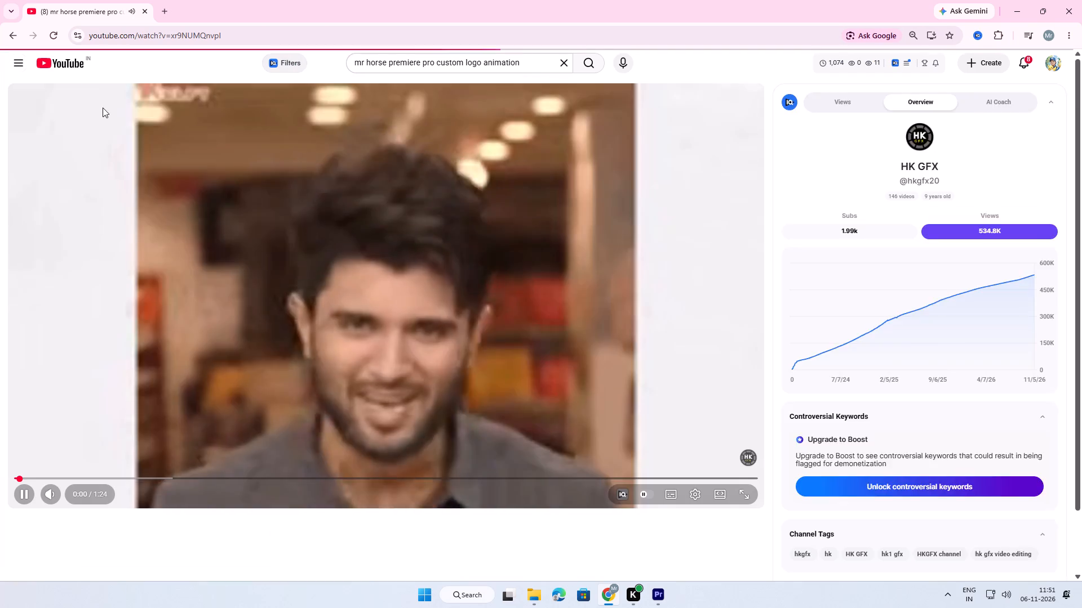
Reopen the HK GFX video on installing Premiere Composer from the search results and skim through it for logo customization guidance.
left_click(20, 42)
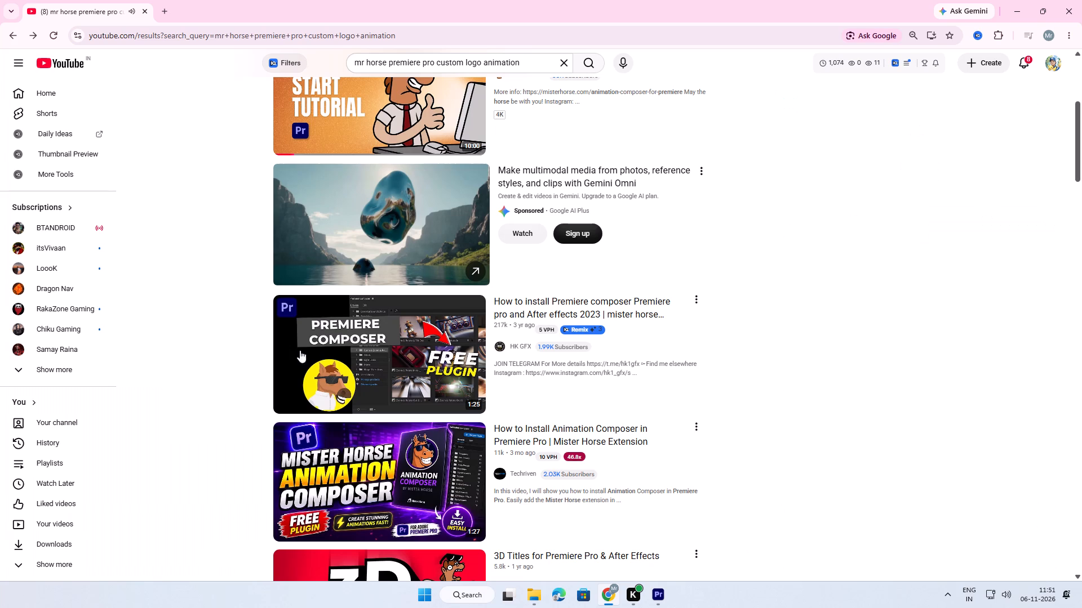
left_click(349, 327)
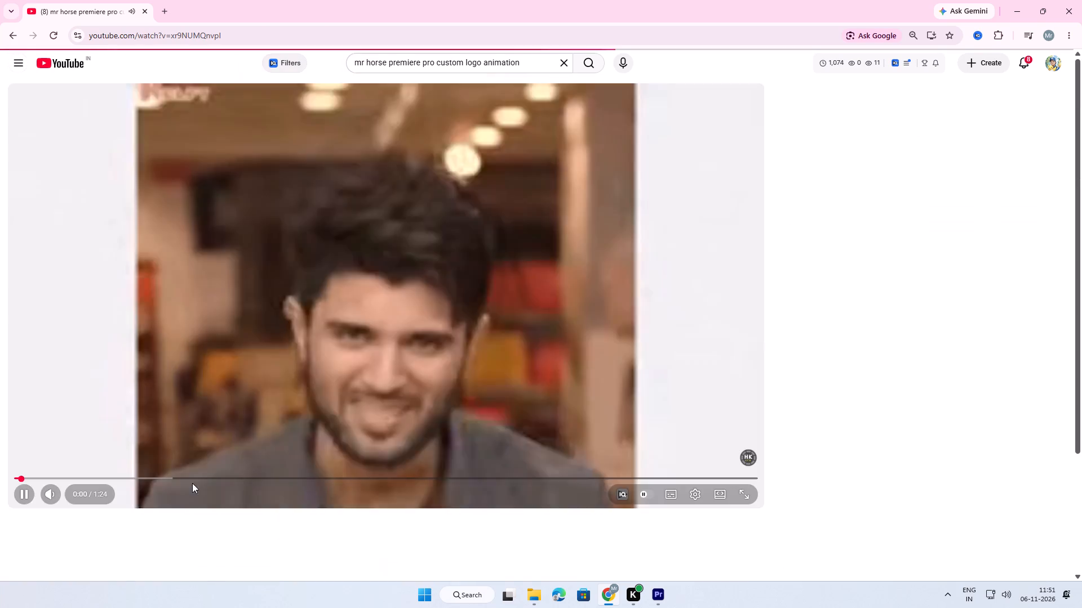
left_click(690, 497)
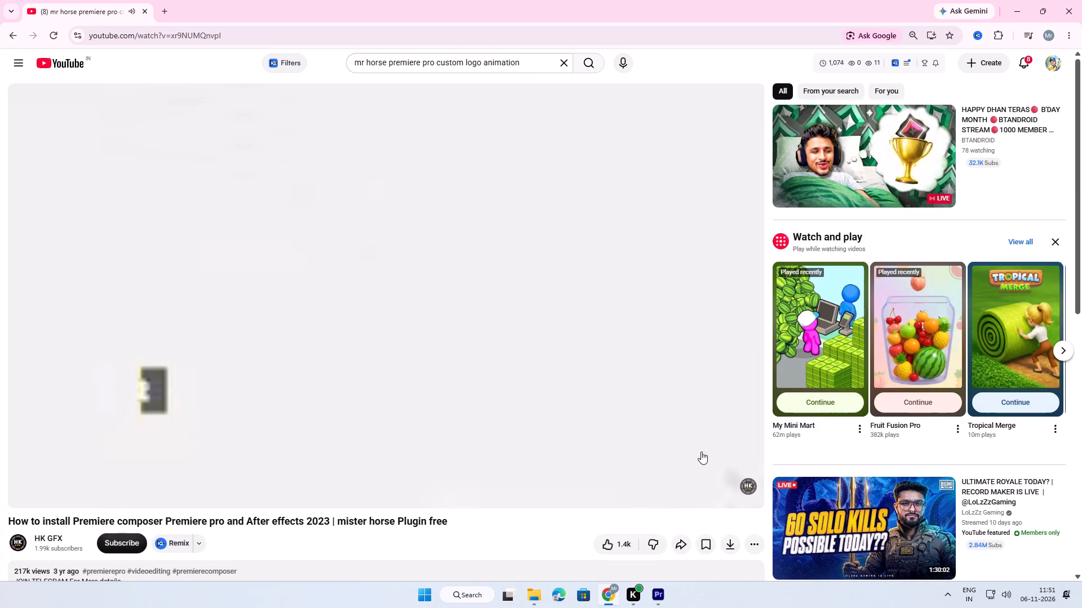
left_click(693, 459)
left_click(691, 314)
left_click(86, 476)
left_click(131, 478)
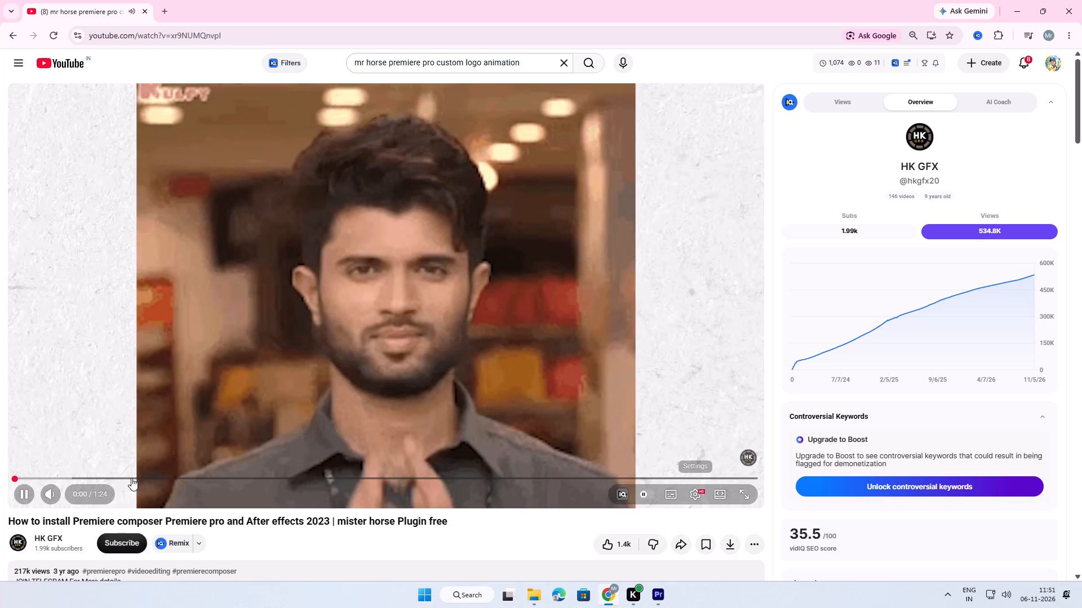
left_click(168, 480)
left_click(202, 477)
left_click(251, 476)
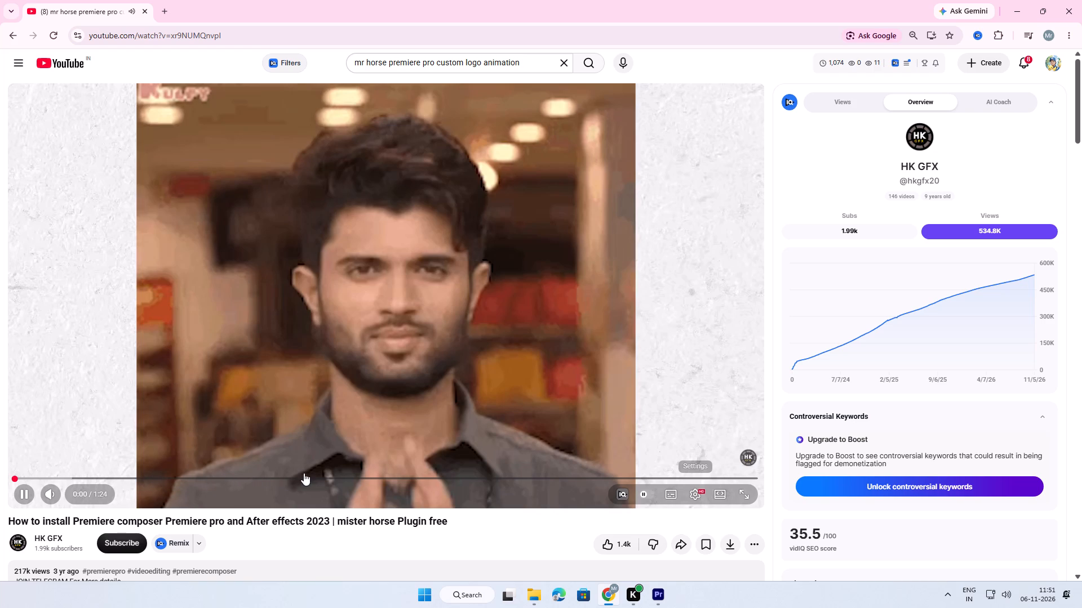
left_click(304, 473)
left_click(362, 481)
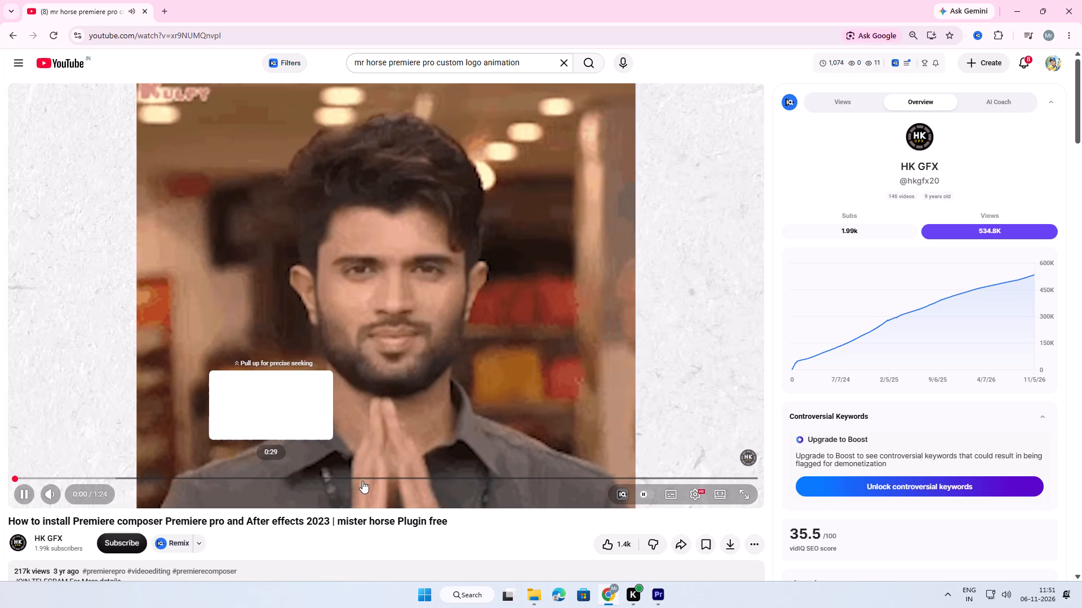
left_click(431, 481)
left_click(475, 479)
left_click(525, 479)
left_click(561, 480)
left_click(605, 481)
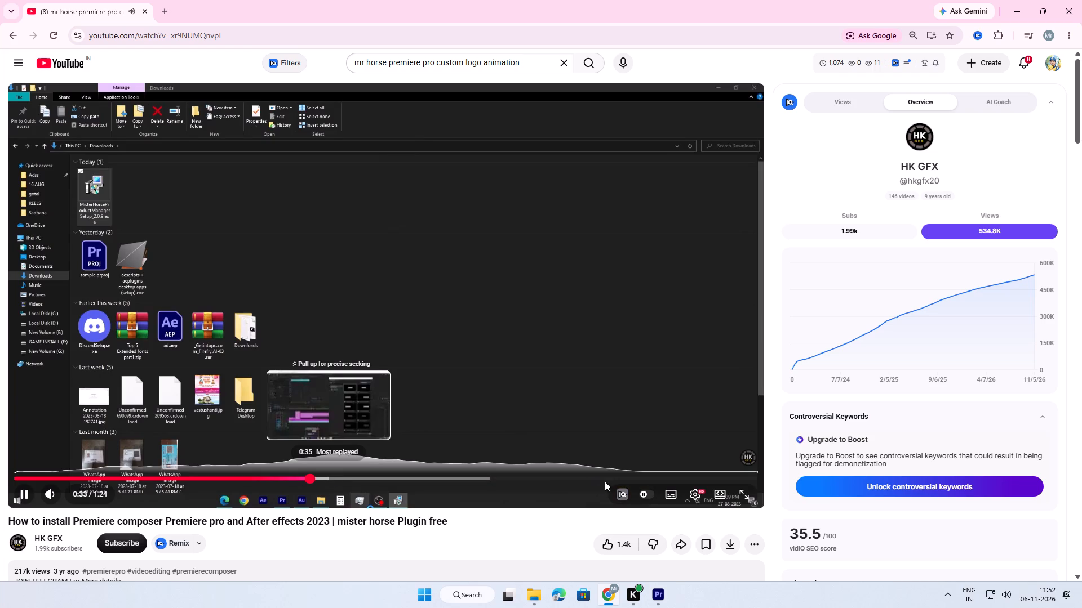
left_click(665, 483)
left_click(673, 479)
Go back to the results, open Techriven's video on installing Animation Composer in Premiere Pro and skim through it to the end.
left_click(16, 35)
left_click(379, 455)
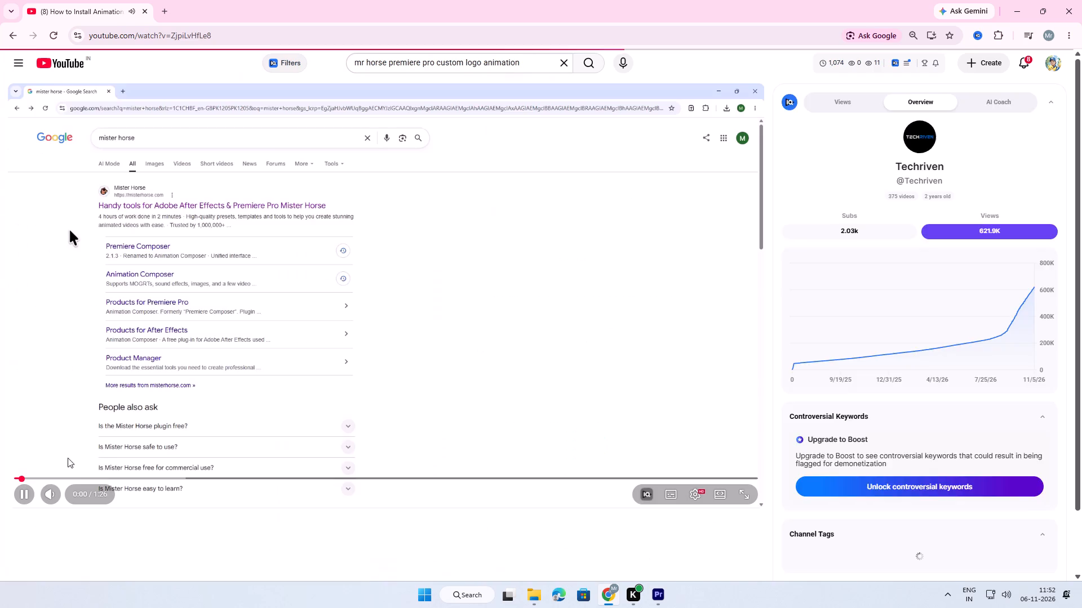
left_click(51, 476)
left_click(84, 477)
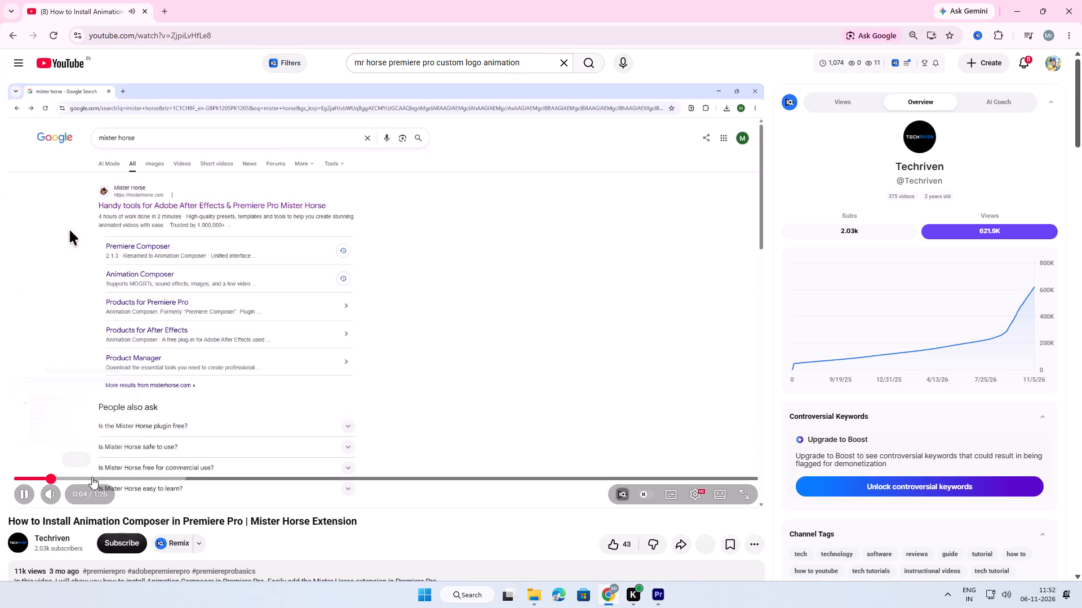
left_click(126, 479)
left_click(179, 476)
left_click(225, 473)
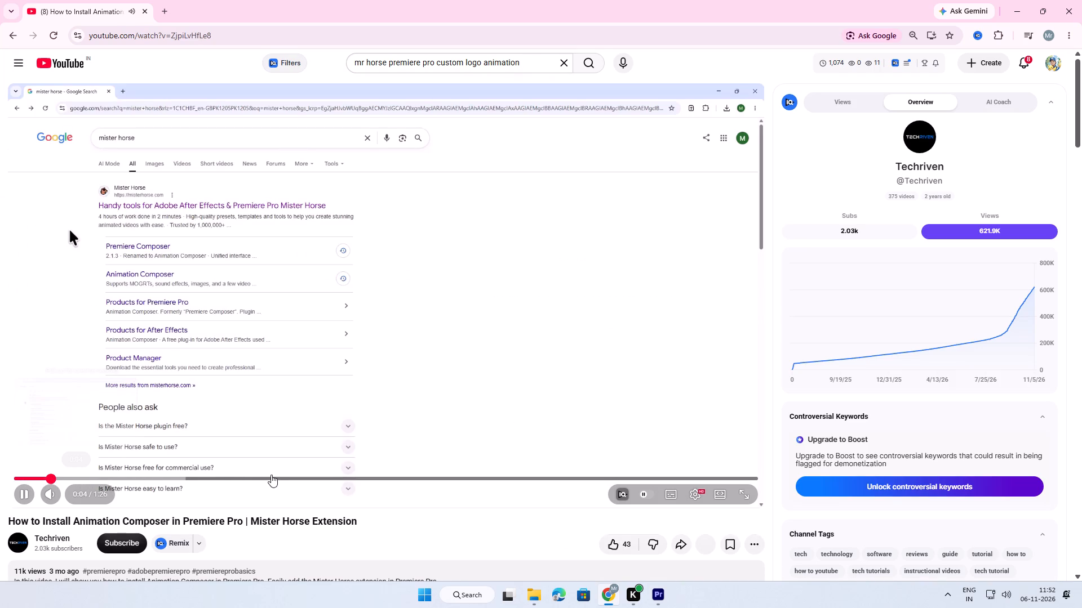
left_click(272, 474)
left_click(308, 476)
left_click(343, 479)
left_click(391, 478)
left_click(426, 476)
left_click(469, 475)
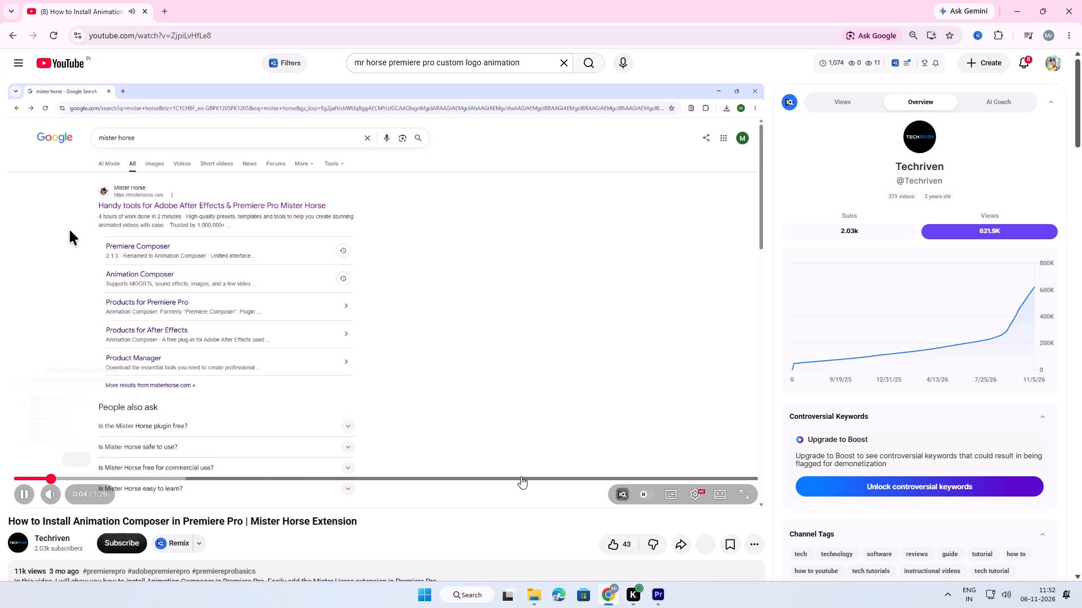
left_click(527, 476)
left_click(567, 474)
left_click(628, 473)
left_click(711, 475)
left_click(735, 472)
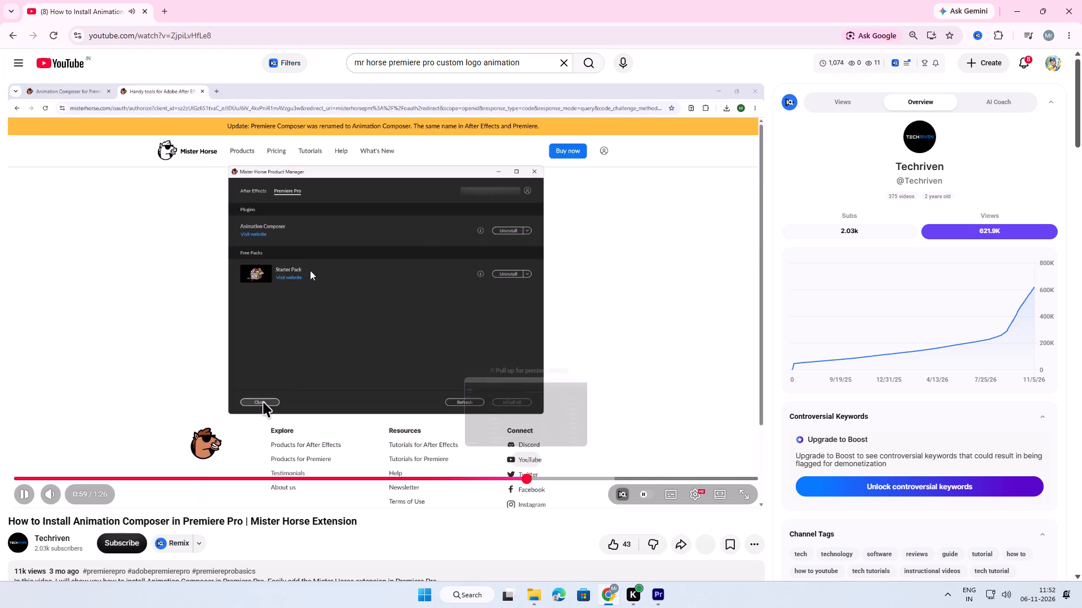
Return to the search results and skim the inline preview of Mister Horse's "3D Titles for Premiere Pro & After Effects" video.
left_click(3, 38)
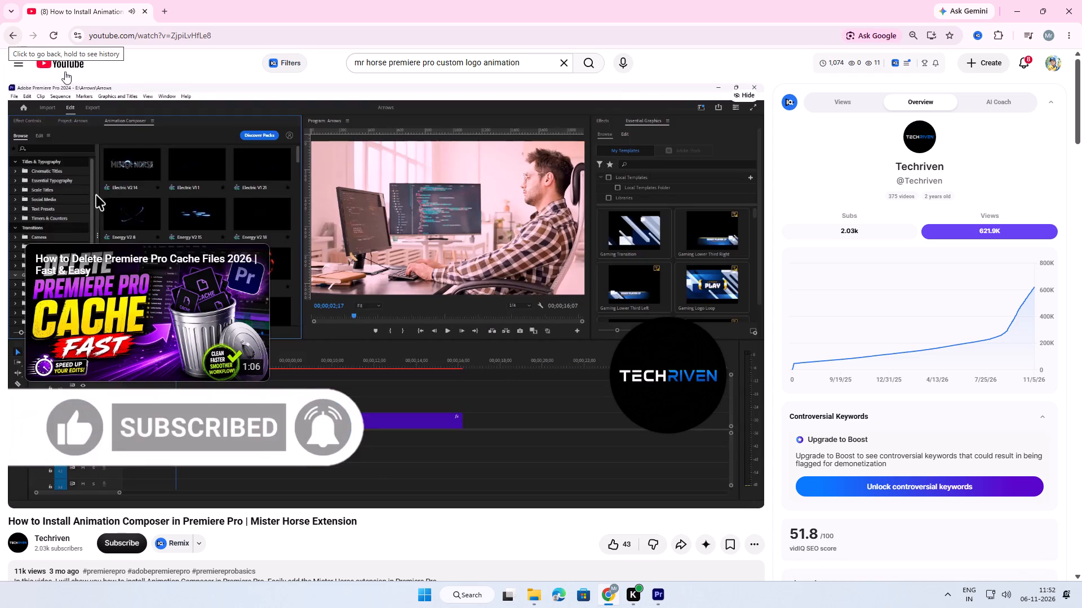
scroll(289, 327, "down", 6)
scroll(228, 371, "down", 2)
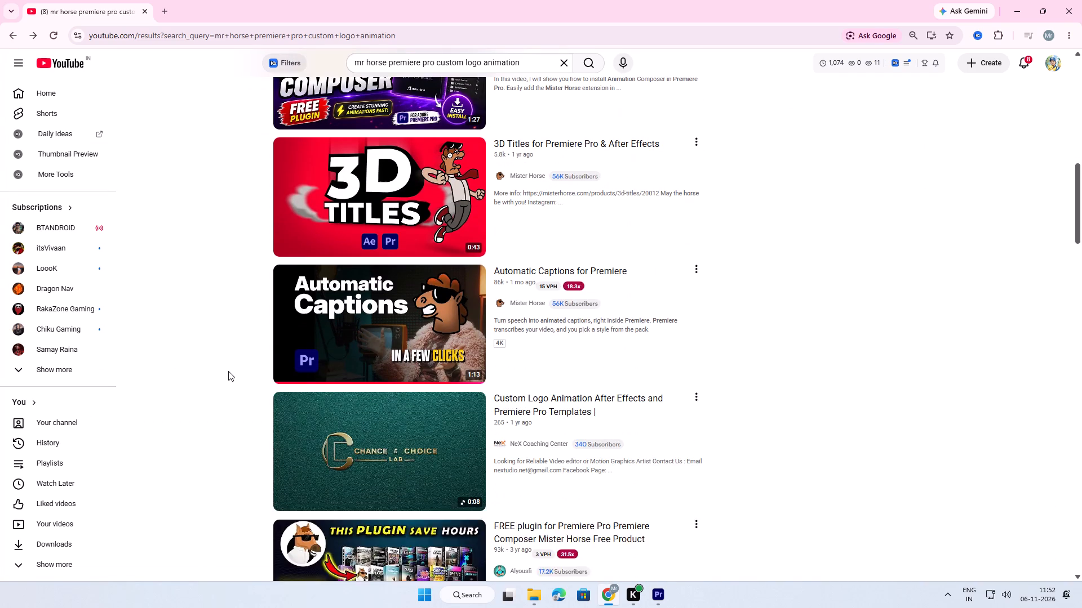
scroll(228, 371, "up", 1)
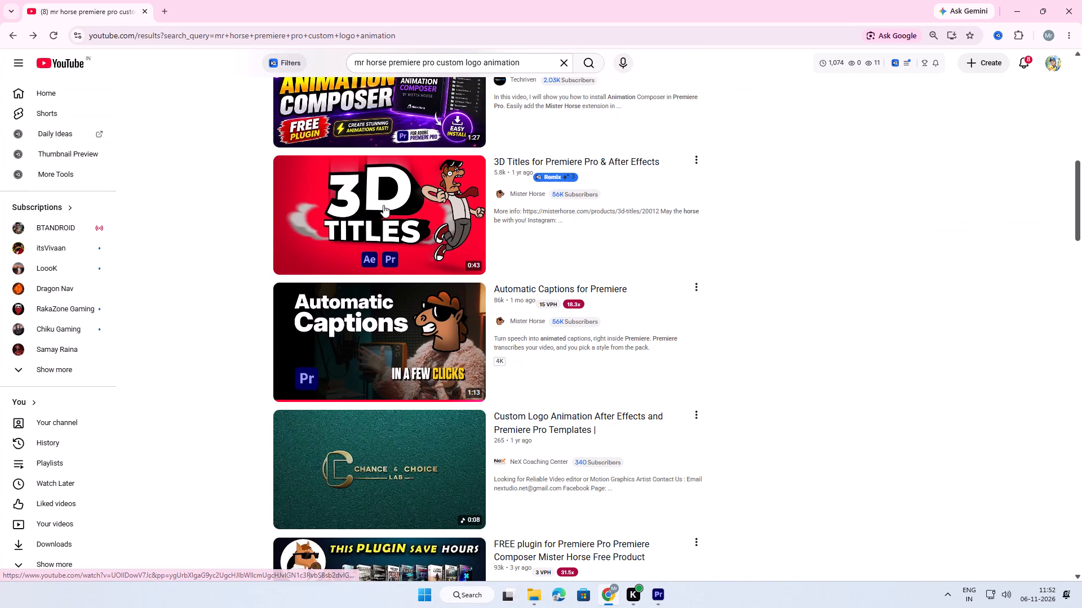
left_click(307, 266)
left_click(332, 267)
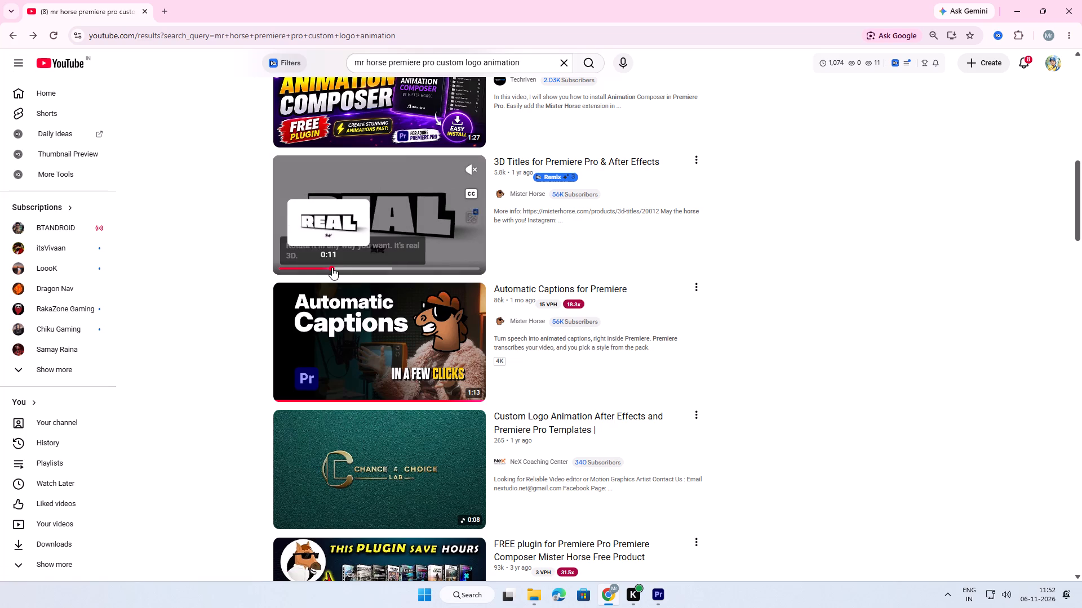
left_click(355, 267)
left_click(379, 270)
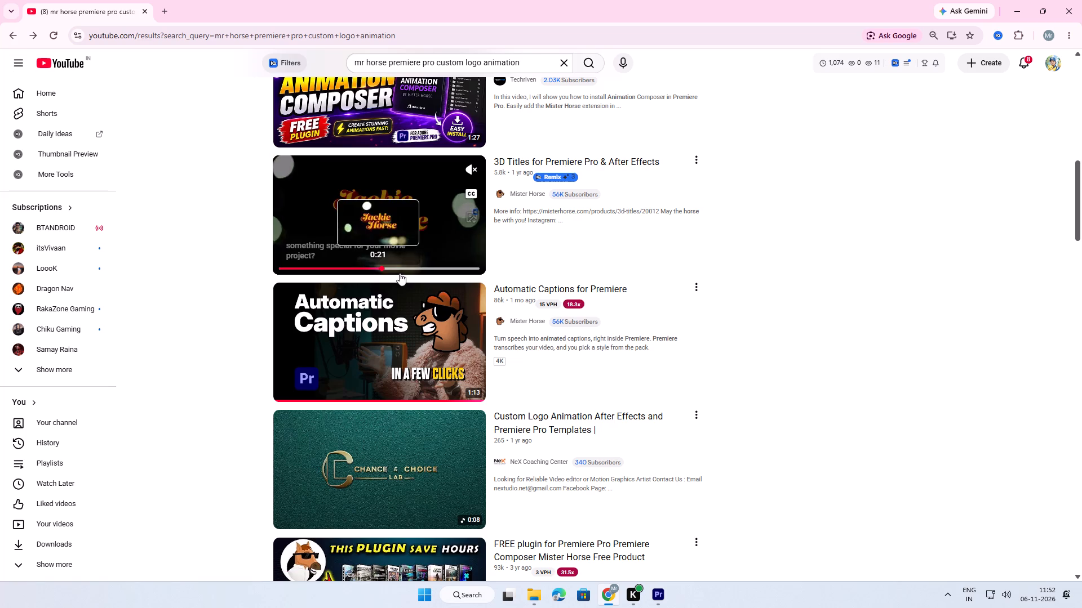
left_click(431, 266)
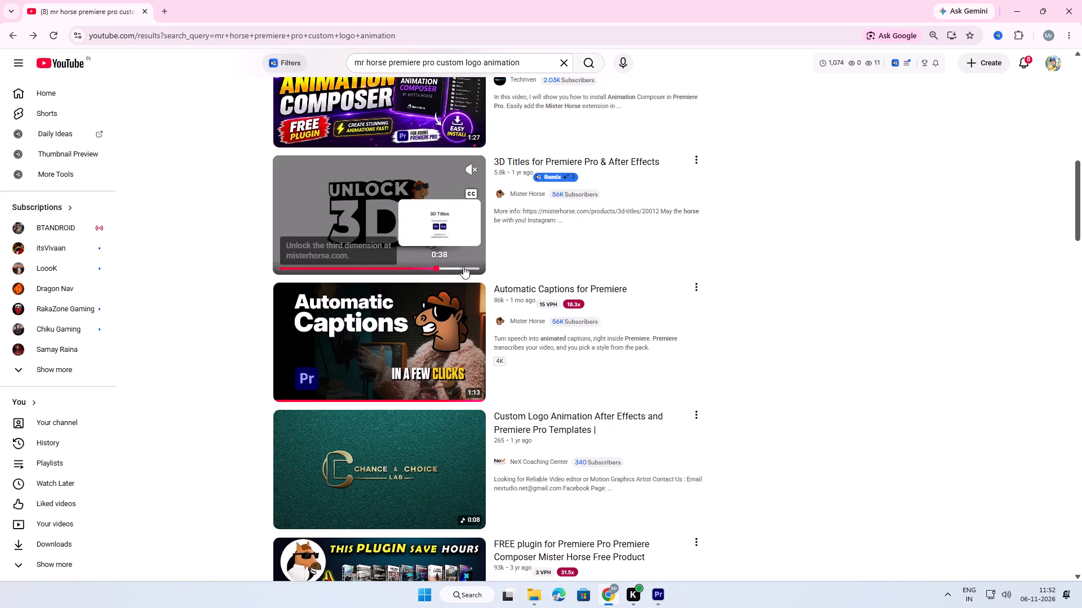
left_click(464, 267)
left_click(472, 267)
left_click(477, 267)
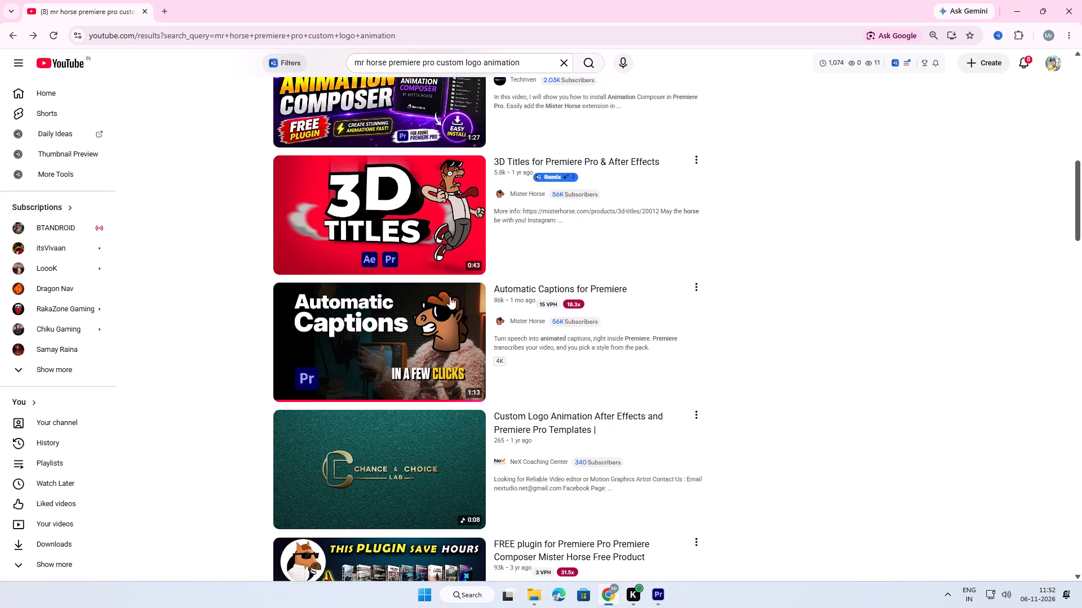
Look through the remaining search results and Shorts for a tutorial on customizing a Mister Horse logo animation.
scroll(342, 382, "down", 6)
scroll(287, 390, "down", 2)
scroll(333, 385, "down", 2)
scroll(276, 397, "down", 2)
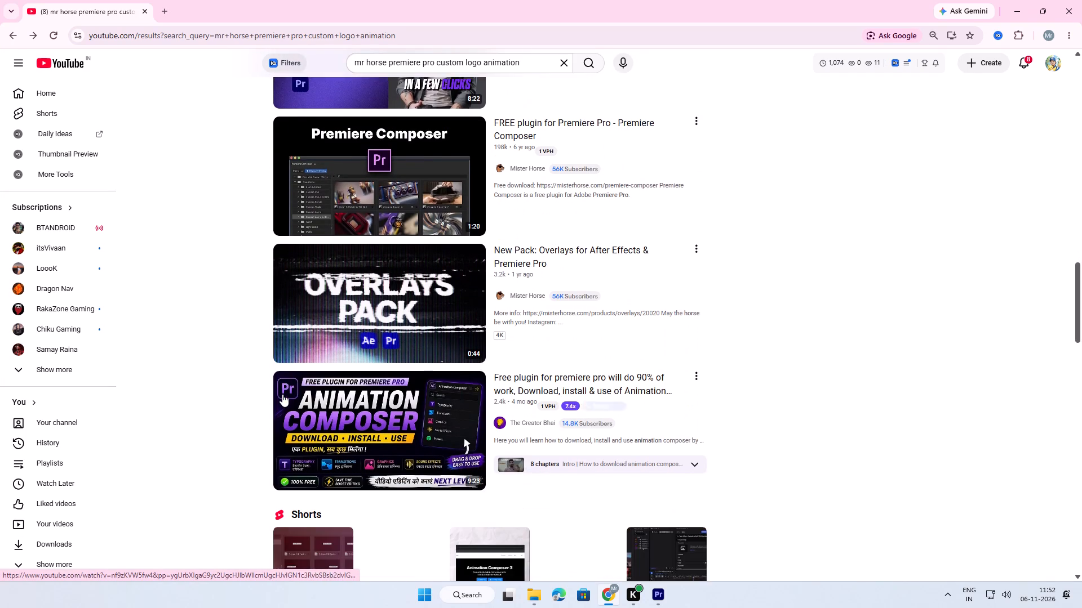
scroll(282, 394, "down", 1)
scroll(264, 440, "down", 9)
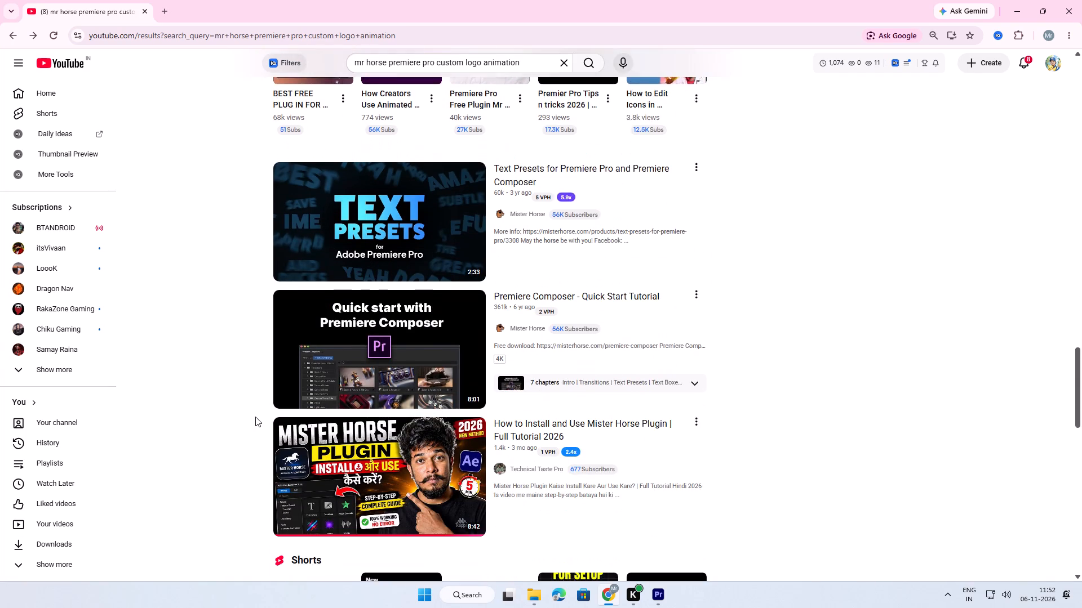
scroll(255, 417, "down", 4)
scroll(230, 375, "down", 1)
scroll(225, 379, "up", 2)
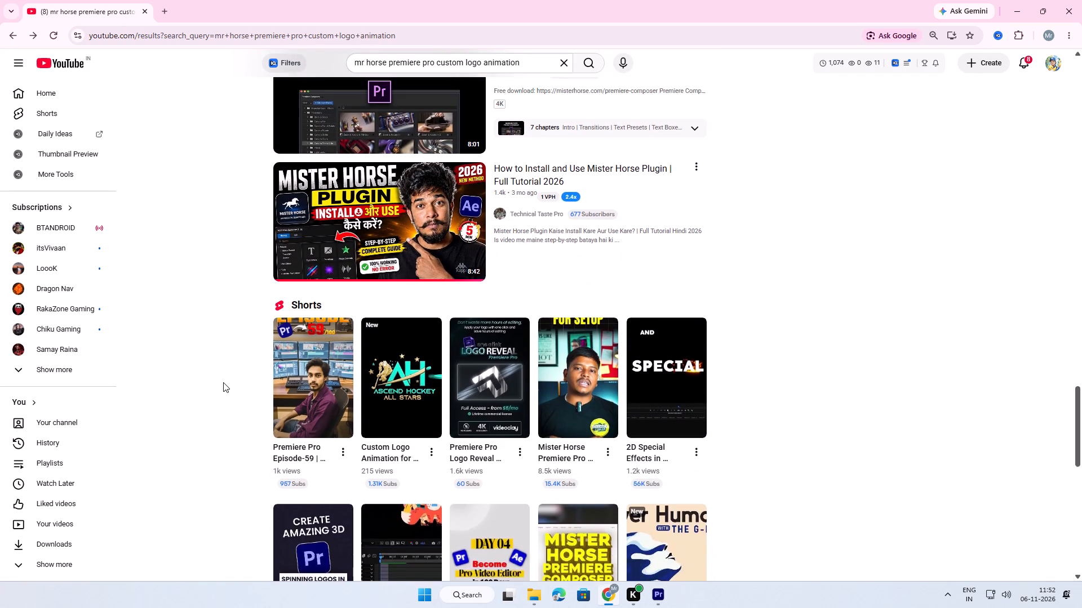
scroll(223, 382, "up", 2)
Close Chrome, return to Premiere and examine the Custom clip's properties for a way to replace its icon.
left_click(1081, 0)
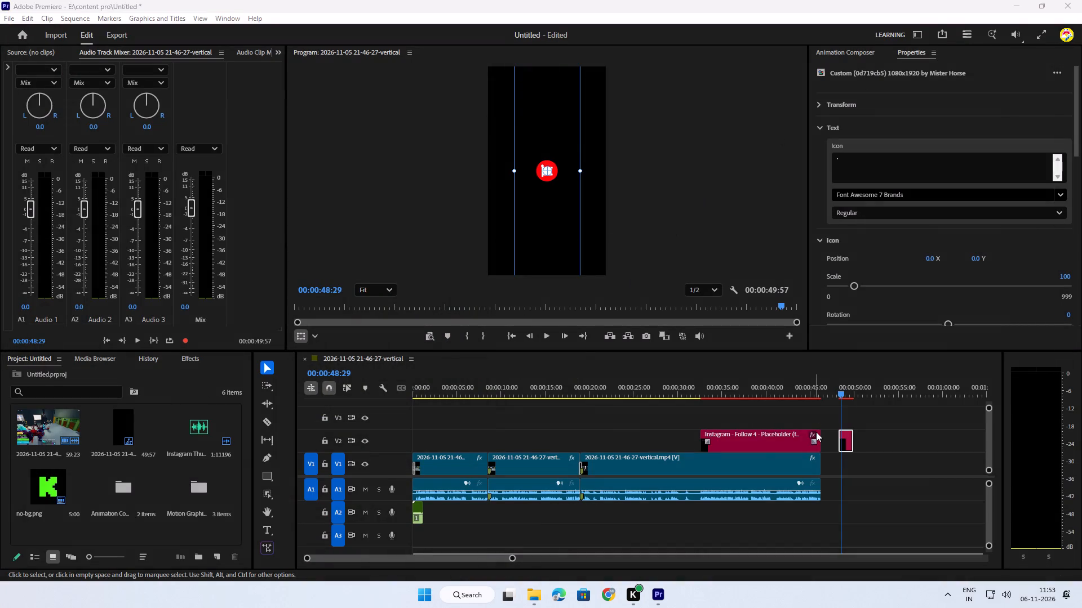
left_click_drag(1075, 133, 1081, 239)
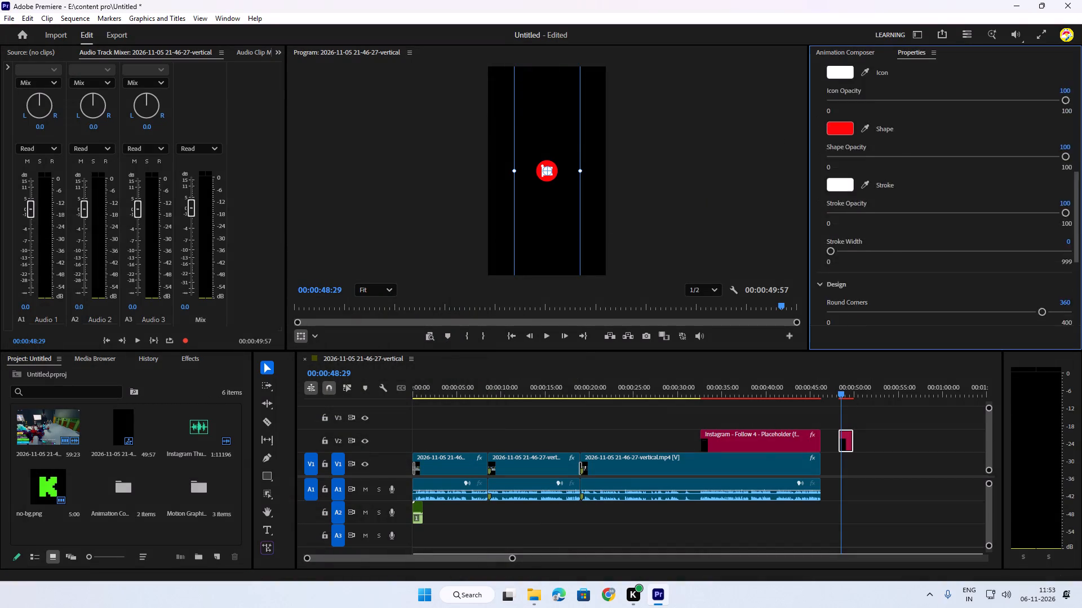
left_click_drag(1081, 239, 1072, 101)
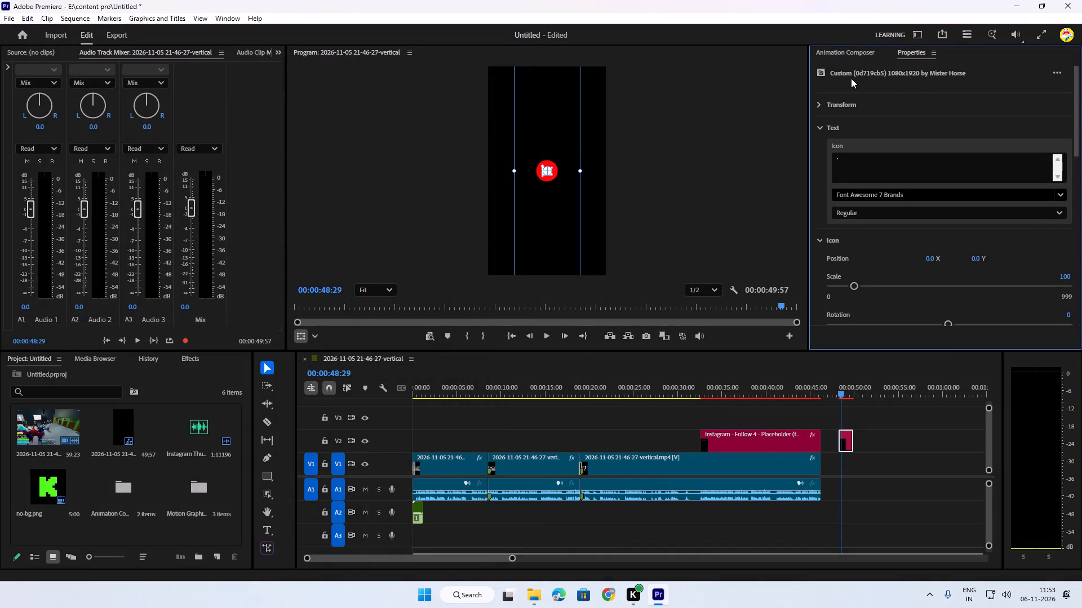
left_click(851, 78)
double_click(842, 74)
left_click(971, 72)
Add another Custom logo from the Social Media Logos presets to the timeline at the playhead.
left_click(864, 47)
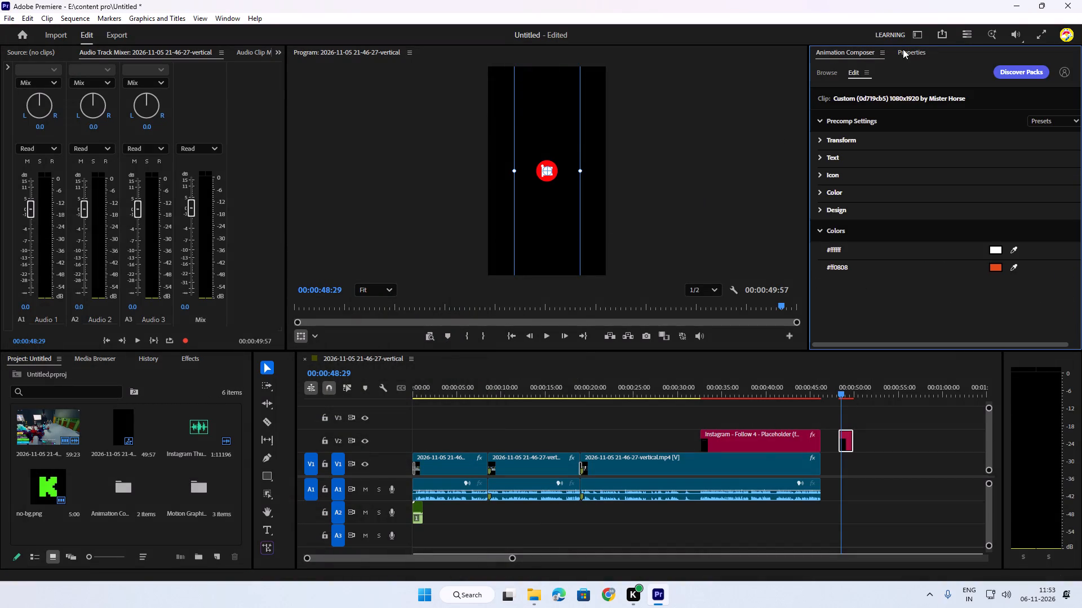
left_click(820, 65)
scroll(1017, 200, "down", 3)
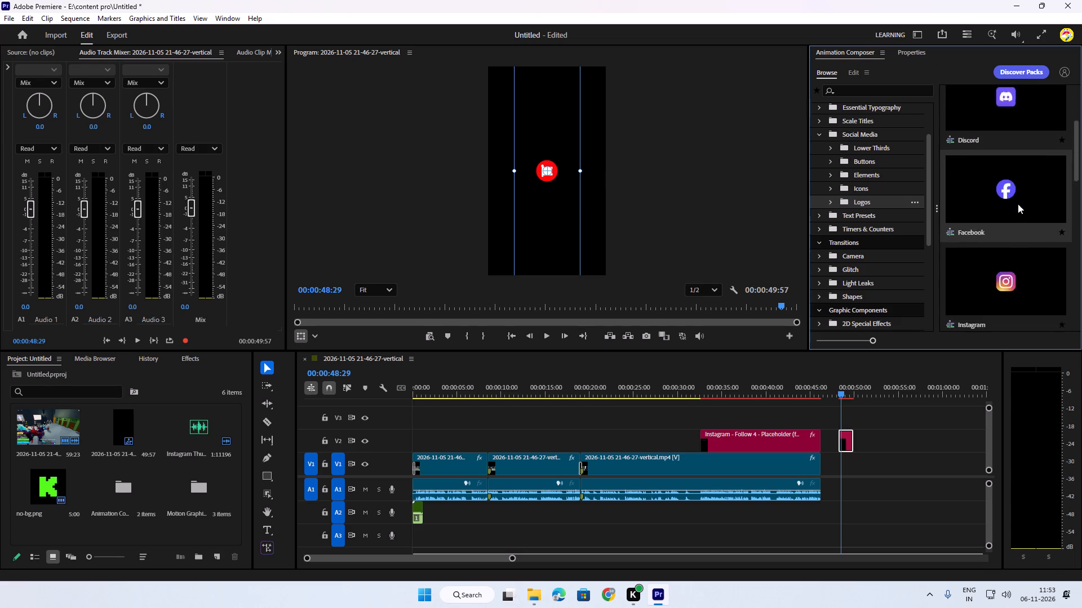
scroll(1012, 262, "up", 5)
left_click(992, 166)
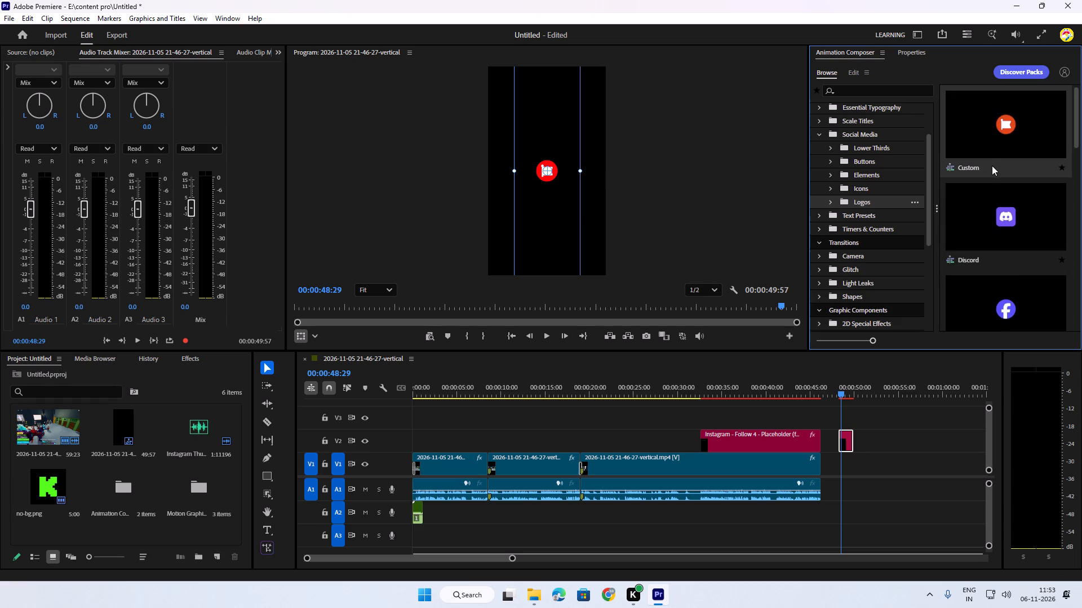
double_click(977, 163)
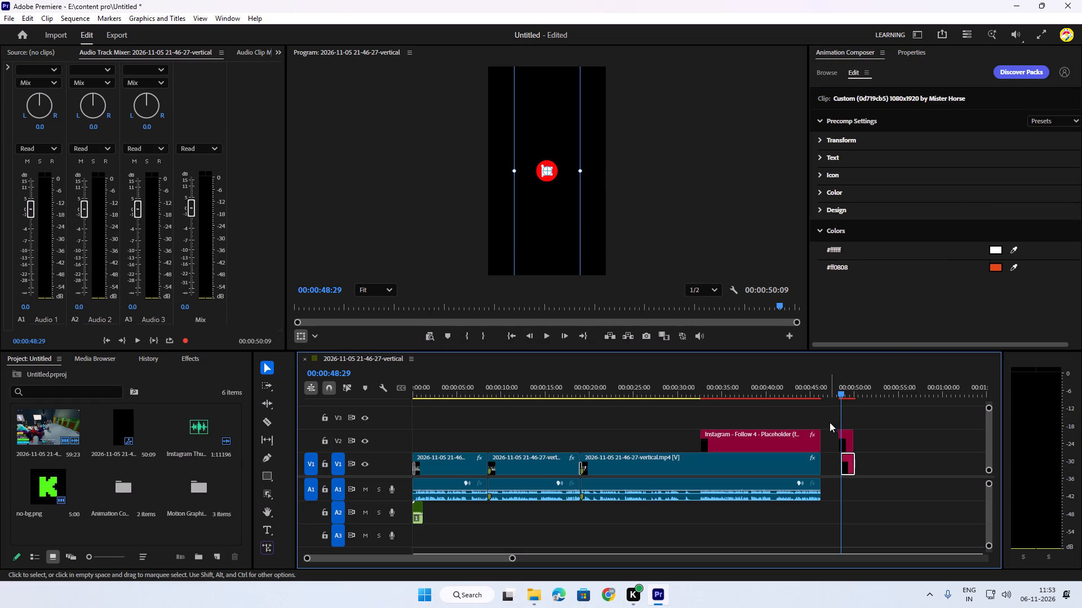
Delete both Custom logo clips after the end of the gameplay footage.
left_click_drag(830, 422, 878, 475)
key("BackSpace")
Render the sequence's effects from In to Out.
left_click_drag(841, 393, 709, 400)
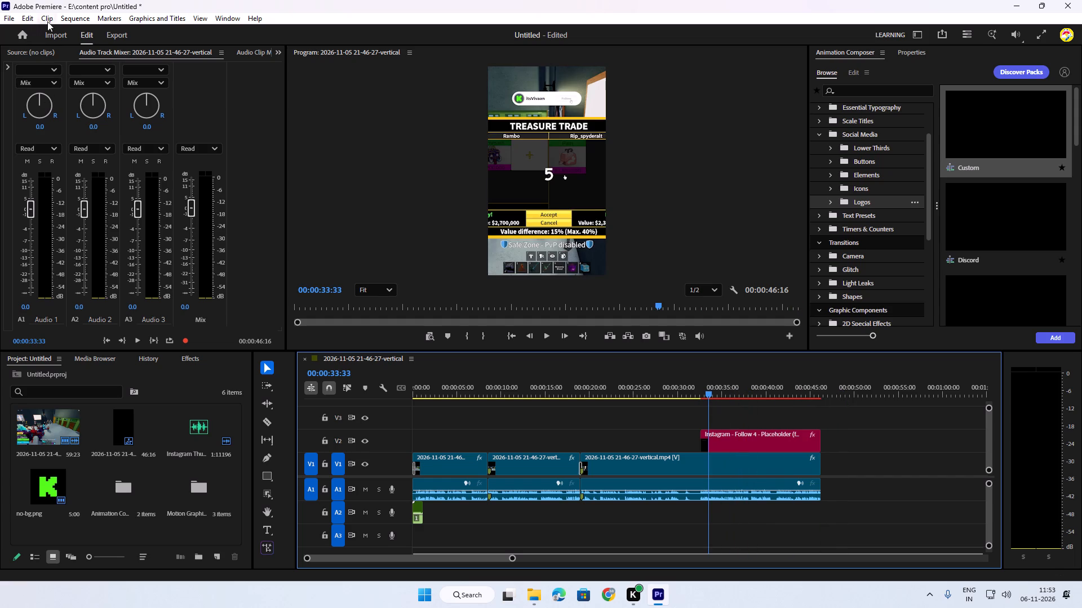
left_click(77, 20)
left_click(101, 47)
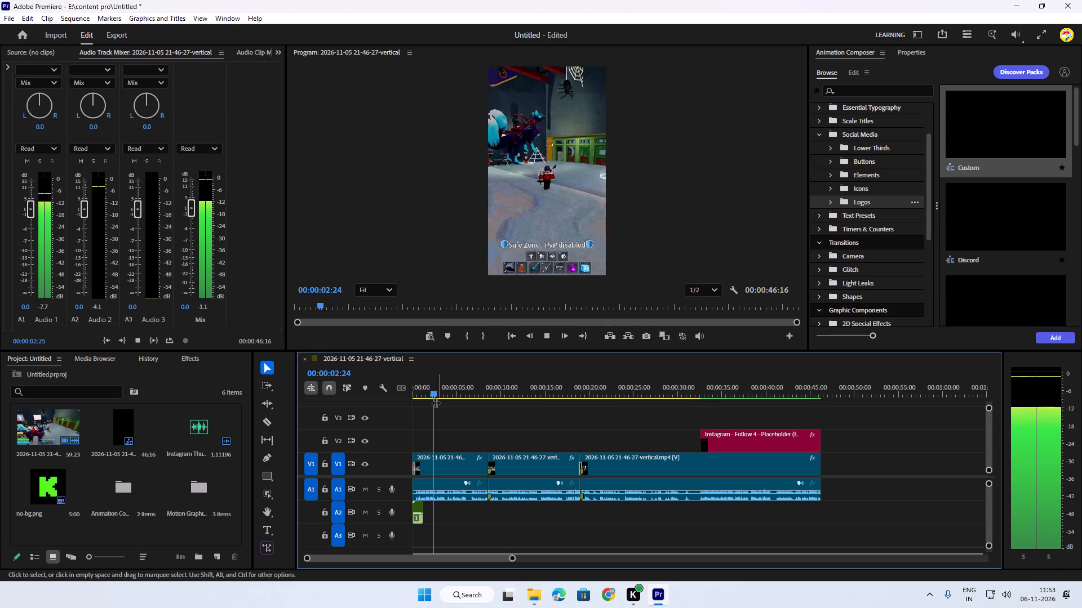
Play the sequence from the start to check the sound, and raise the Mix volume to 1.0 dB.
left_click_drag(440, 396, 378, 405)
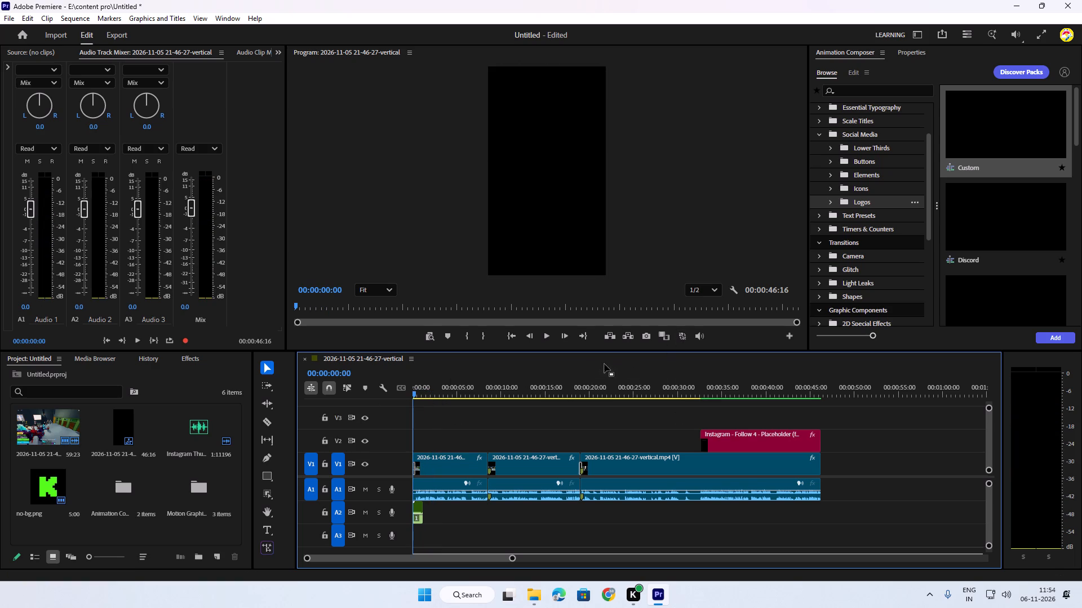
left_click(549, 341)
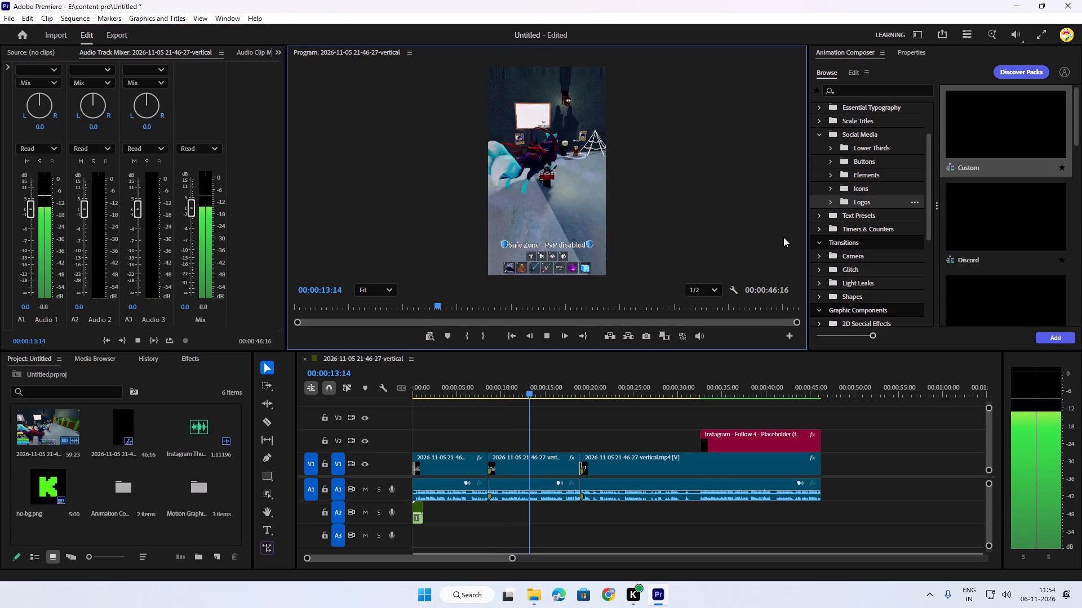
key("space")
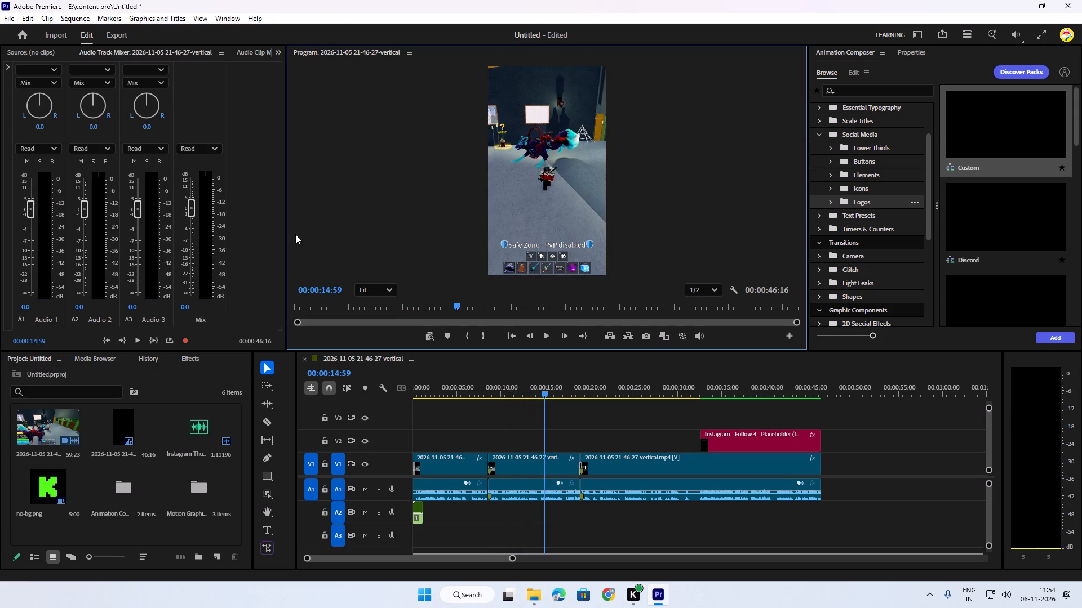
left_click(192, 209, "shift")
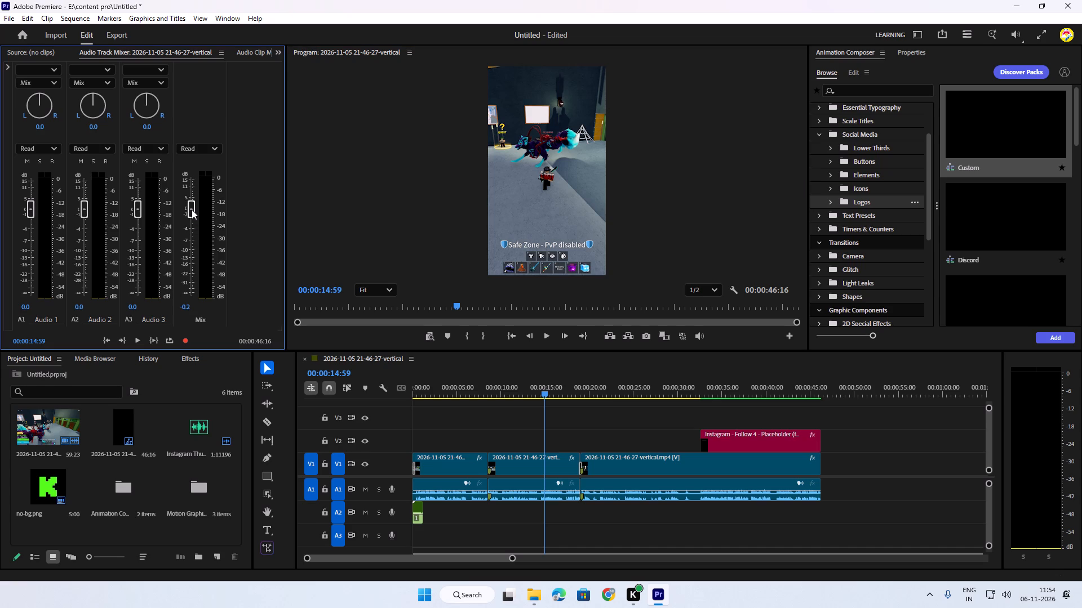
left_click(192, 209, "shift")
Raise the Audio 1 track volume to 1.1 dB.
left_click_drag(31, 212, 31, 209, "shift")
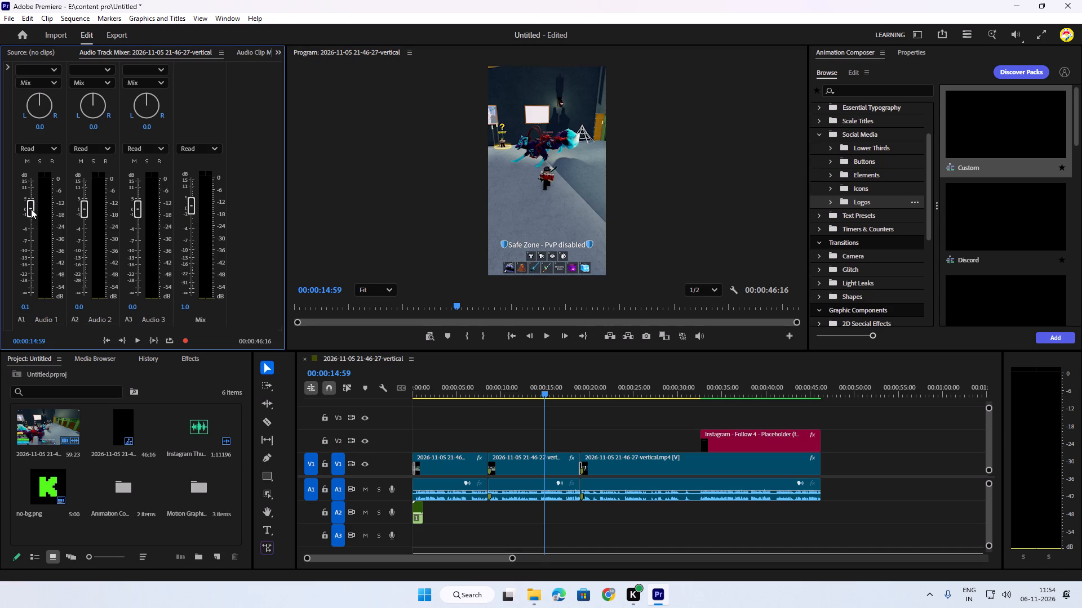
left_click_drag(31, 209, 32, 207, "shift")
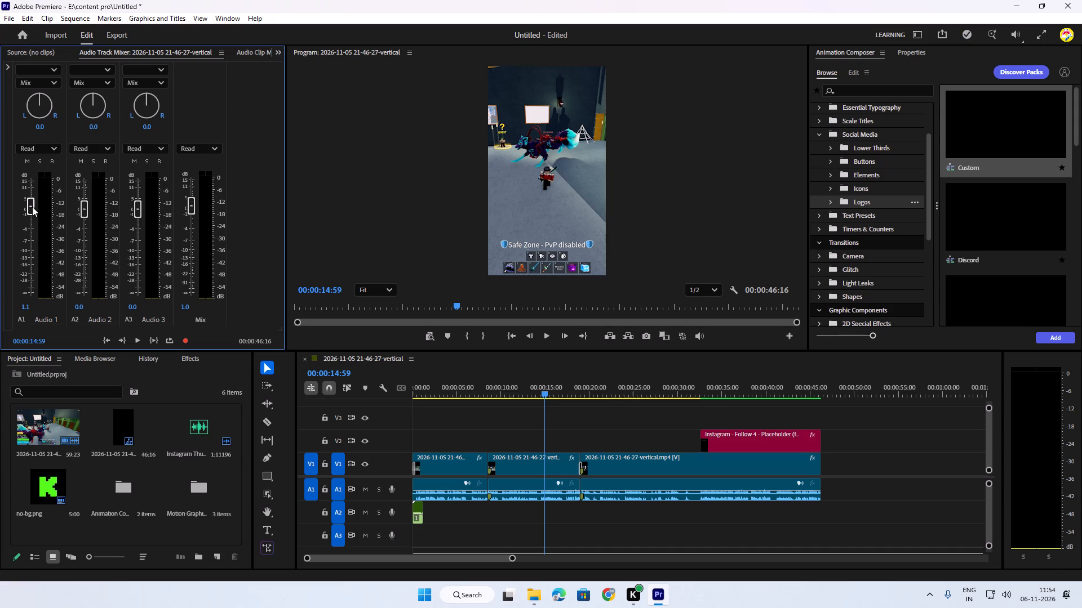
left_click_drag(32, 207, 33, 208, "shift")
left_click_drag(33, 208, 33, 207, "shift")
left_click_drag(33, 207, 33, 207, "shift")
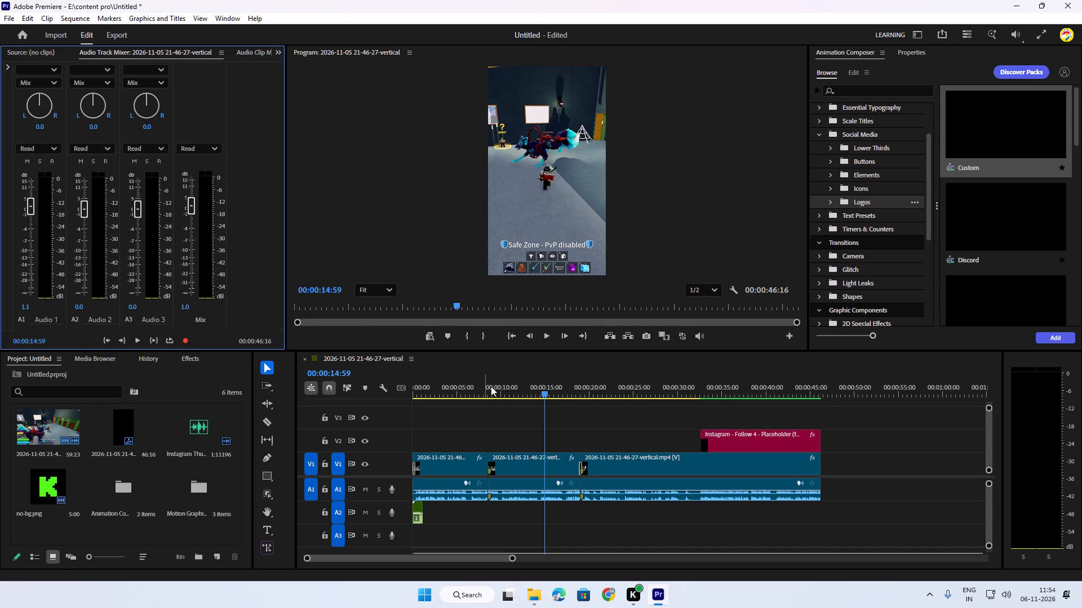
Replay the sequence from the start and adjust the Mix volume during playback to 1.8 dB.
left_click_drag(540, 394, 395, 390)
key("space")
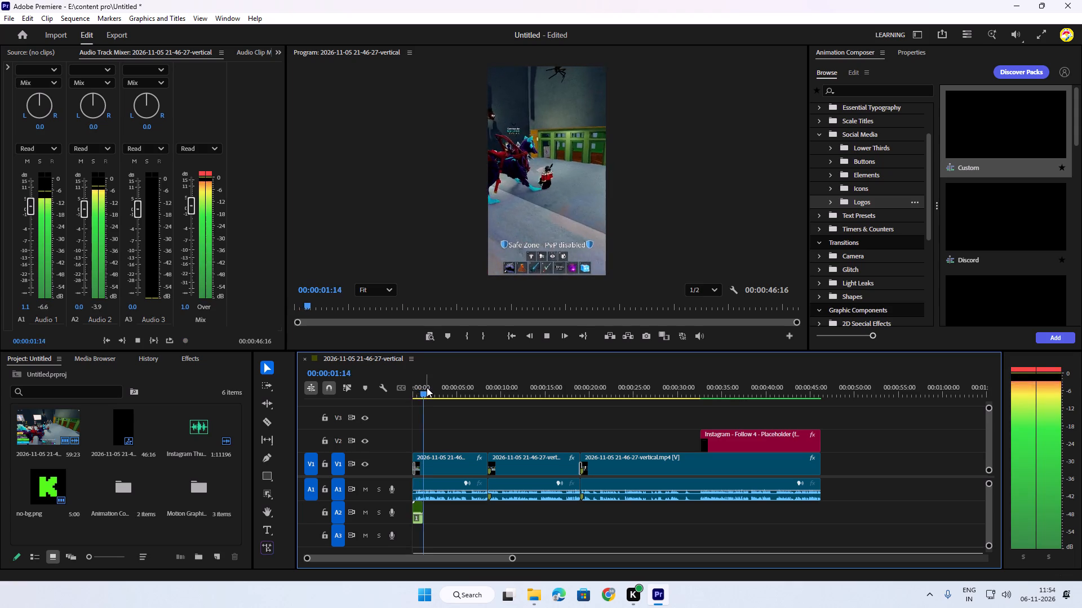
left_click(192, 211)
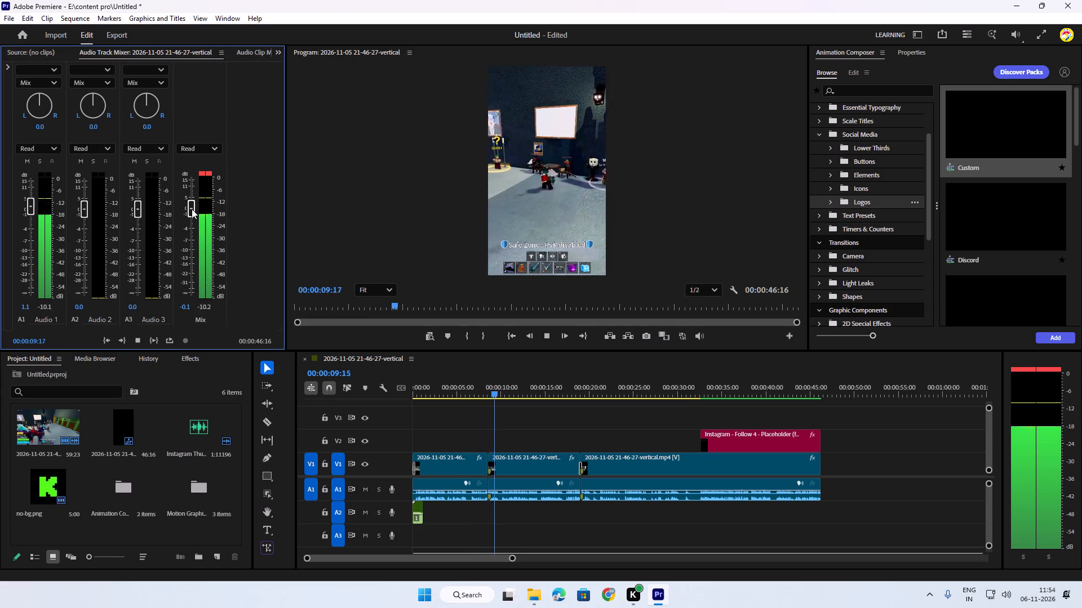
left_click_drag(192, 209, 192, 208)
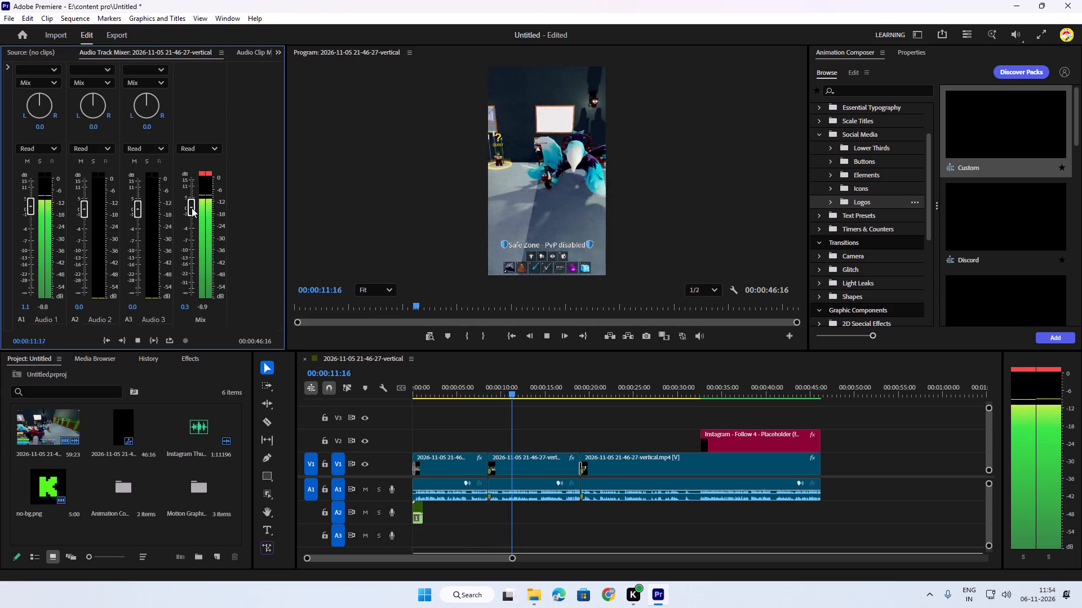
left_click_drag(192, 208, 192, 204)
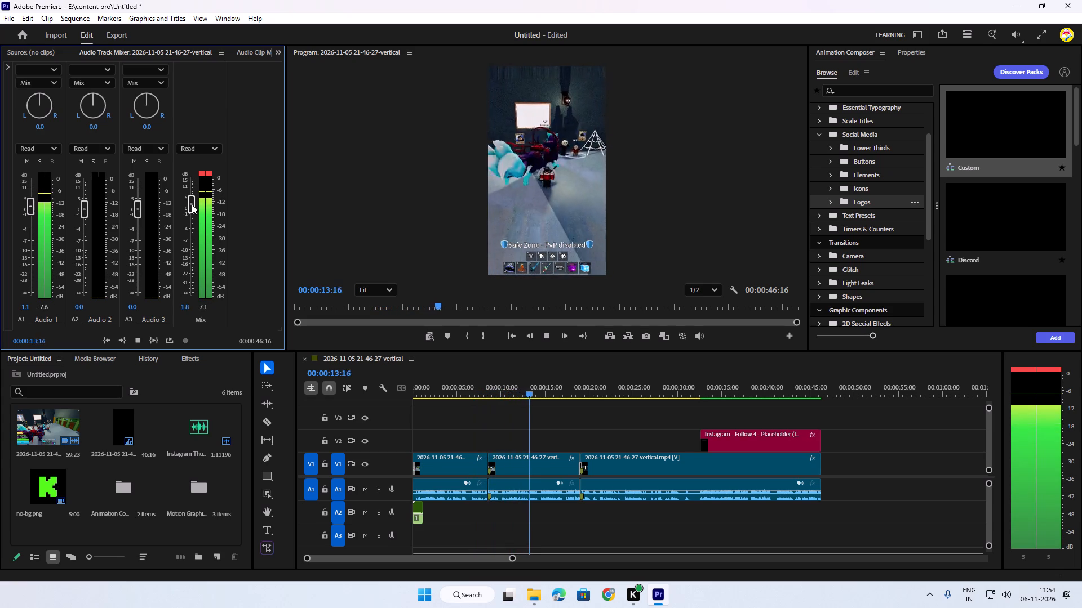
left_click_drag(192, 204, 192, 202)
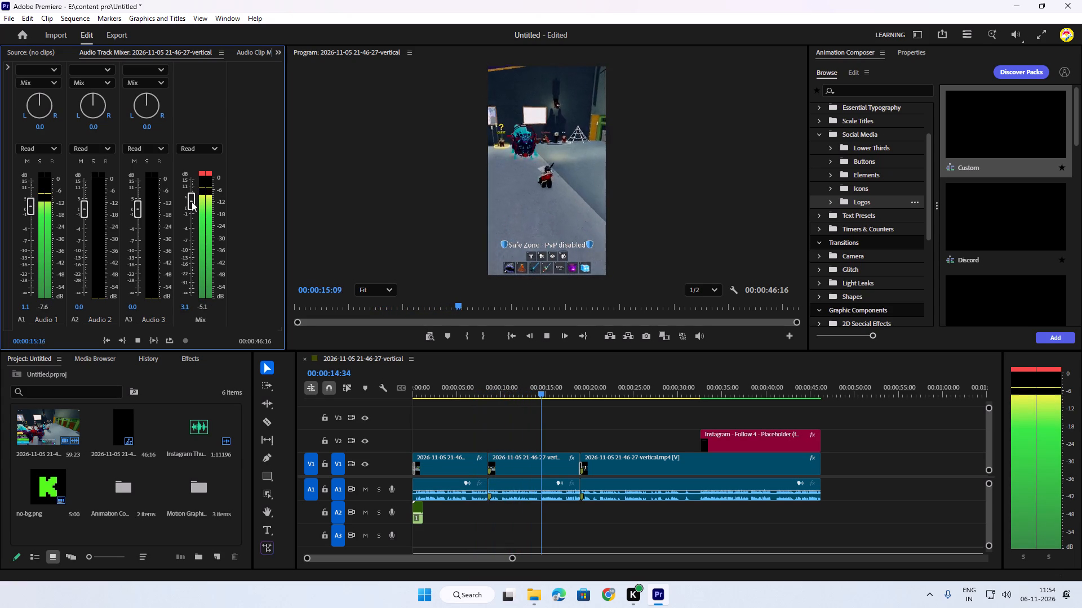
left_click_drag(192, 202, 192, 201)
left_click(192, 201)
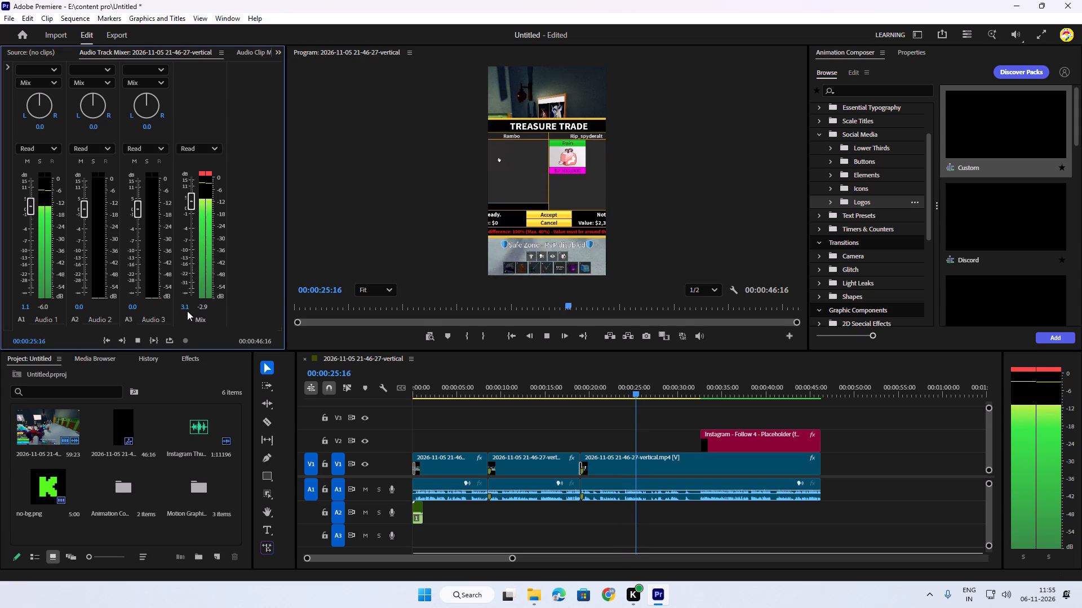
left_click_drag(184, 310, 181, 310)
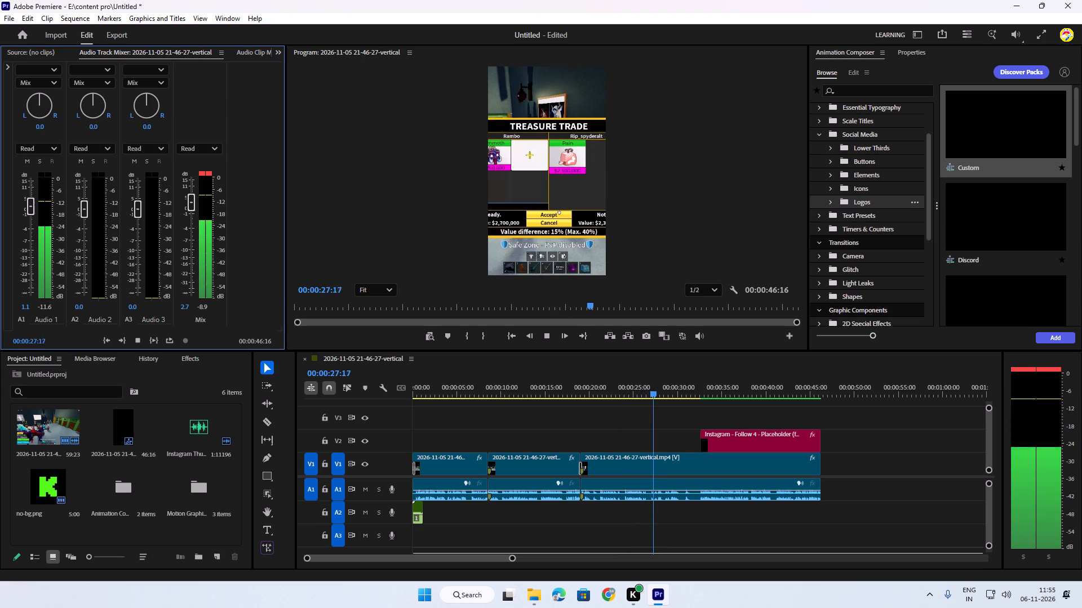
left_click_drag(181, 310, 177, 310)
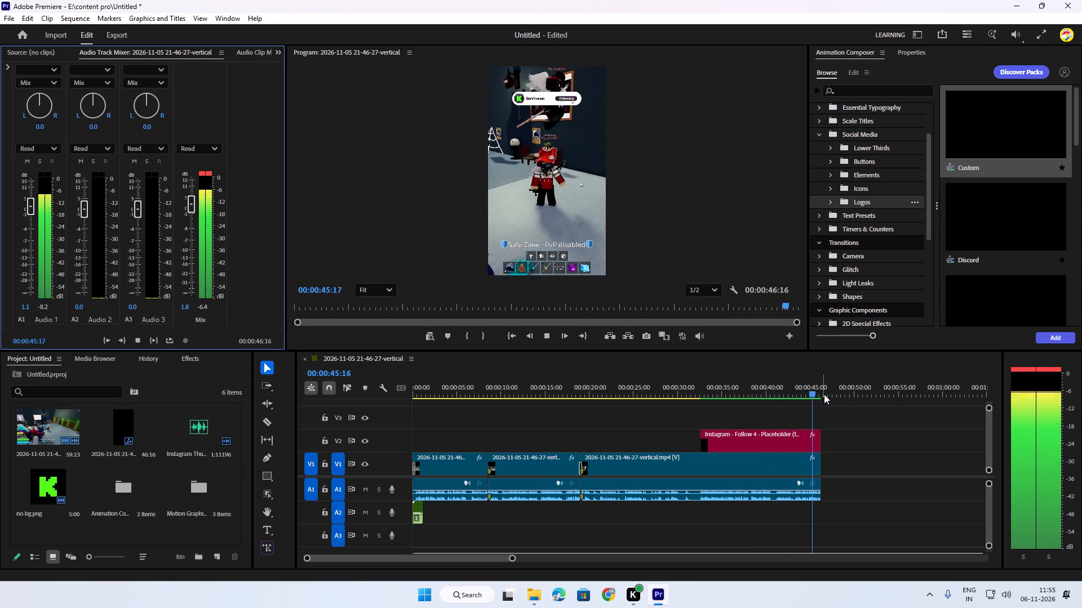
Stop playback and render the sequence's effects from In to Out again.
key("space")
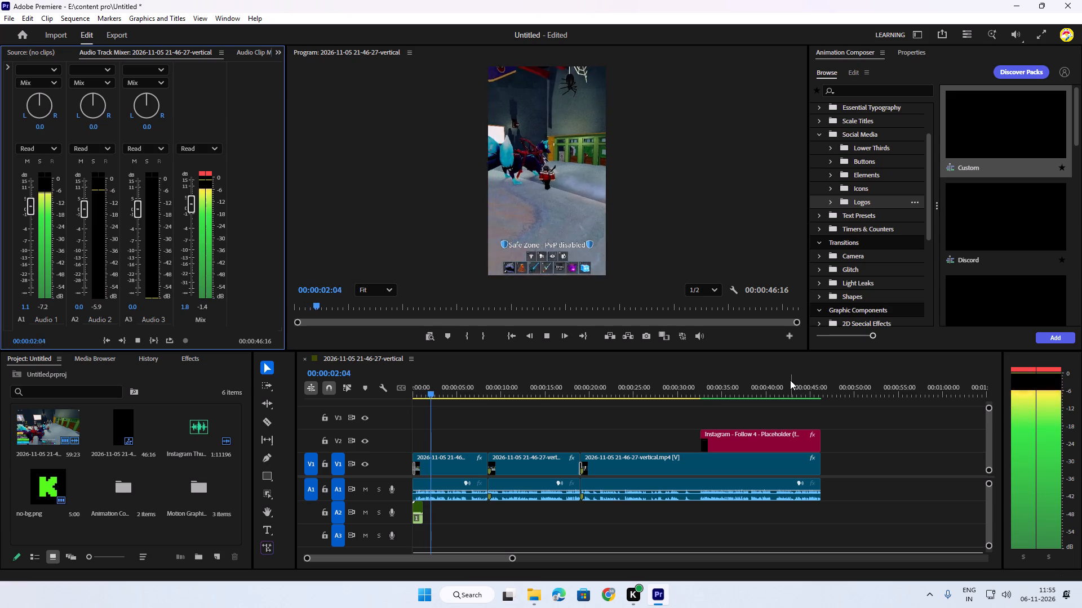
key("space")
left_click(70, 23)
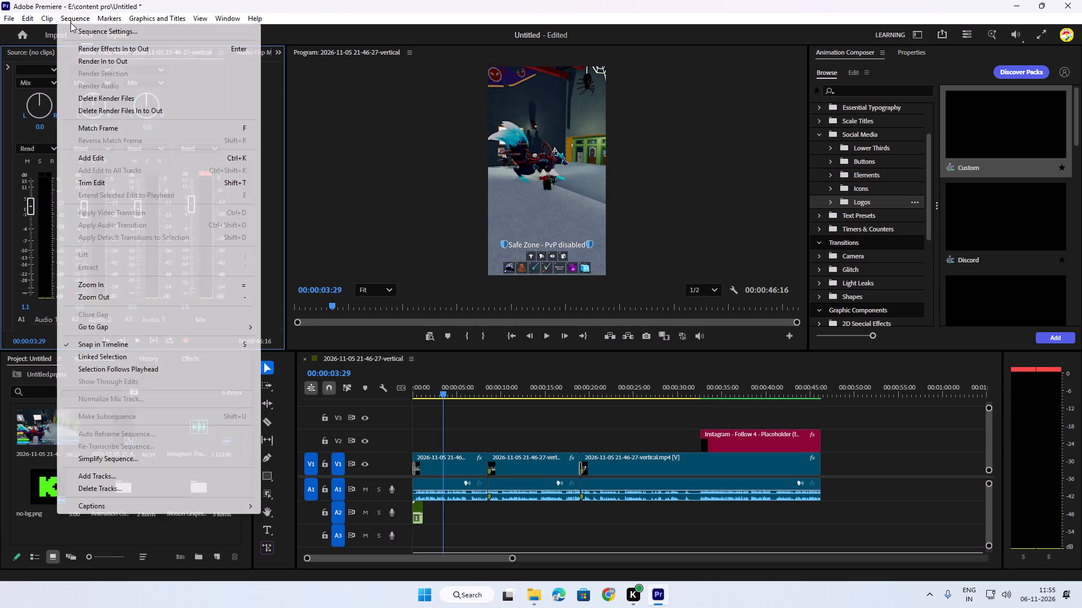
left_click(123, 51)
key("space")
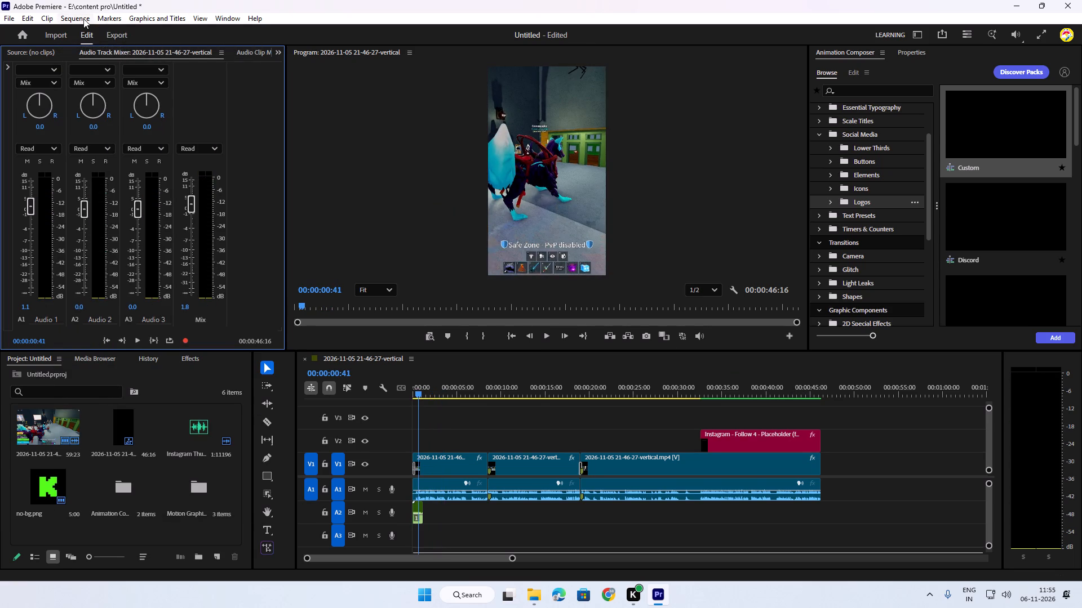
Render the entire sequence from In to Out.
left_click(82, 19)
left_click(87, 62)
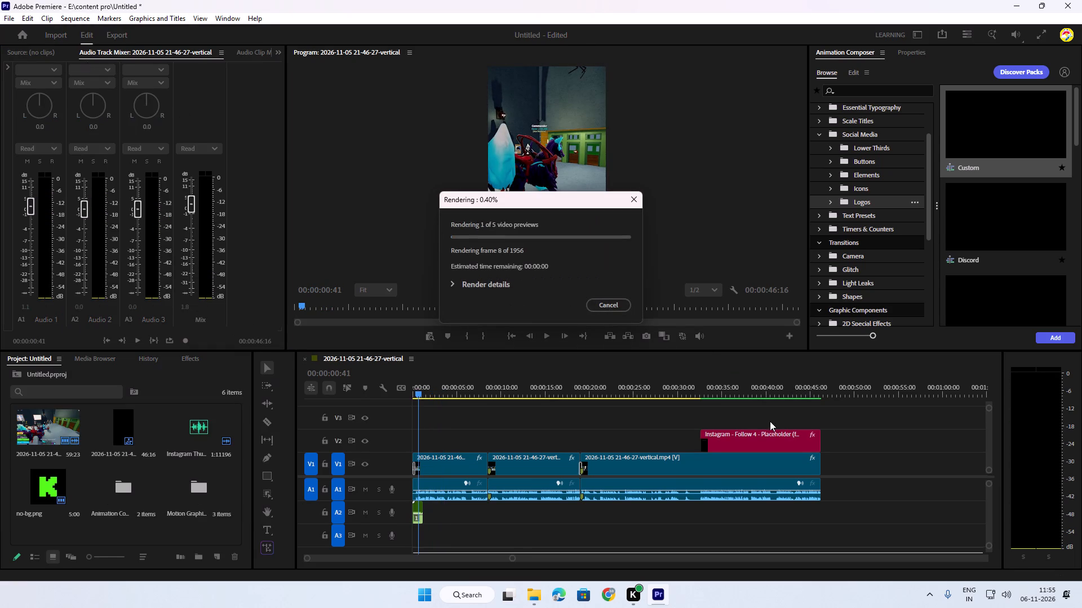
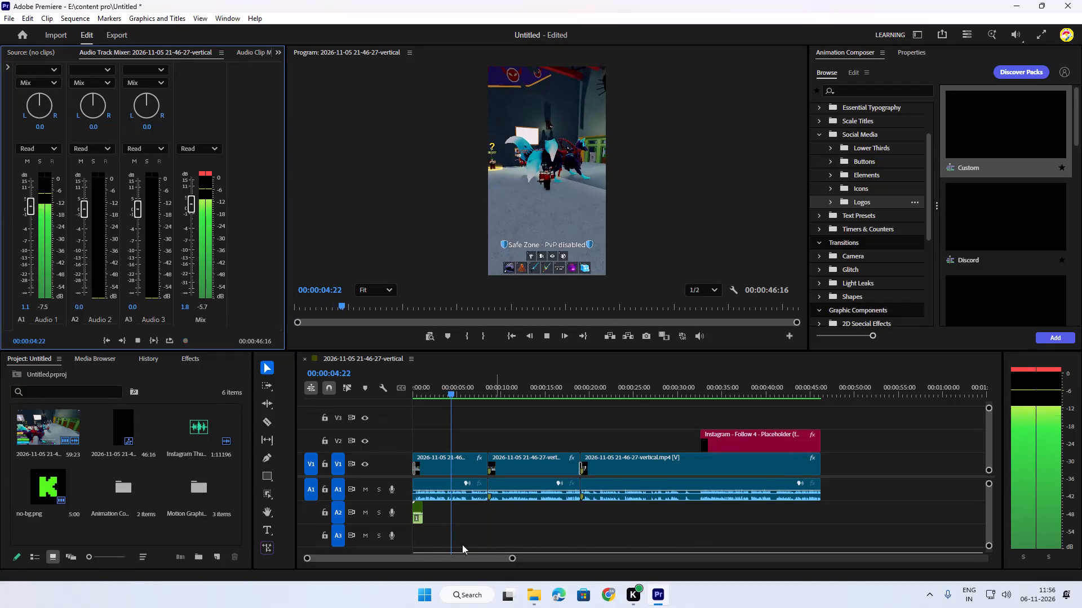
Set the Instagram Thud.mp3 clip's volume on track A2 to -9.60 dB, checking it by replaying the sequence's opening.
left_click_drag(438, 516, 419, 516)
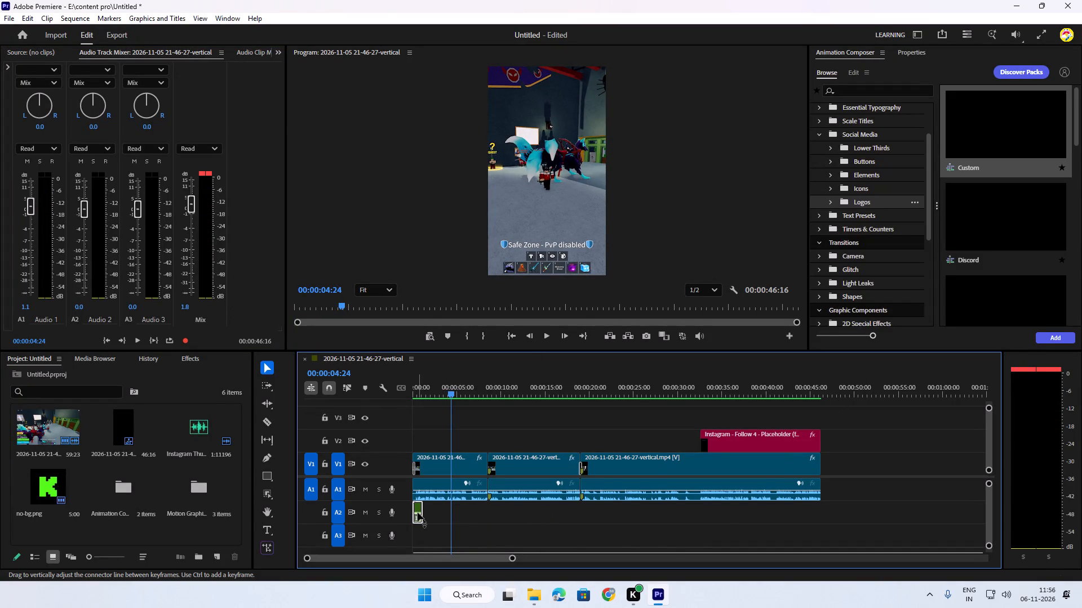
left_click(904, 51)
left_click(817, 91)
left_click(821, 95)
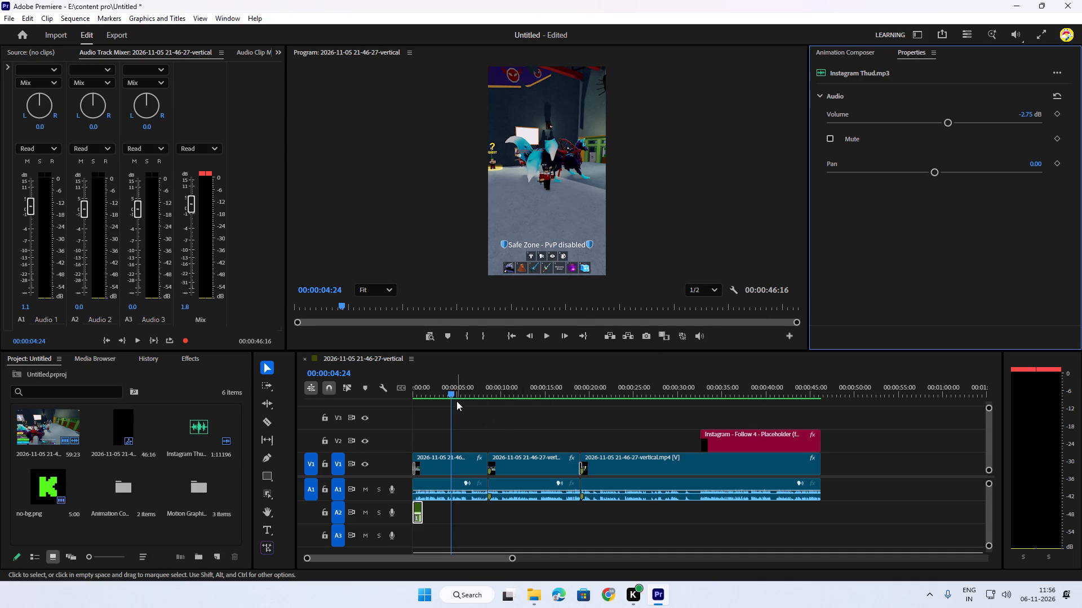
left_click_drag(454, 396, 402, 397)
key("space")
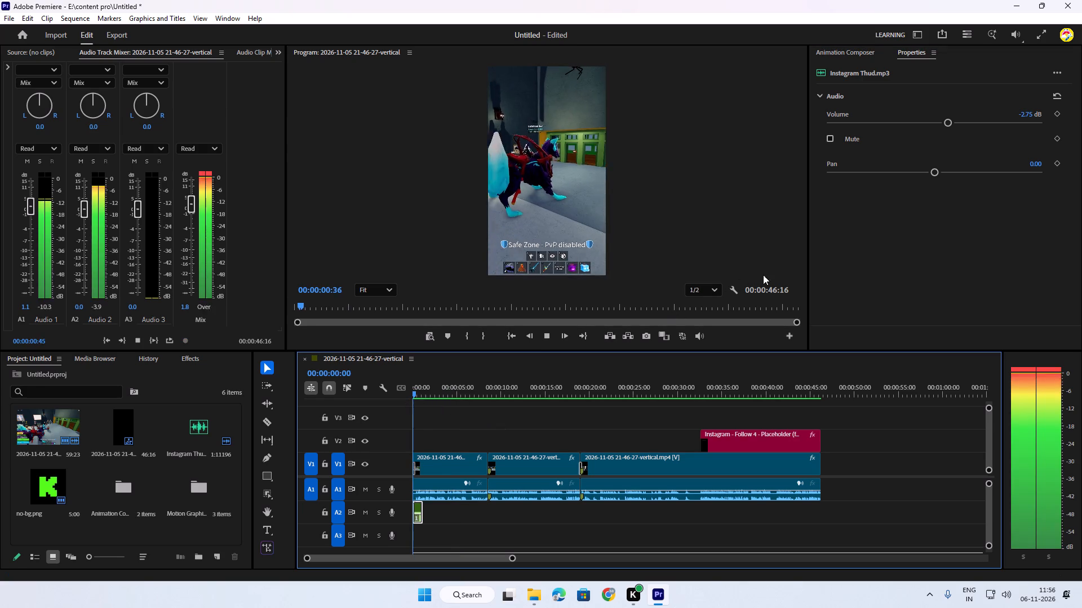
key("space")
left_click_drag(1027, 117, 1006, 118)
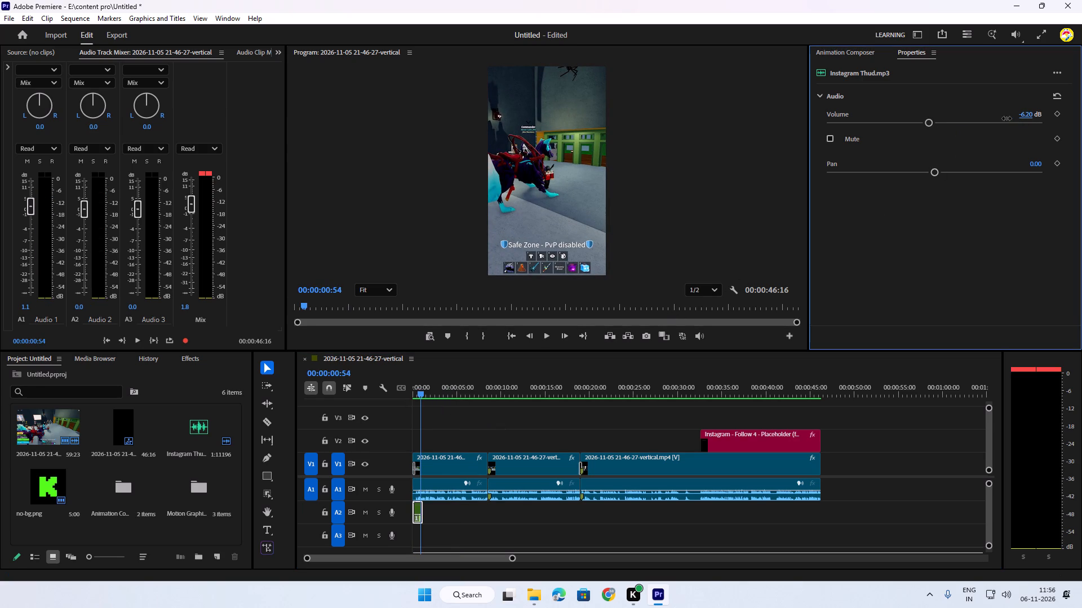
left_click_drag(1006, 118, 991, 122)
left_click_drag(427, 388, 388, 396)
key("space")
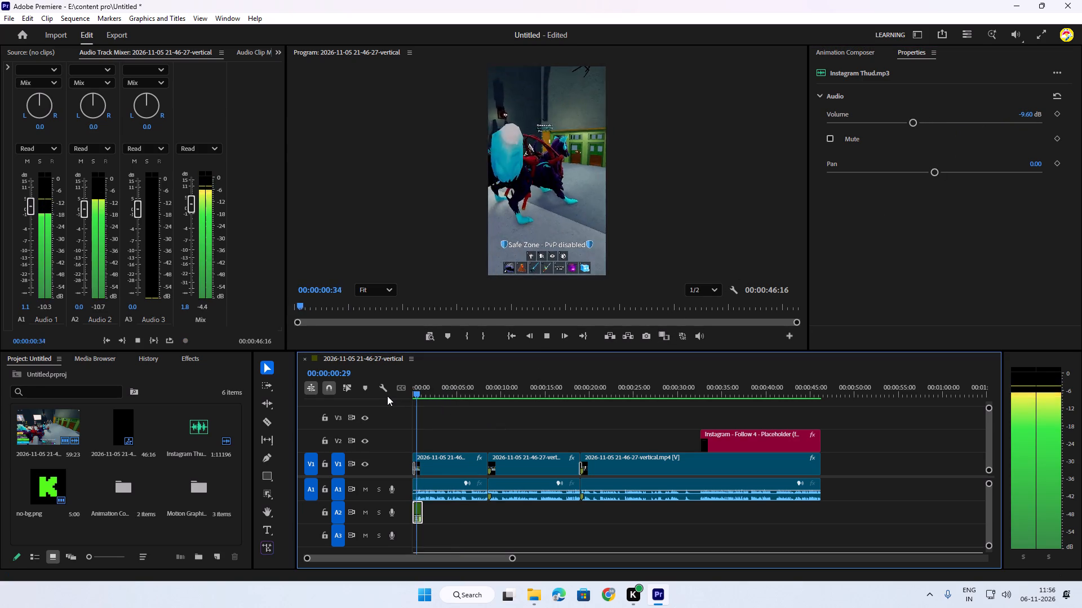
left_click_drag(436, 388, 405, 395)
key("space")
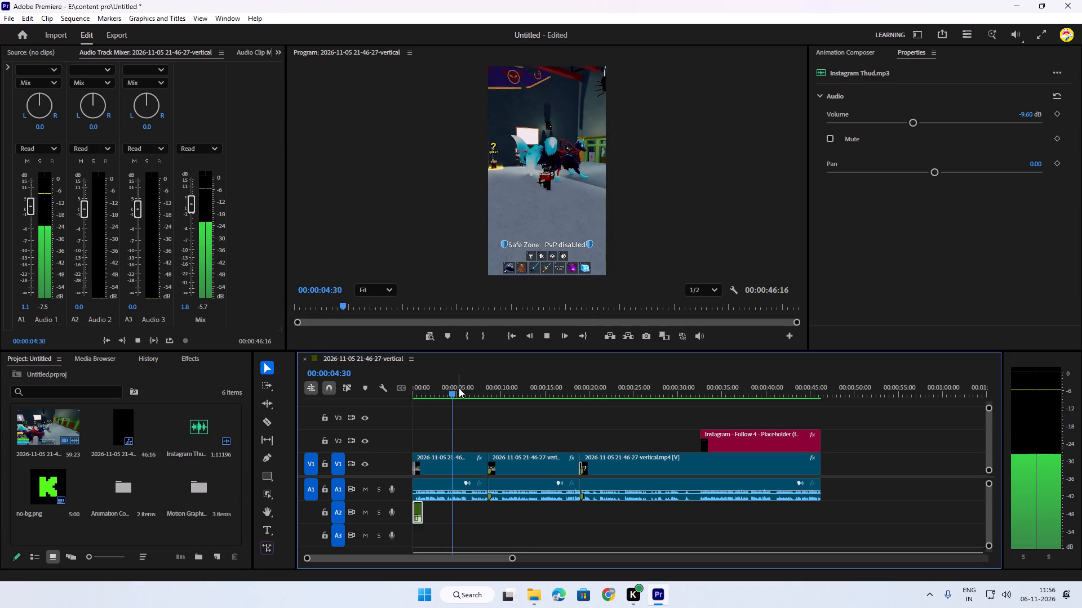
left_click_drag(459, 388, 414, 398)
Switch to File Explorer and import the Shop voice m audio file from the backgraund song folder on drive E into the Premiere project.
left_click(528, 594)
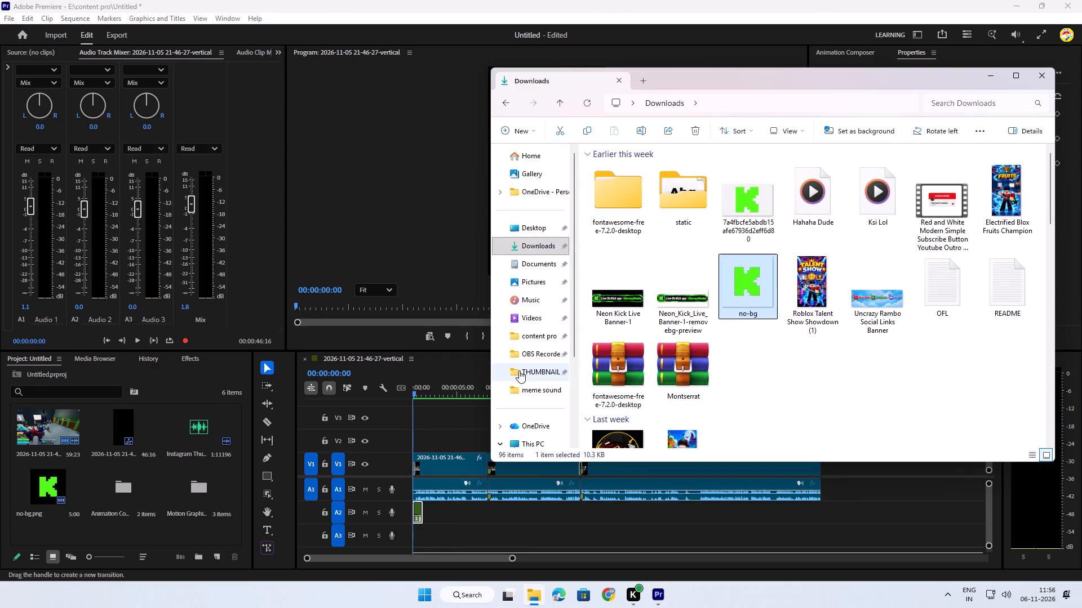
scroll(519, 370, "down", 2)
left_click(525, 391)
double_click(632, 186)
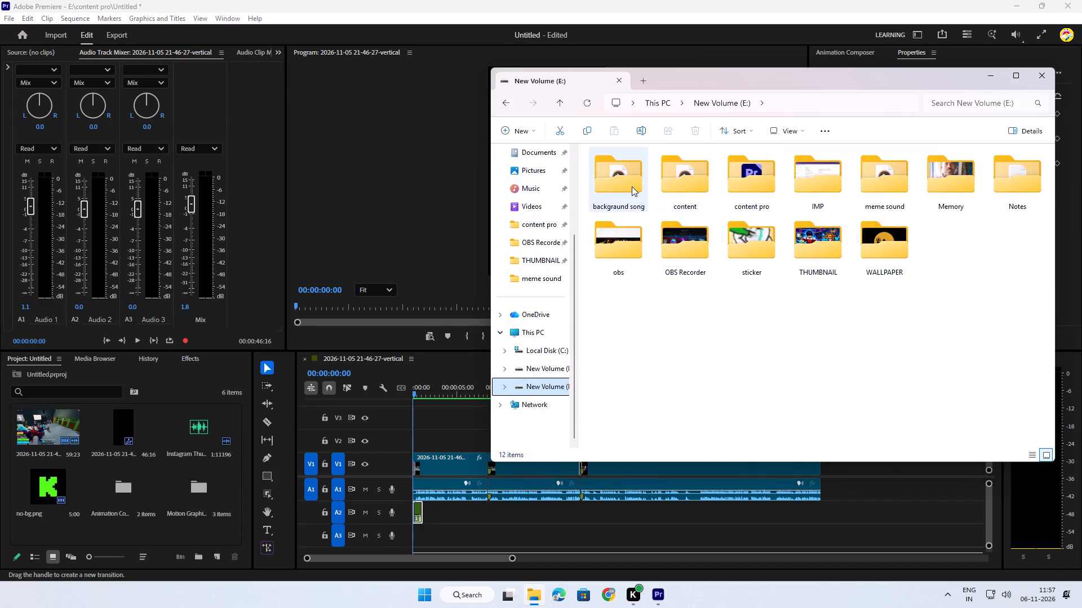
left_click_drag(751, 195, 163, 533)
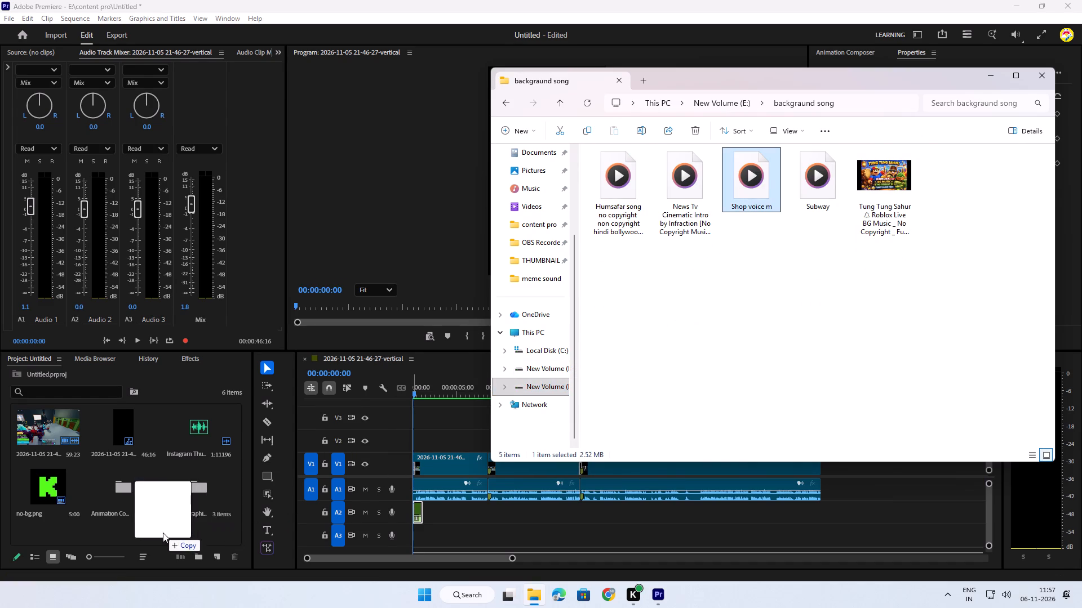
left_click_drag(163, 533, 162, 533)
left_click(991, 75)
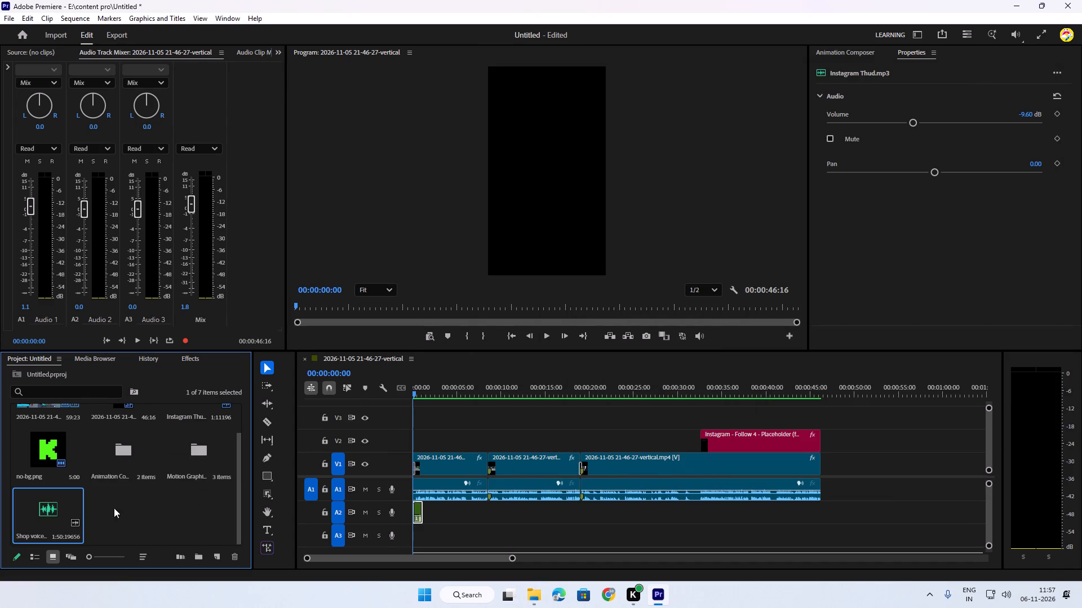
Add the Shop voice m.mpeg audio from the project to track A3, starting at the beginning of the sequence.
left_click_drag(48, 508, 418, 532)
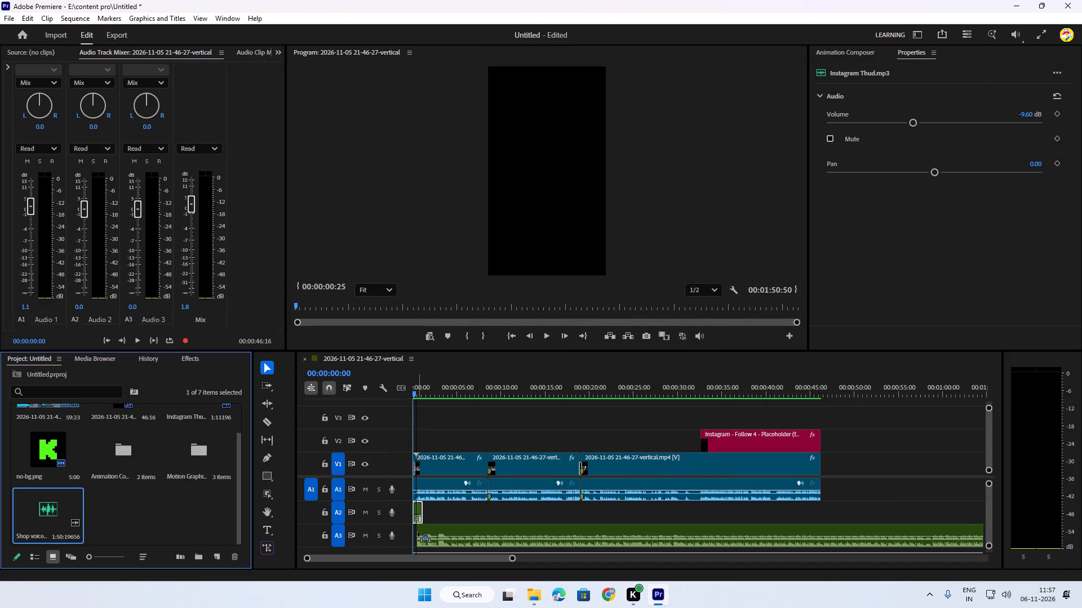
left_click_drag(418, 532, 413, 534)
Lower the Shop voice clip's volume to -27 dB, balancing it by ear against the gameplay audio during playback.
key("space")
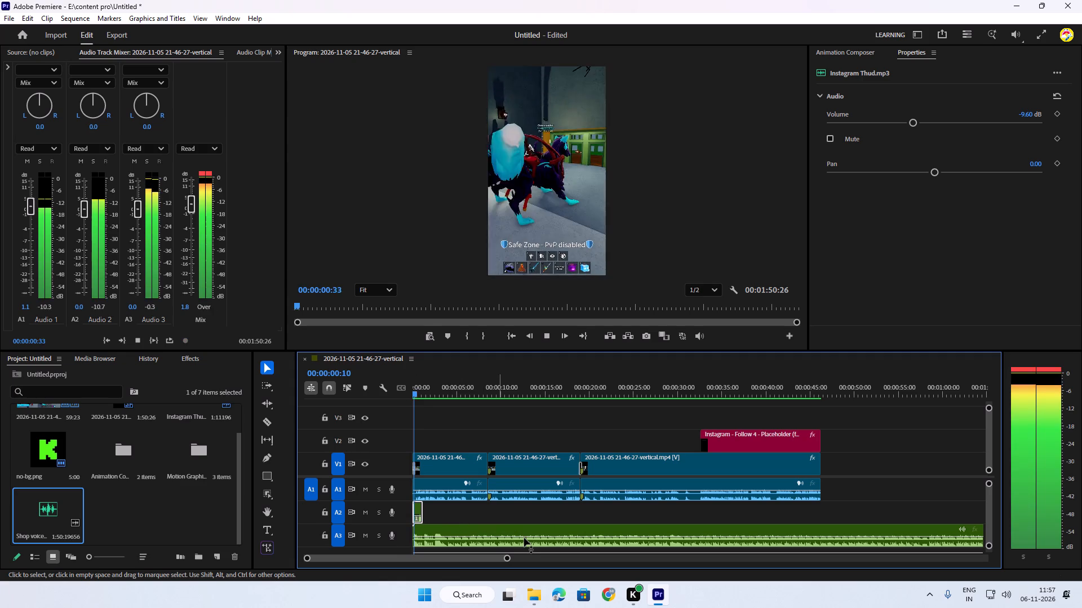
left_click(524, 538)
key("space")
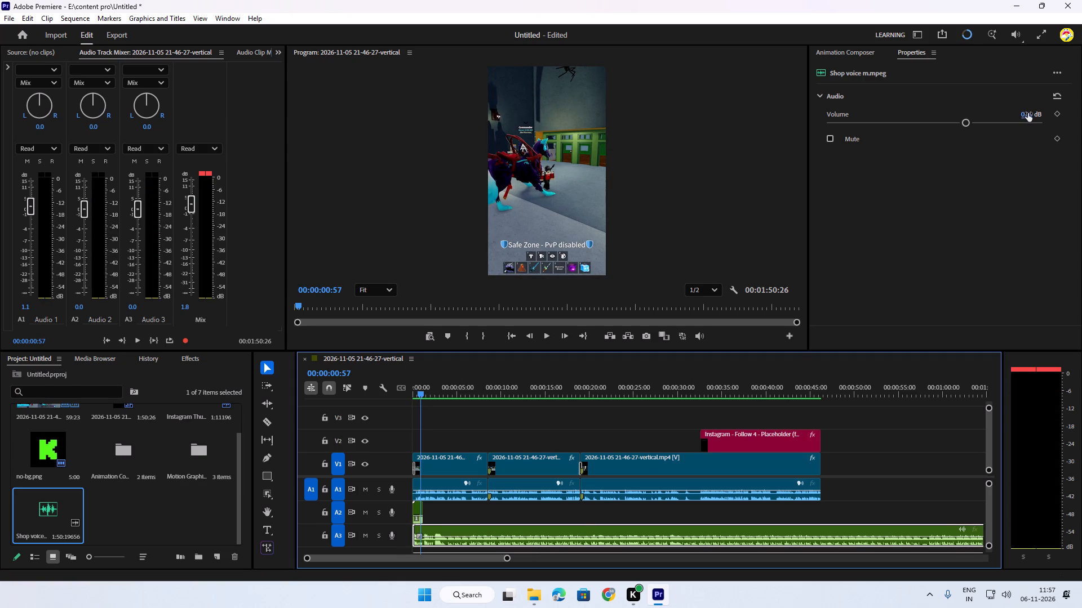
left_click_drag(1028, 115, 951, 118)
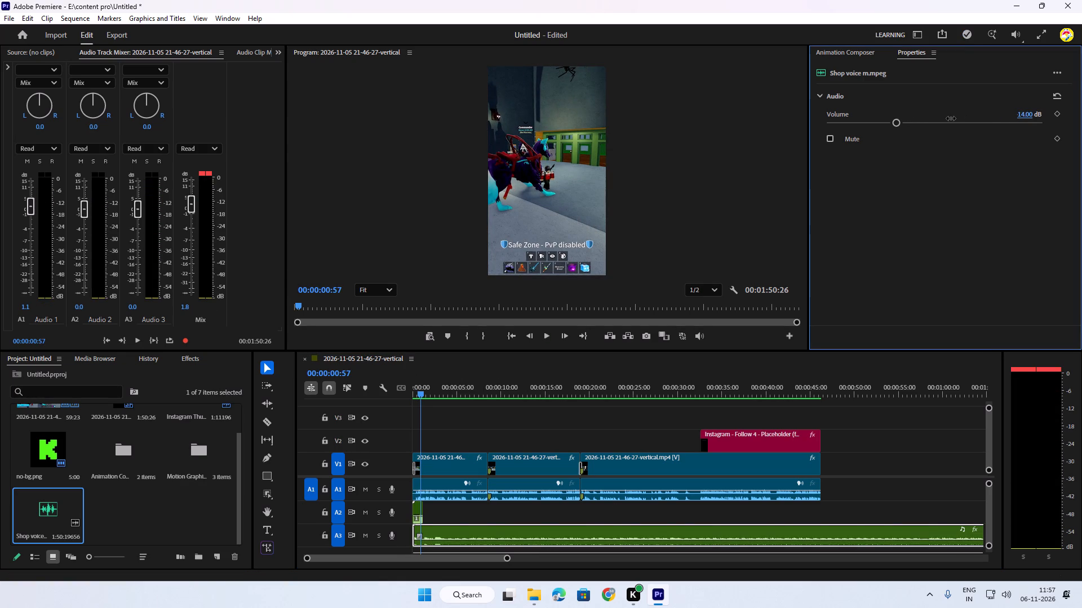
left_click_drag(951, 118, 922, 122)
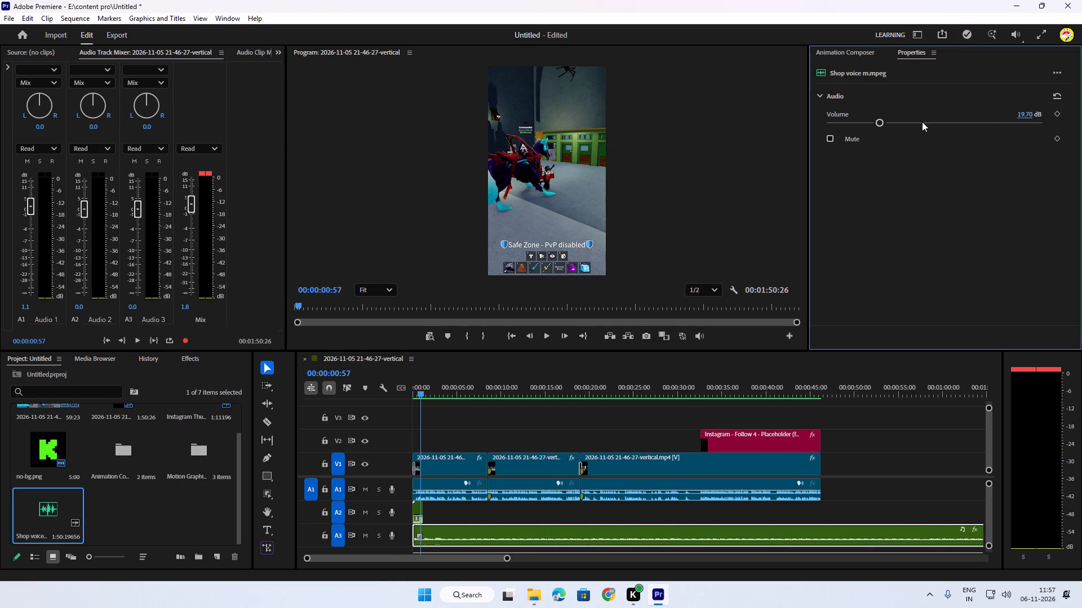
key("space")
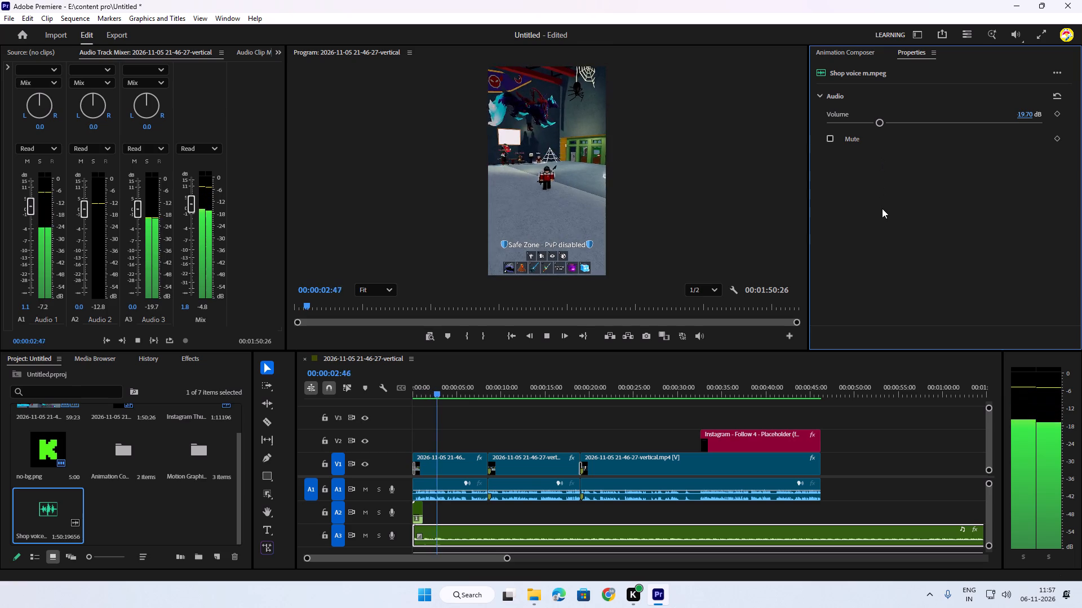
left_click_drag(1027, 114, 1022, 115)
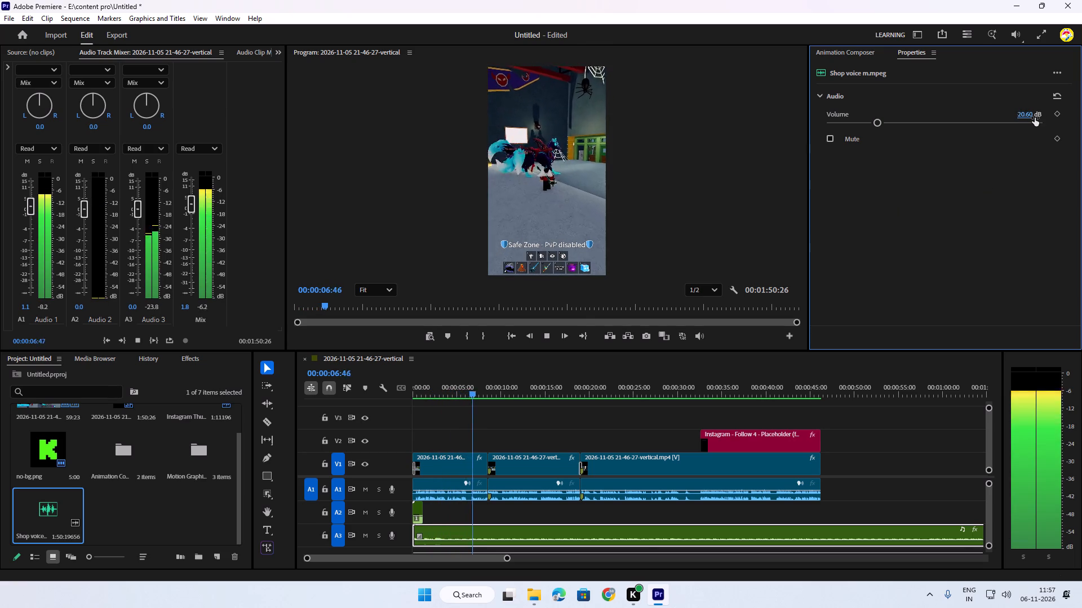
left_click_drag(1031, 115, 1025, 115)
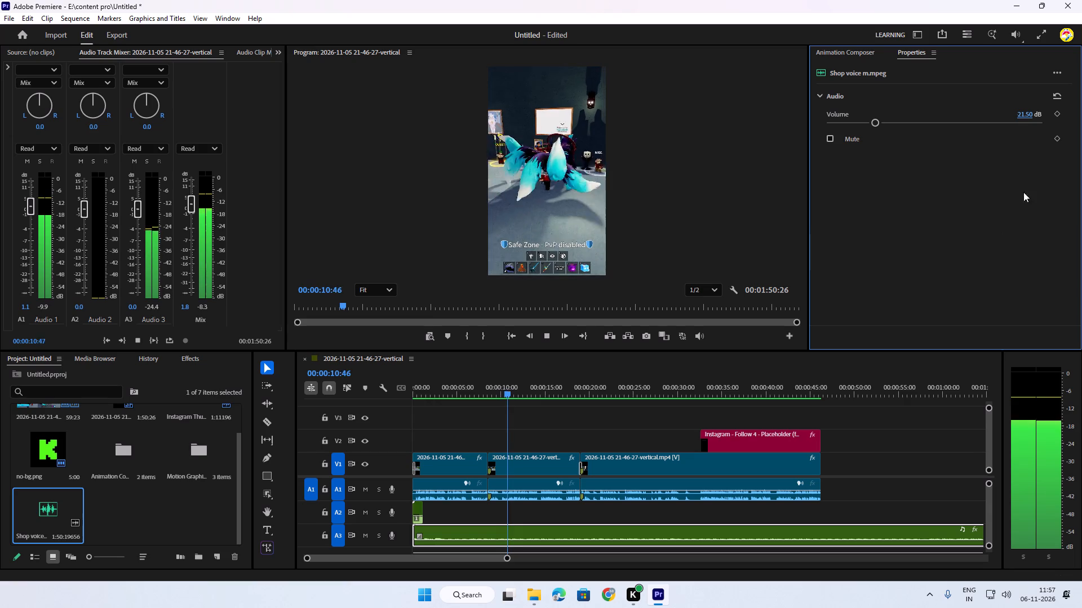
left_click_drag(1030, 117, 1024, 118)
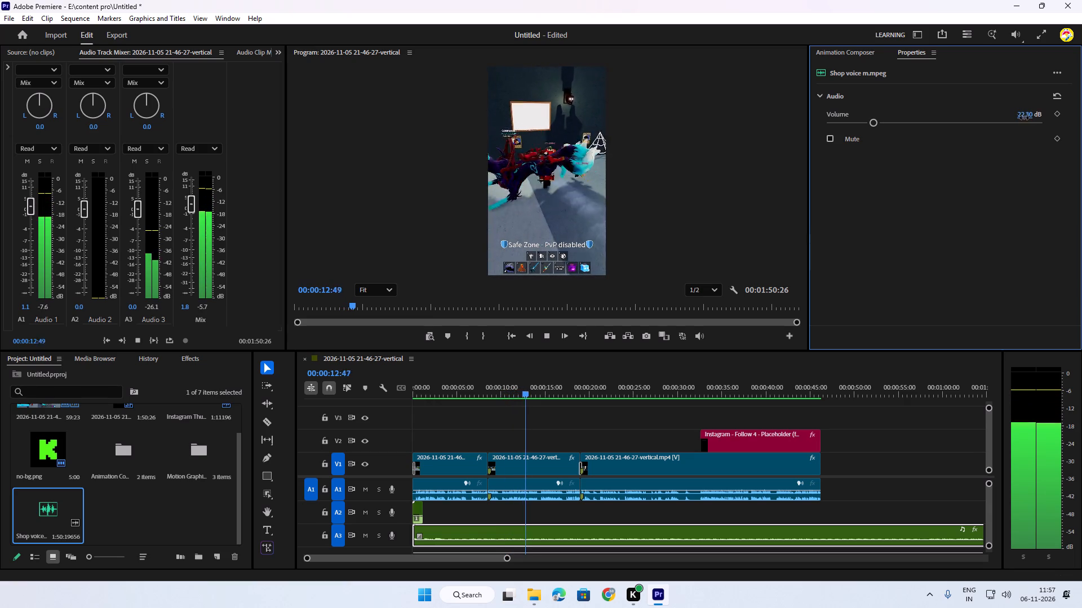
left_click_drag(1024, 118, 1021, 119)
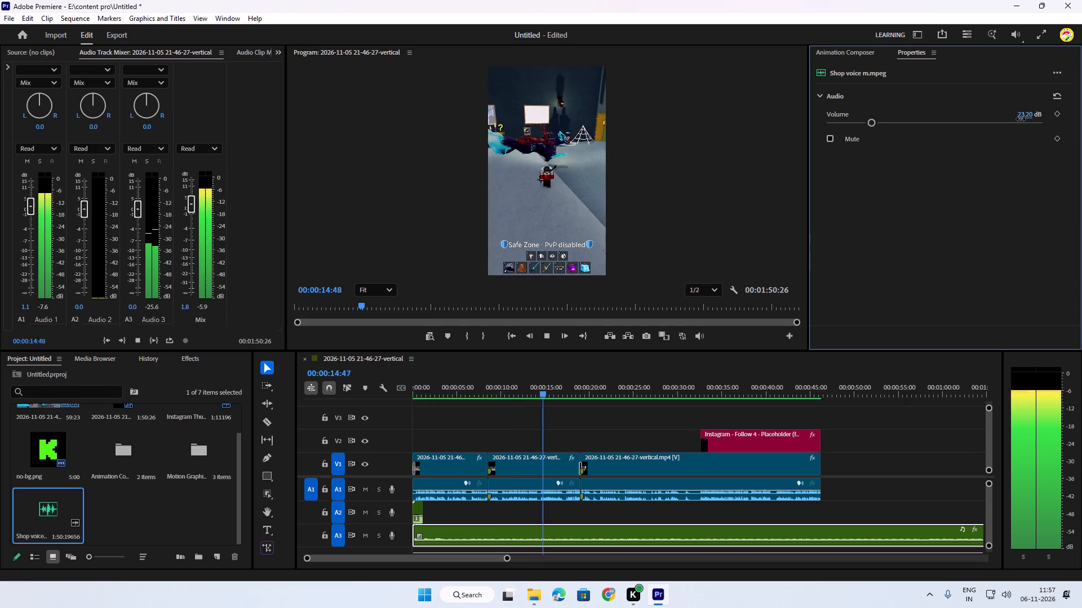
left_click_drag(1021, 119, 1017, 119)
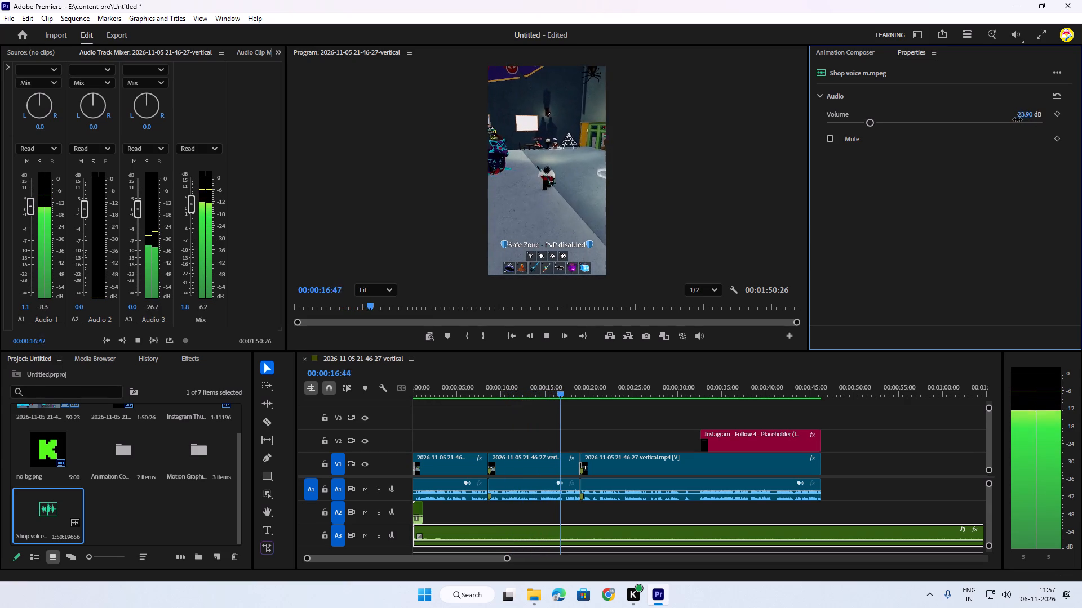
left_click_drag(1017, 119, 1017, 120)
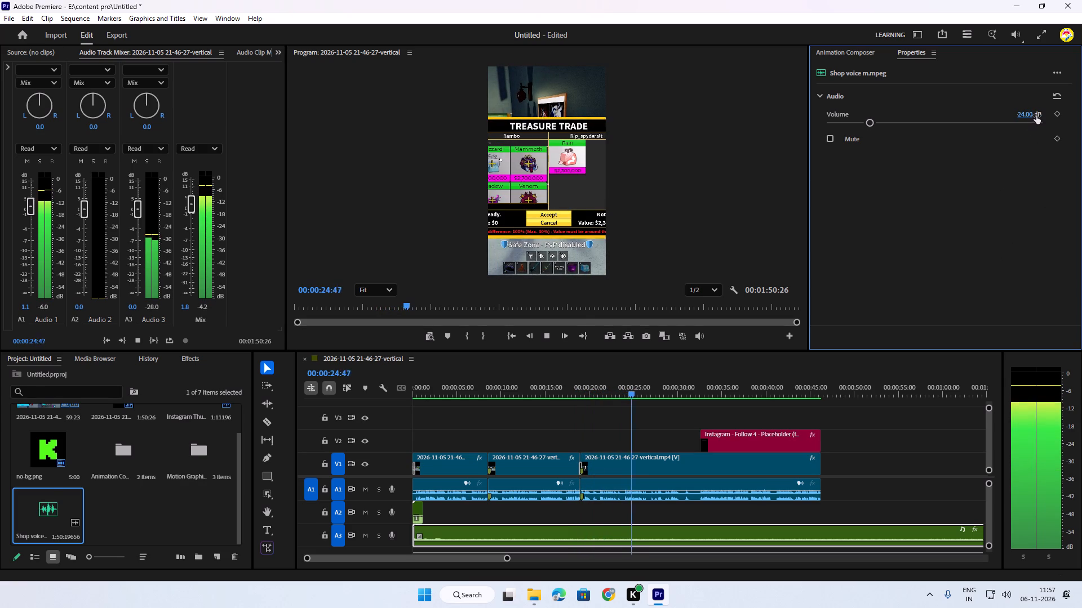
left_click_drag(1029, 116, 1020, 118)
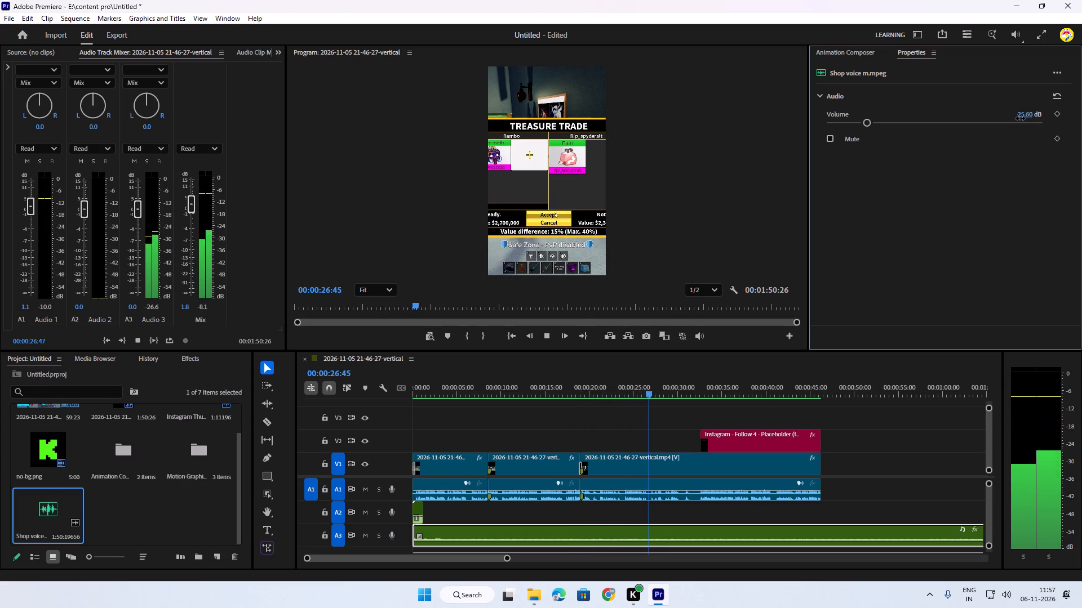
left_click_drag(1020, 118, 1017, 119)
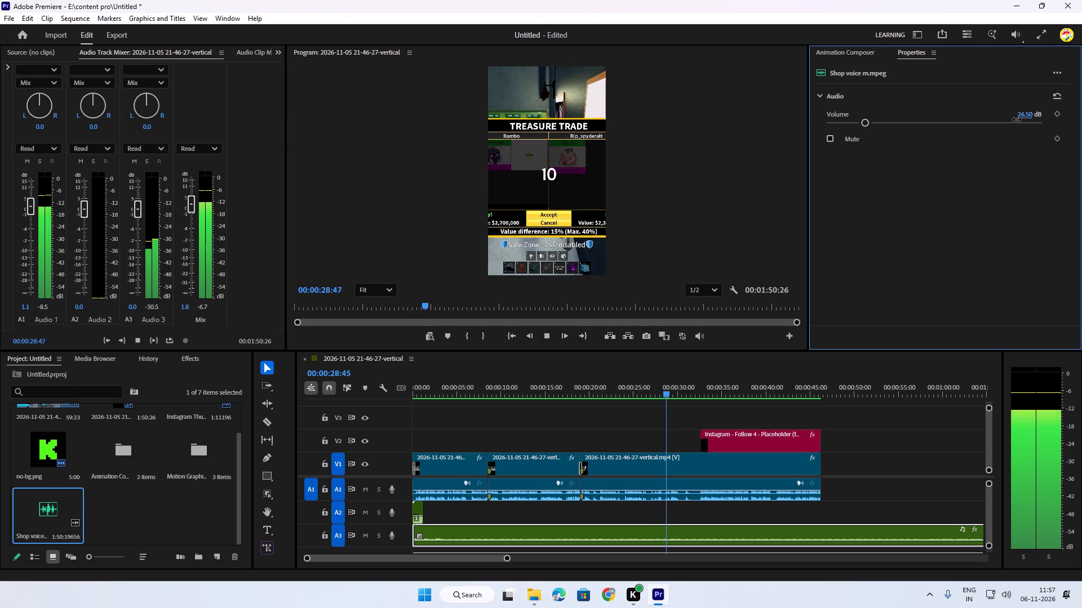
left_click_drag(1017, 119, 1014, 119)
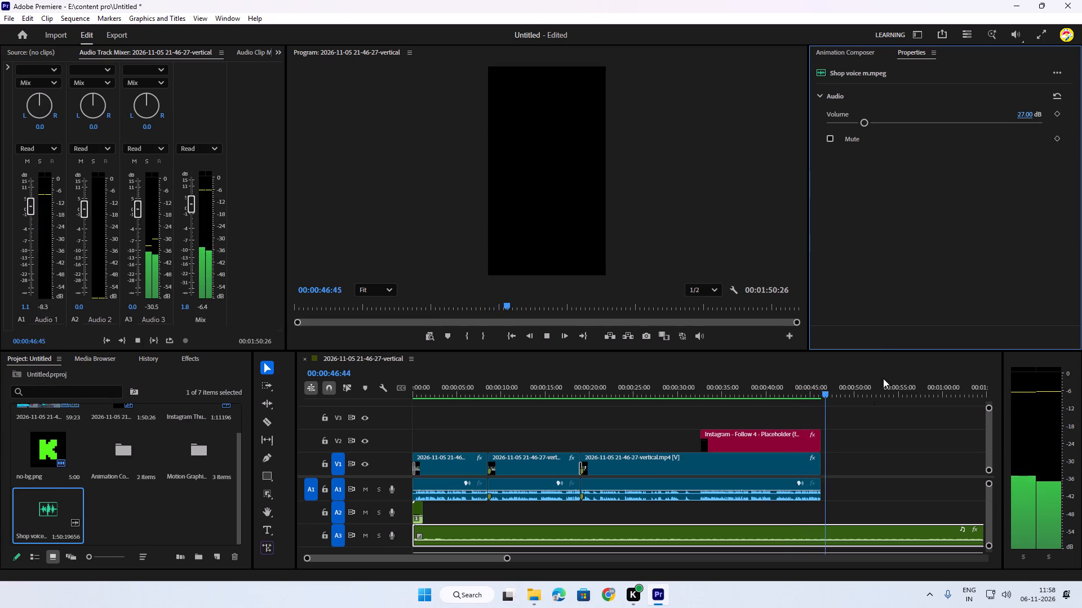
Trim the end of the Shop voice clip on A3 to match the end of the gameplay video.
left_click_drag(842, 396, 821, 407)
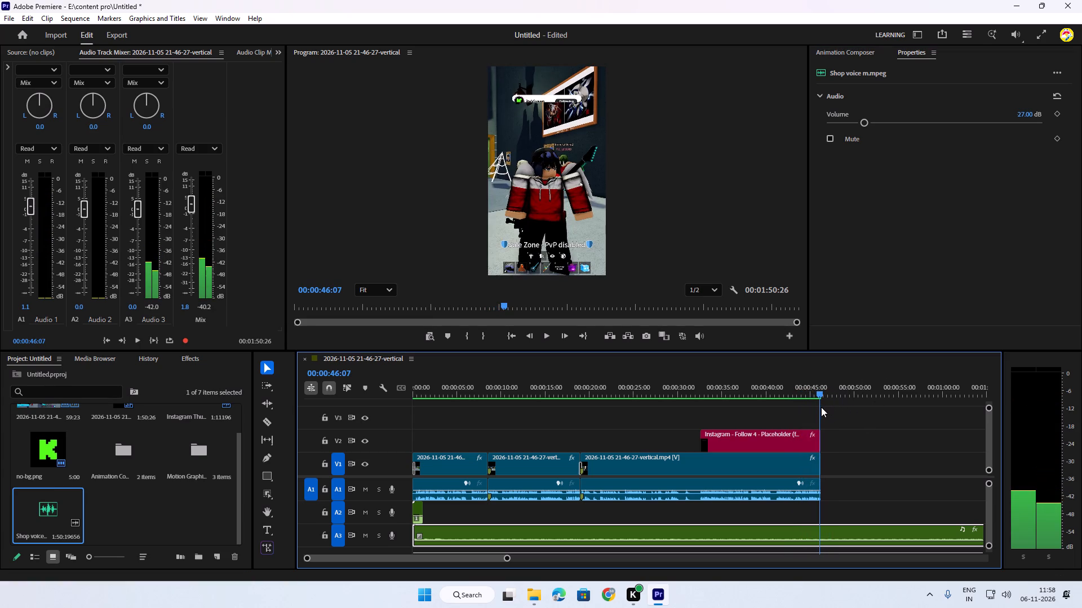
left_click_drag(821, 407, 815, 414)
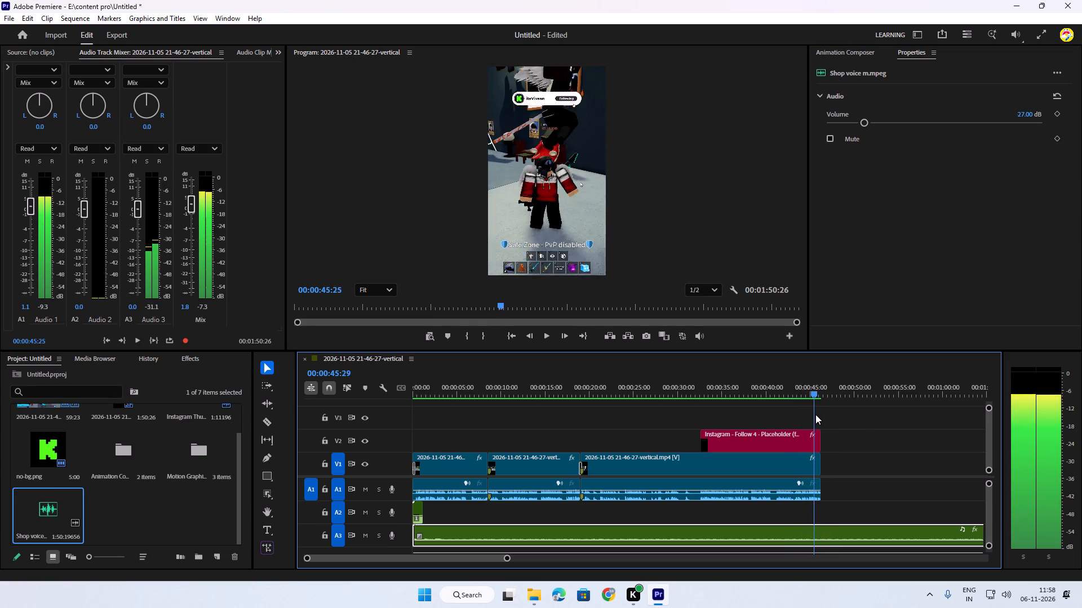
left_click_drag(815, 414, 819, 414)
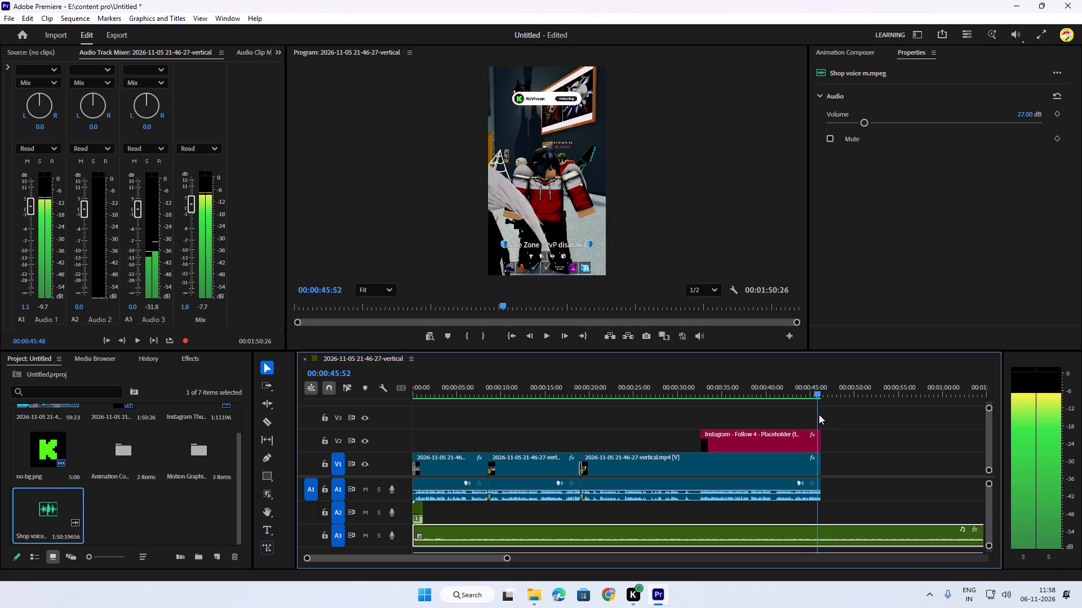
left_click_drag(819, 414, 821, 414)
left_click(821, 392)
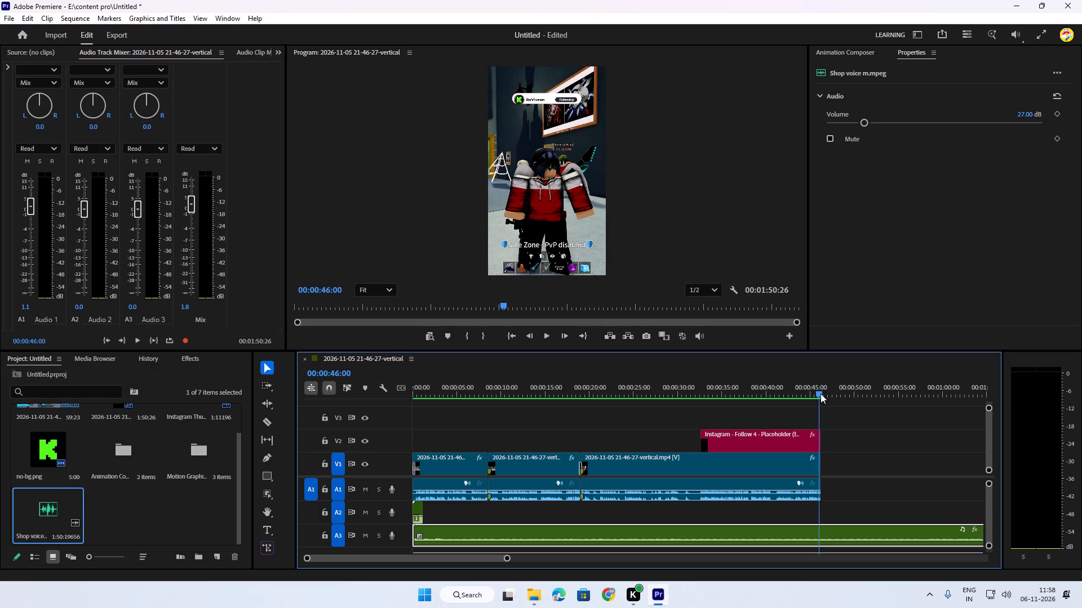
left_click(819, 391)
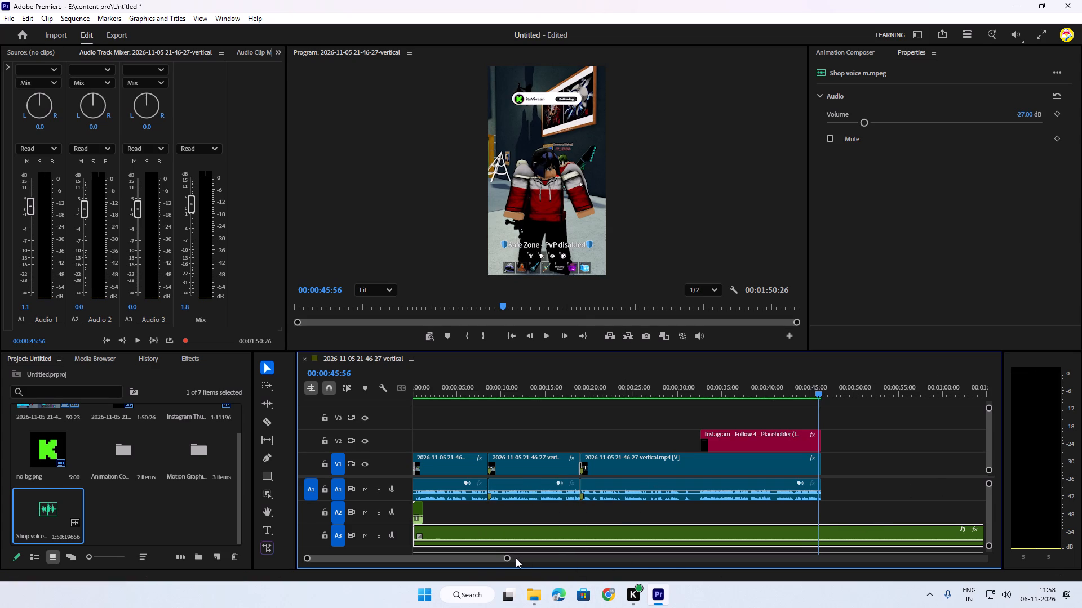
left_click_drag(508, 557, 614, 562)
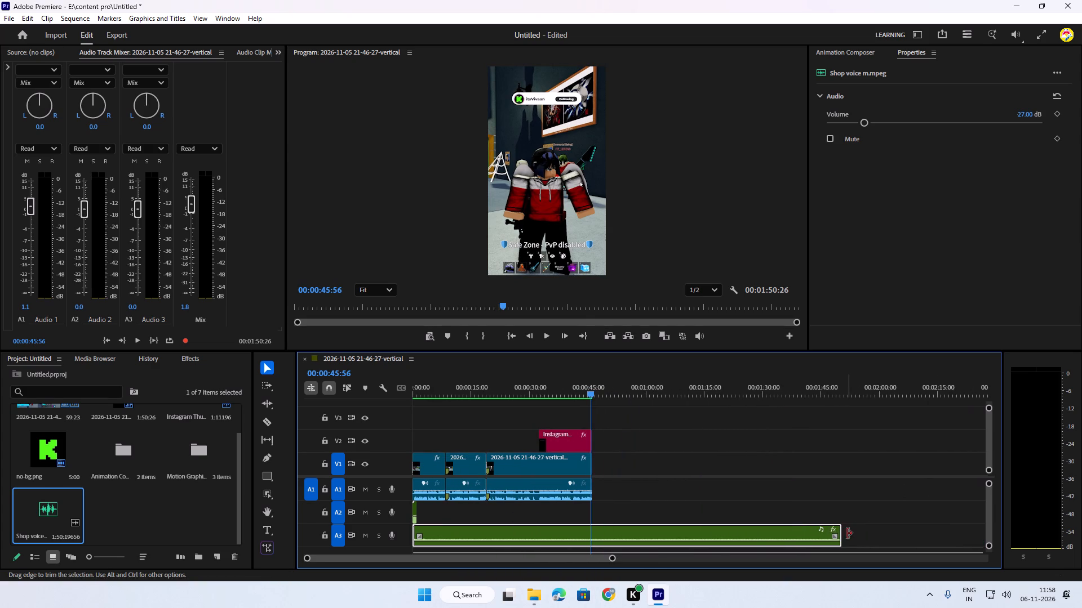
left_click_drag(848, 534, 603, 543)
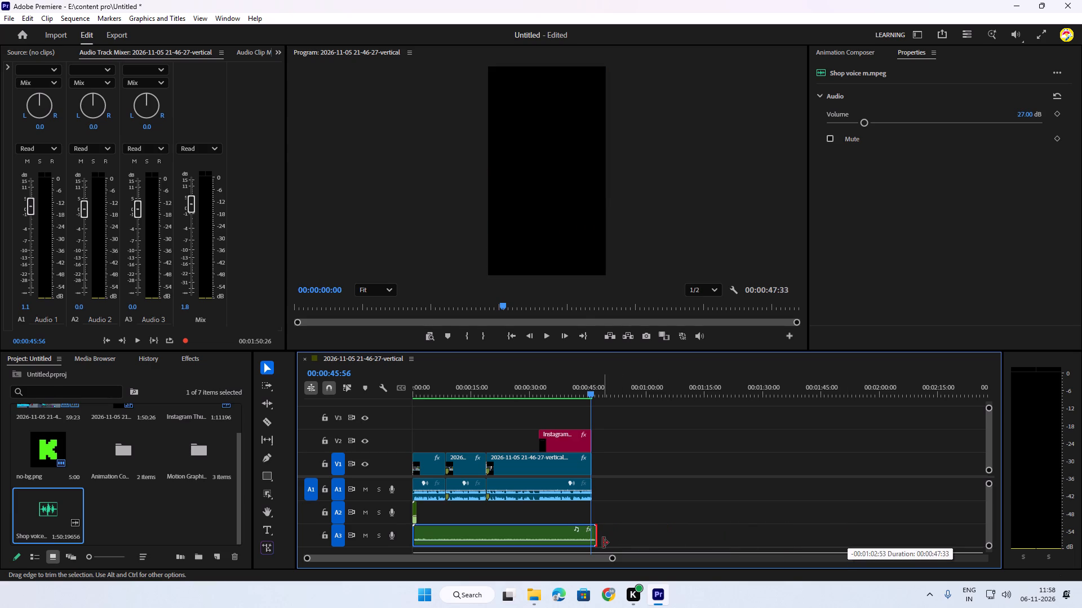
Finish trimming the Shop voice clip on A3 to the end of the gameplay video and play back the ending.
left_click_drag(603, 543, 602, 543)
left_click_drag(588, 391, 581, 396)
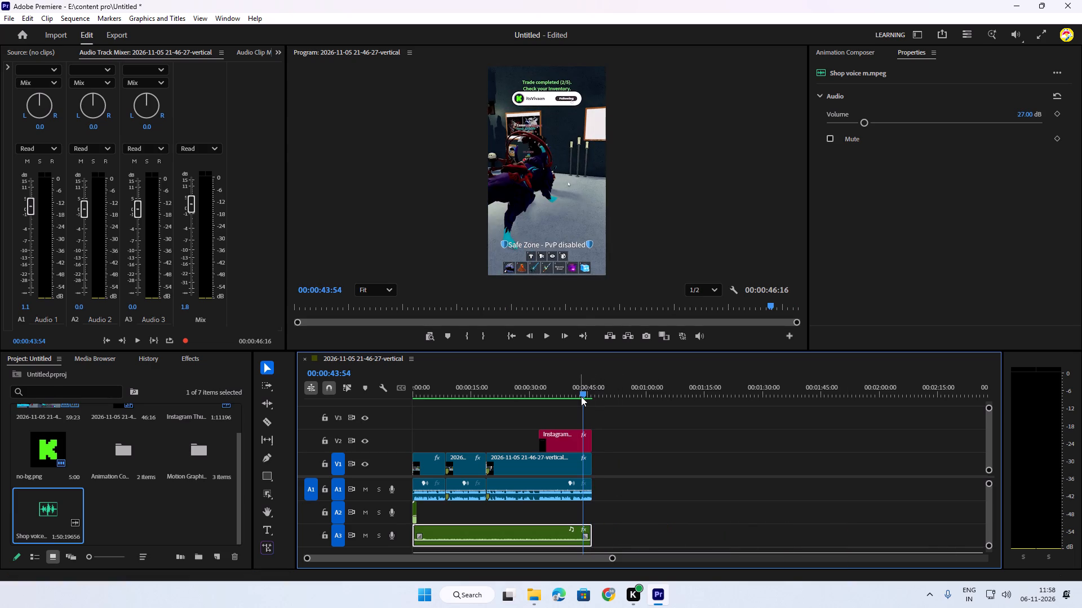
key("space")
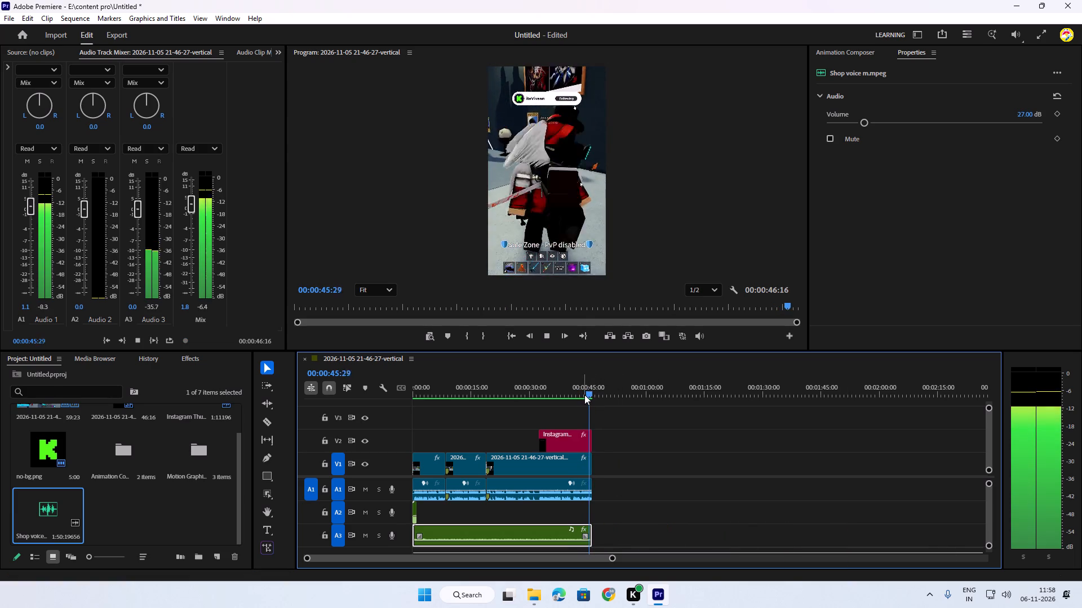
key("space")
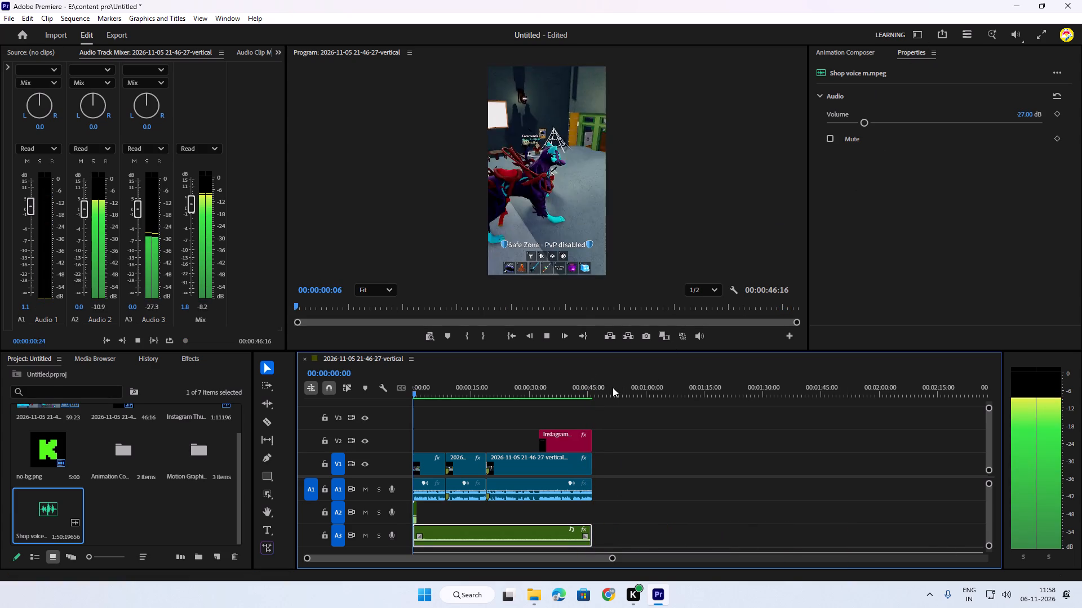
Add the favourite Youtube - Subscribe 7 graphic from Animation Composer to V1 at 00:00:47:58, after the gameplay video, and preview it.
left_click_drag(414, 388, 589, 410)
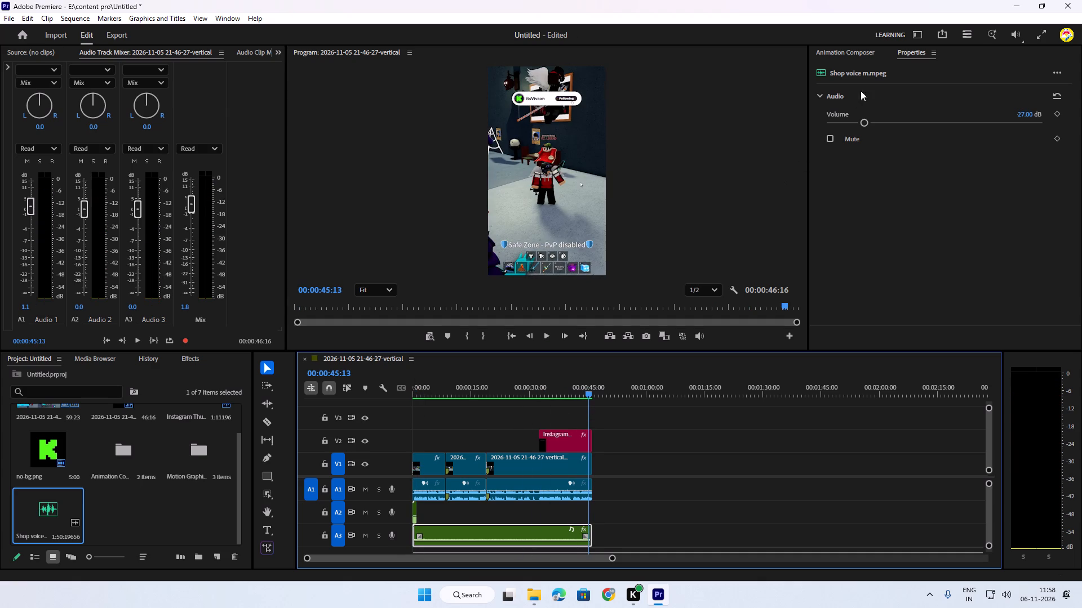
left_click(864, 48)
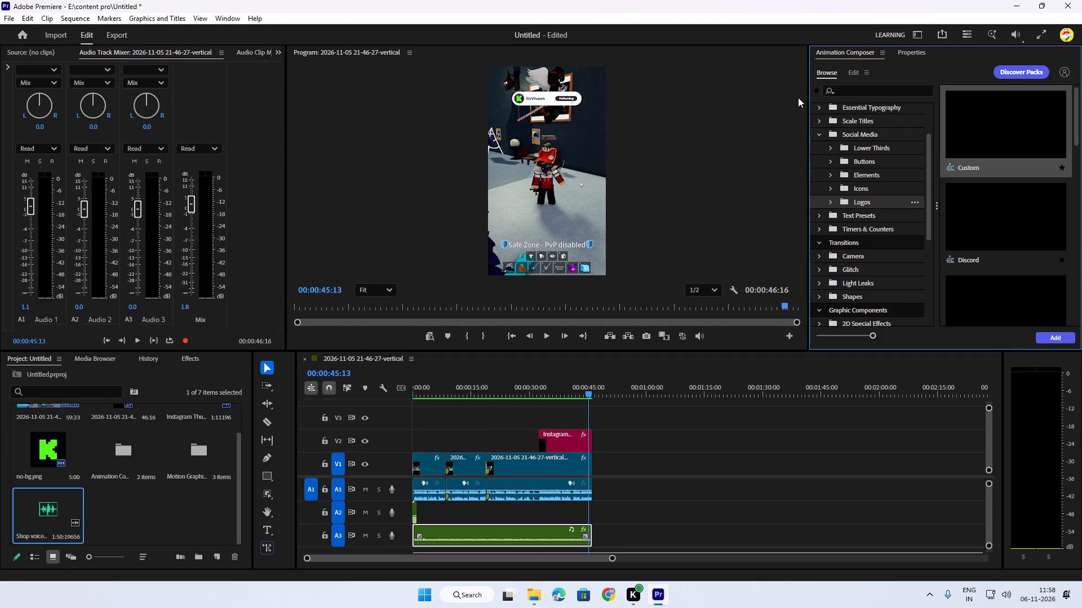
left_click(812, 88)
left_click_drag(1036, 227, 893, 318)
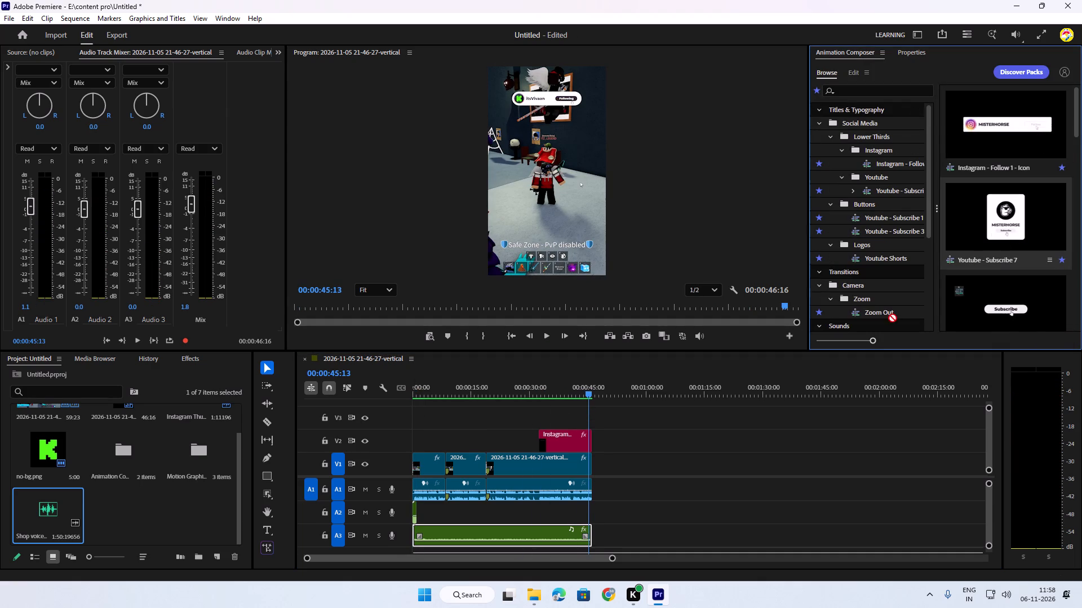
left_click_drag(893, 318, 598, 423)
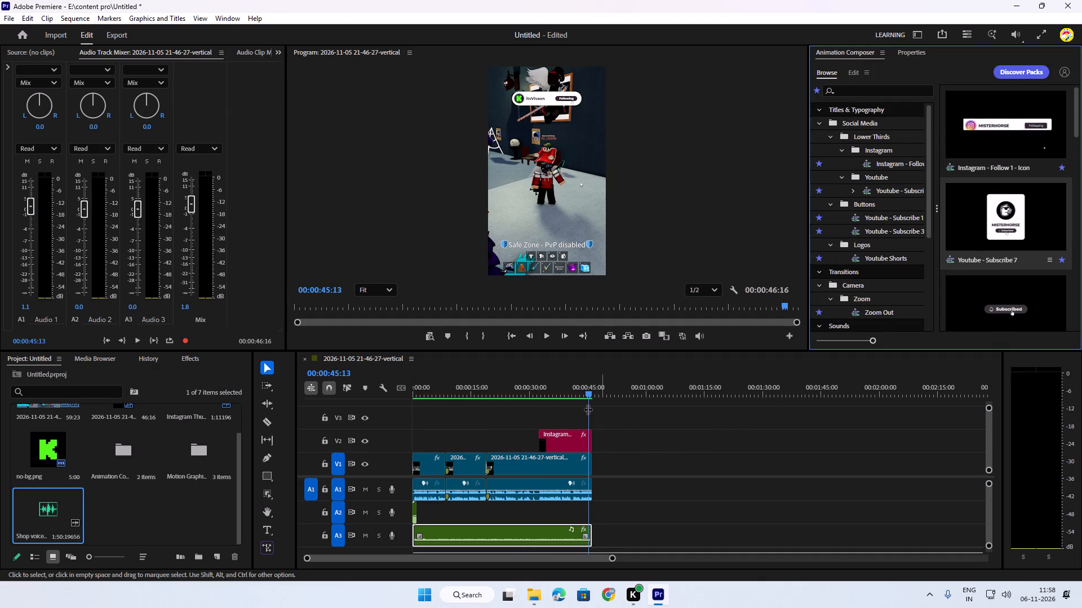
left_click_drag(588, 392, 593, 392)
left_click(349, 387)
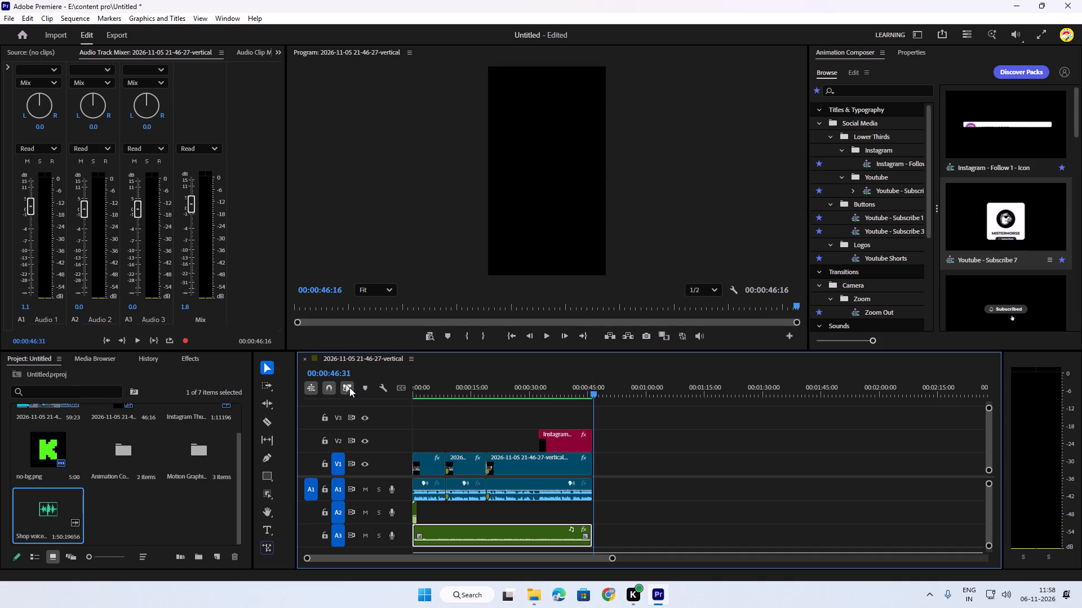
left_click_drag(1017, 209, 610, 444)
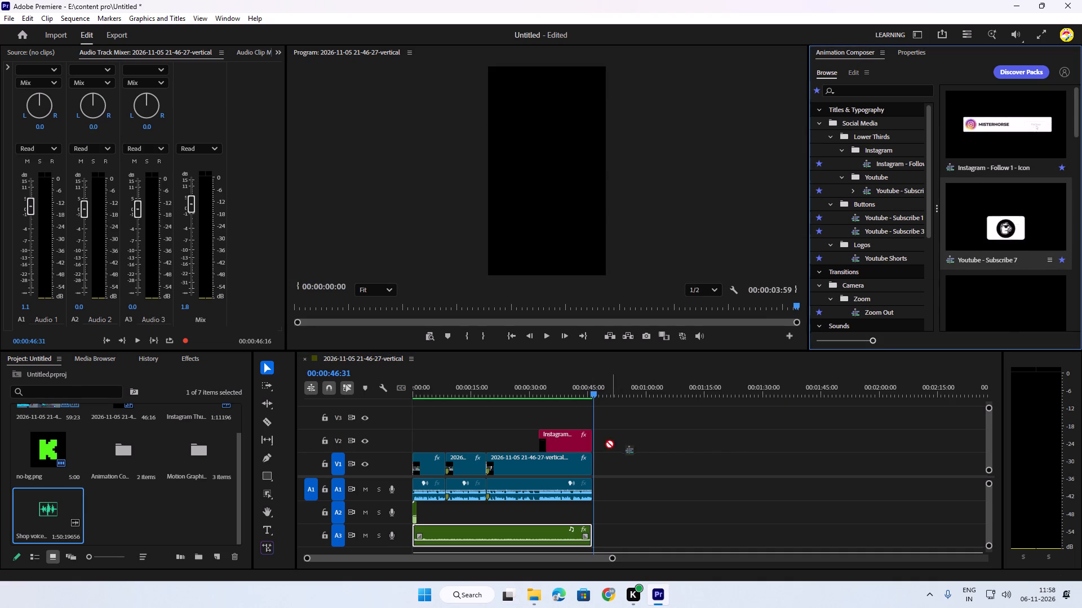
left_click_drag(610, 444, 606, 442)
left_click_drag(596, 398, 589, 400)
left_click_drag(596, 394, 587, 395)
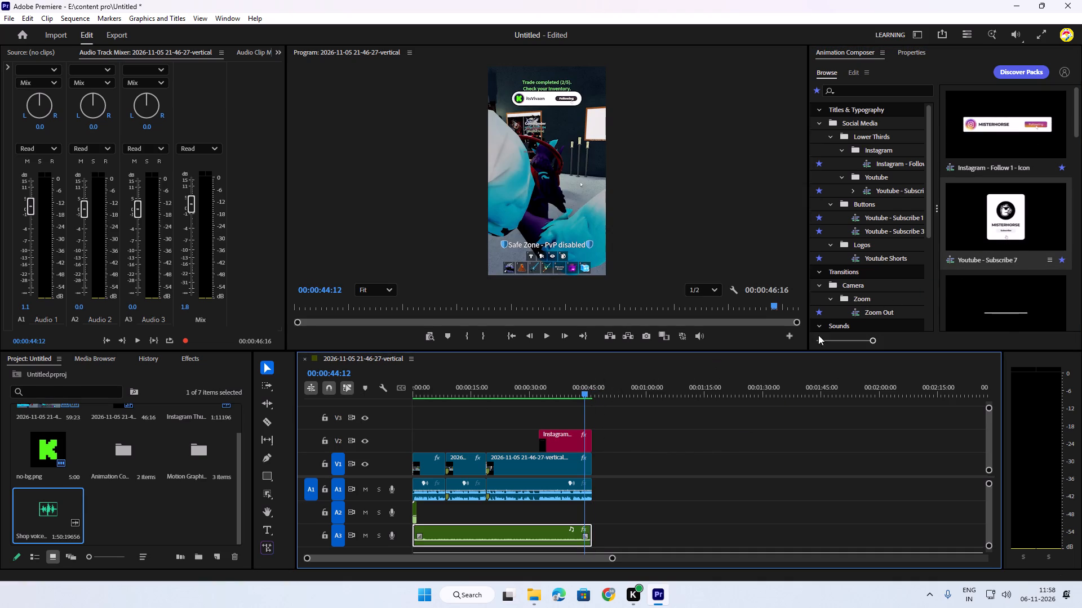
left_click_drag(1008, 206, 602, 419)
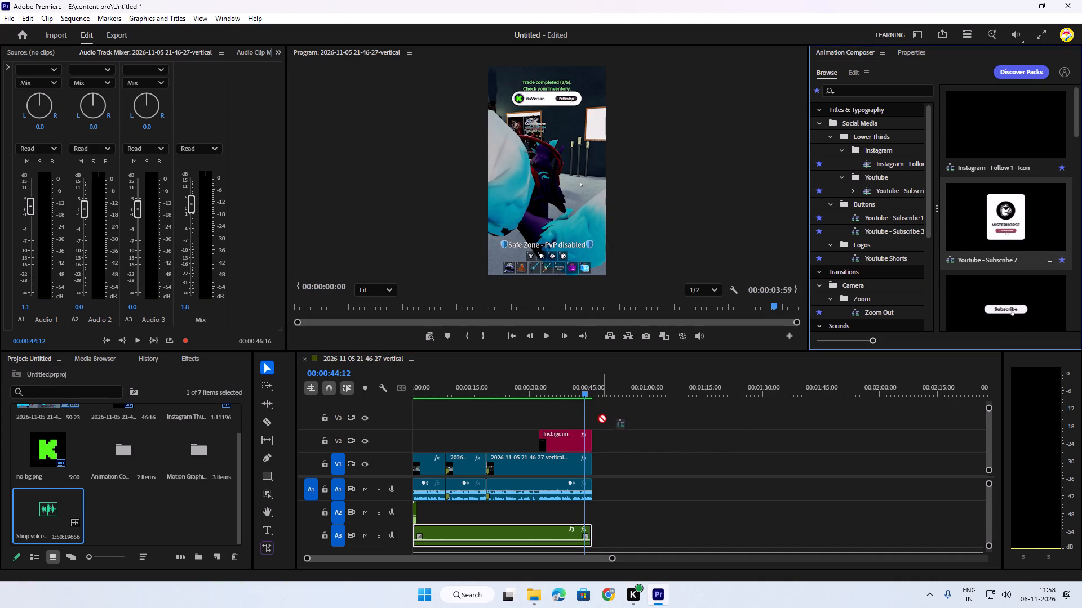
left_click_drag(602, 419, 640, 459)
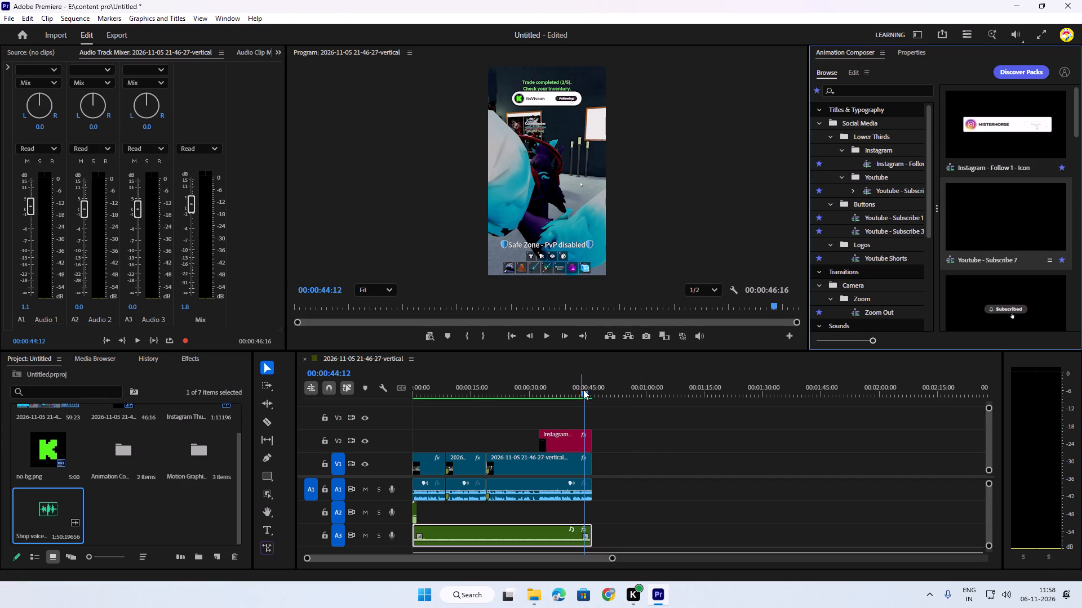
left_click_drag(586, 392, 600, 398)
double_click(1008, 209)
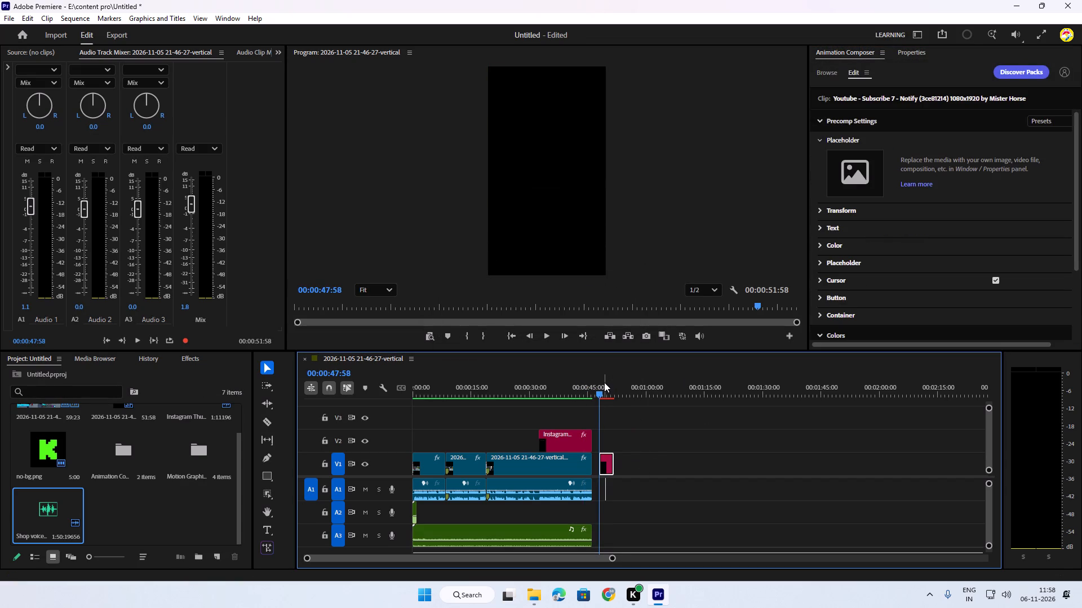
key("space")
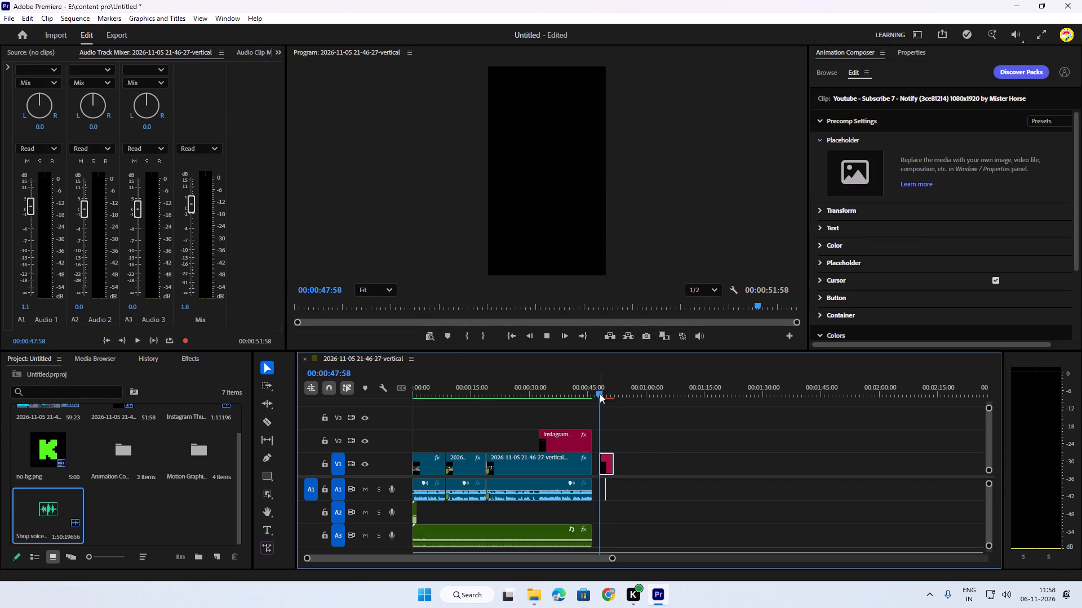
left_click(600, 394)
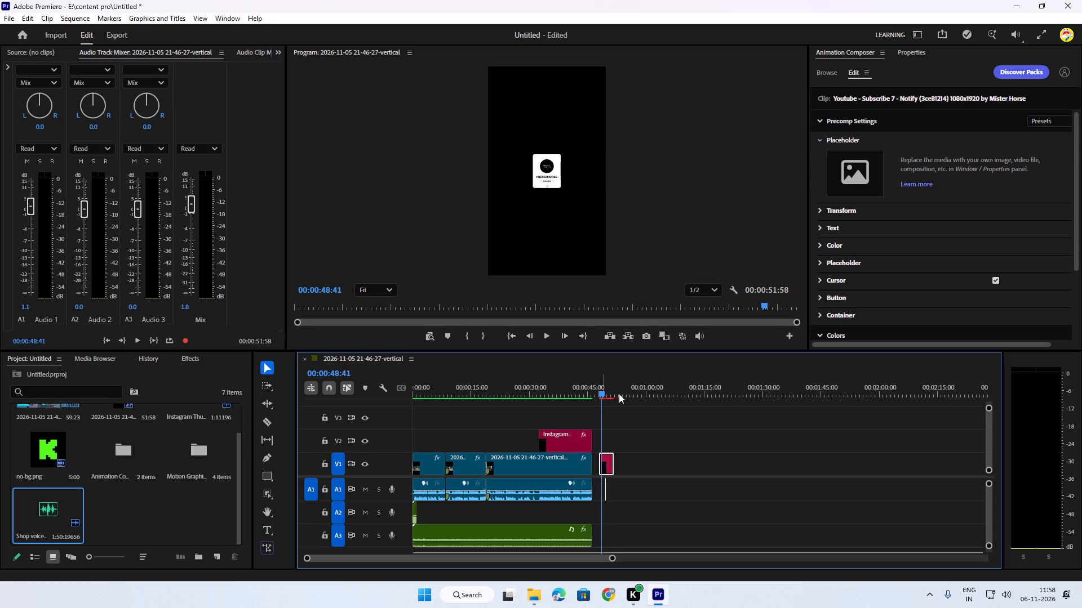
Browse the favourite Animation Composer presets beyond Youtube - Subscribe 7, including the subscribe buttons, logos, transitions and sounds.
left_click(830, 70)
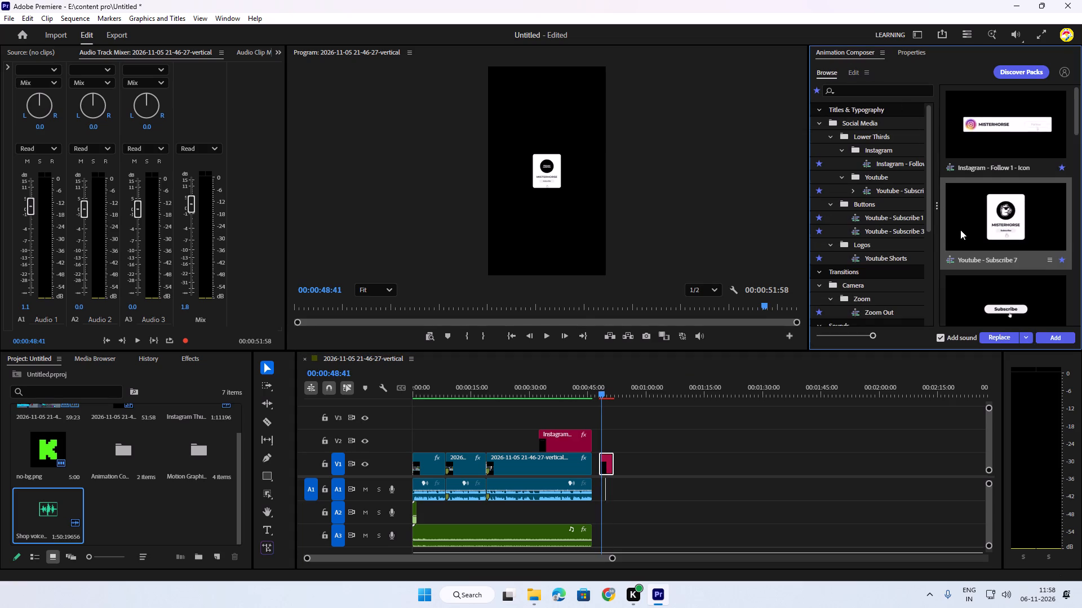
scroll(966, 246, "down", 6)
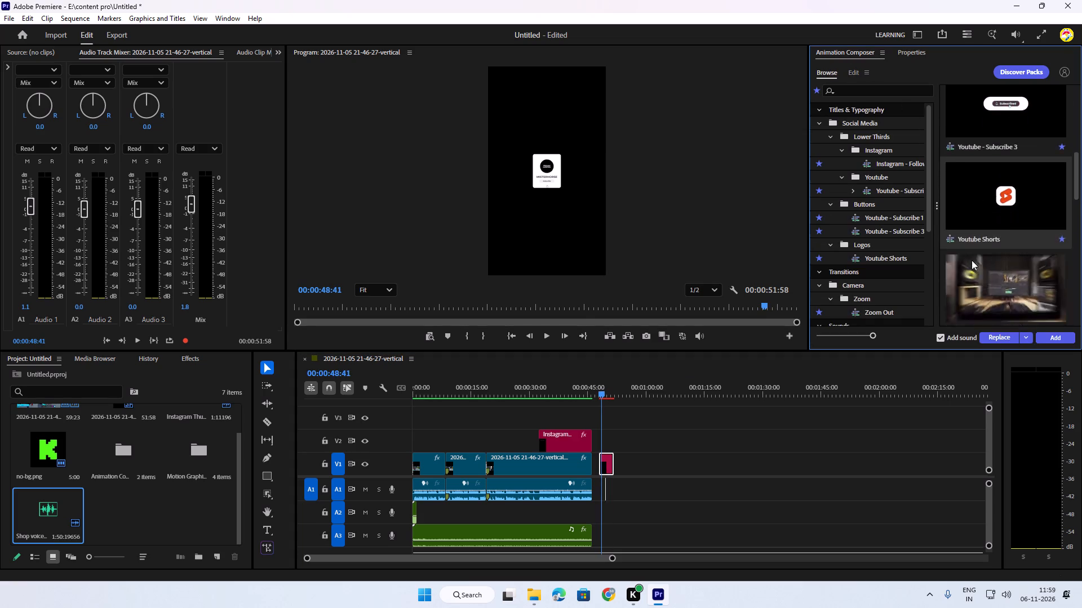
scroll(972, 260, "up", 1)
scroll(972, 260, "down", 2)
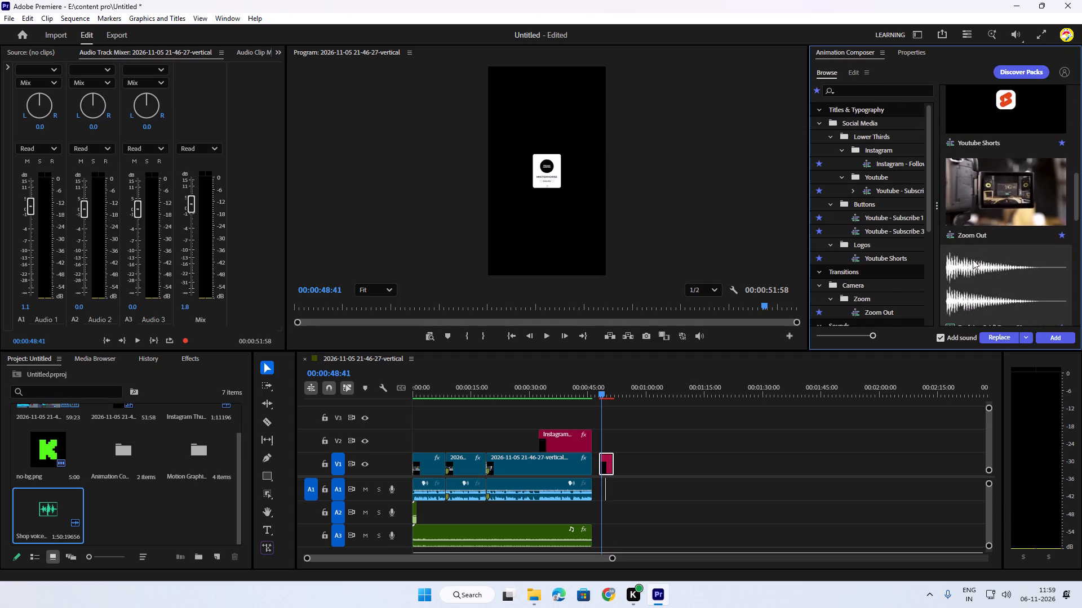
Add the Zoom Out transition with sound from Animation Composer at the end of the gameplay video, above the main clips.
left_click_drag(603, 389, 591, 395)
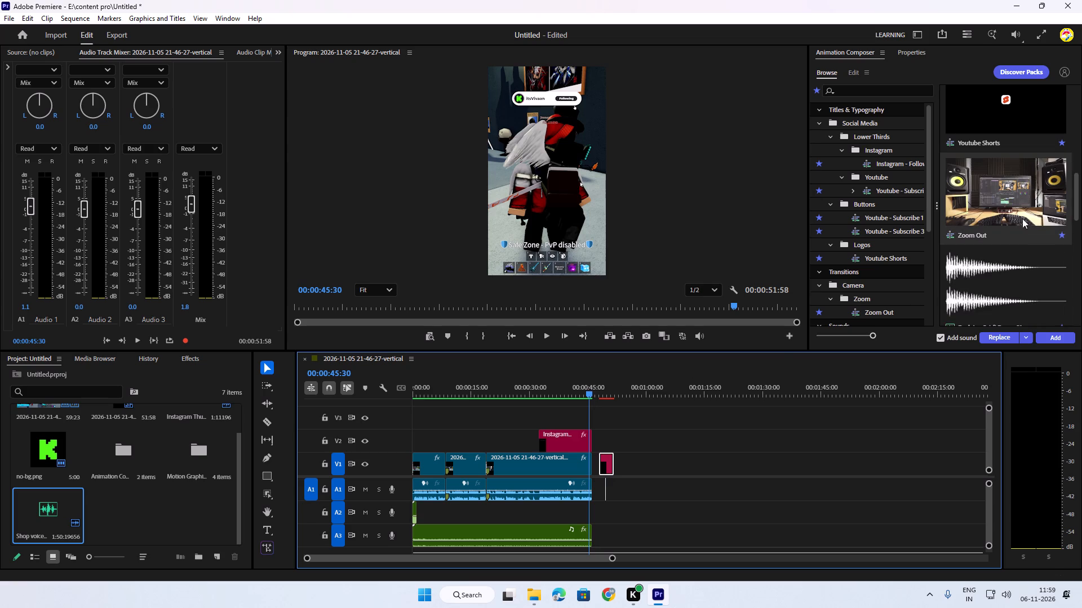
left_click_drag(1026, 214, 591, 415)
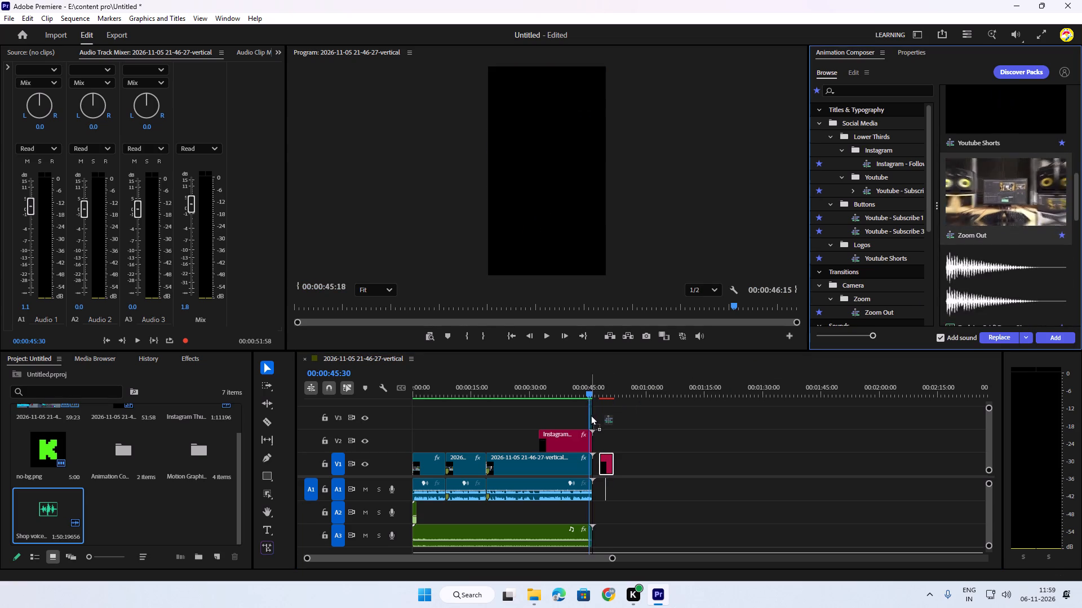
left_click_drag(591, 415, 591, 405)
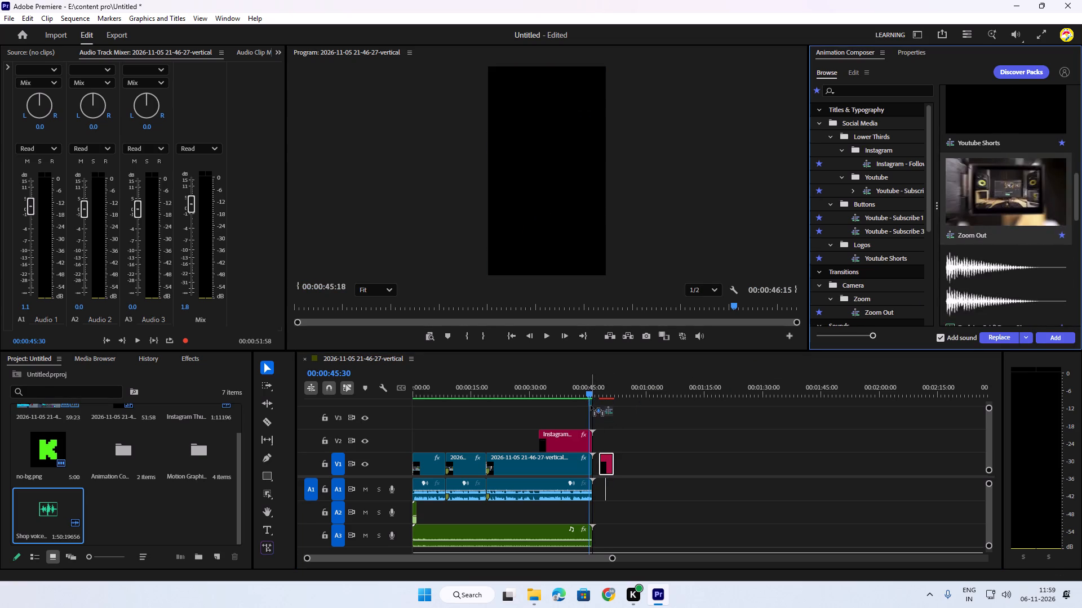
left_click_drag(591, 405, 592, 400)
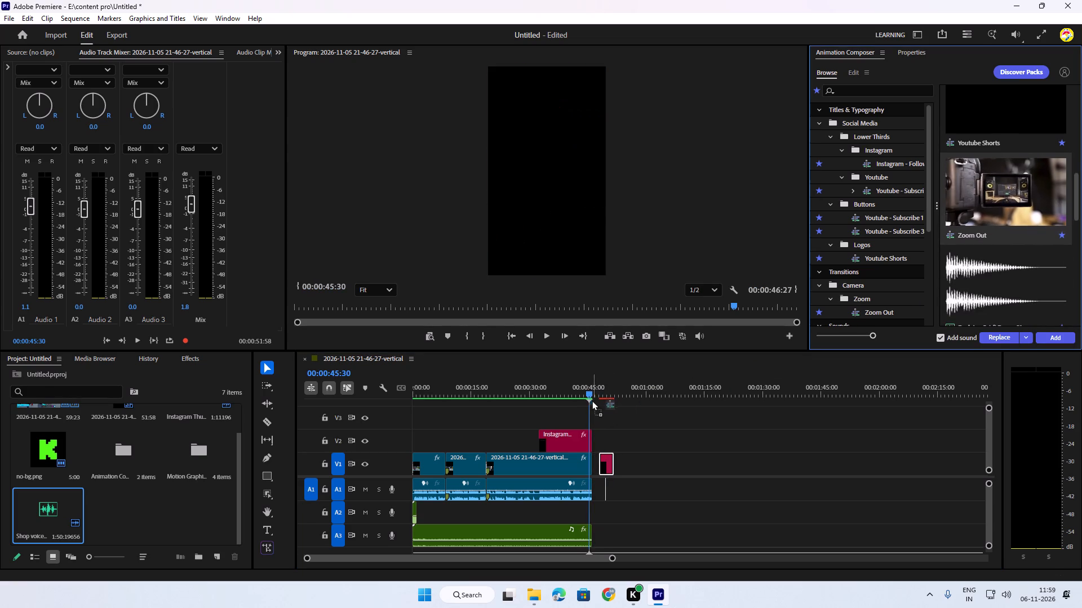
left_click_drag(592, 400, 589, 401)
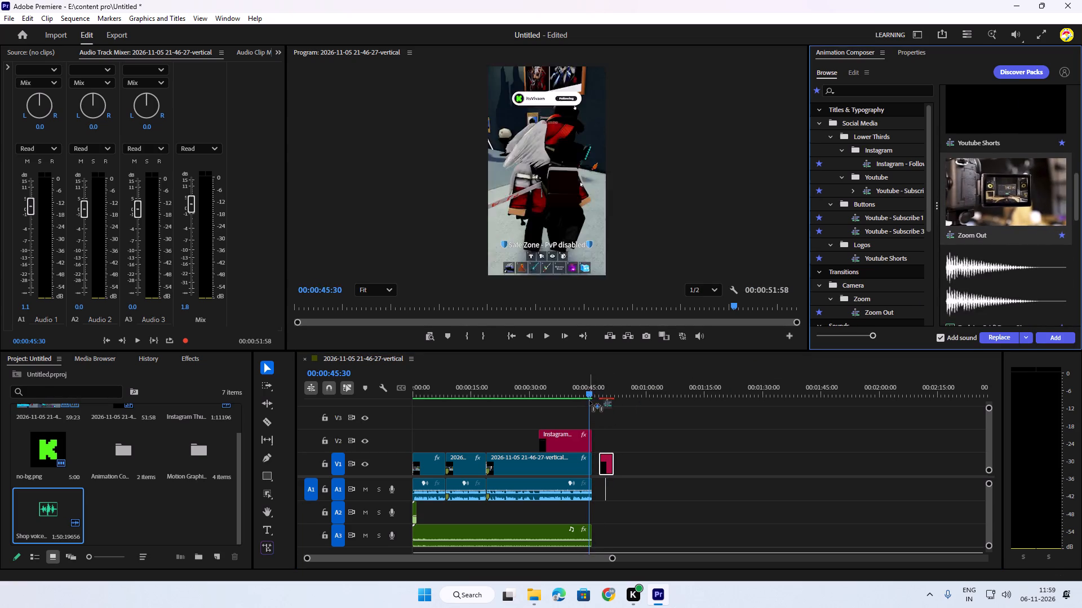
left_click_drag(589, 401, 595, 441)
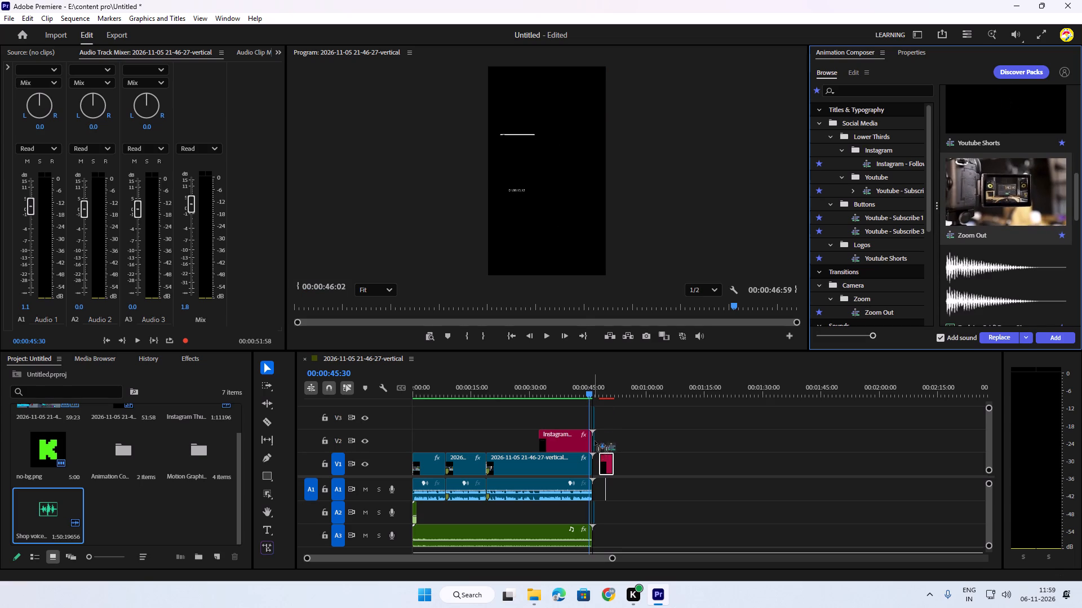
left_click_drag(595, 441, 593, 432)
Play back the end of the gameplay video repeatedly to review the Zoom Out transition.
key("space")
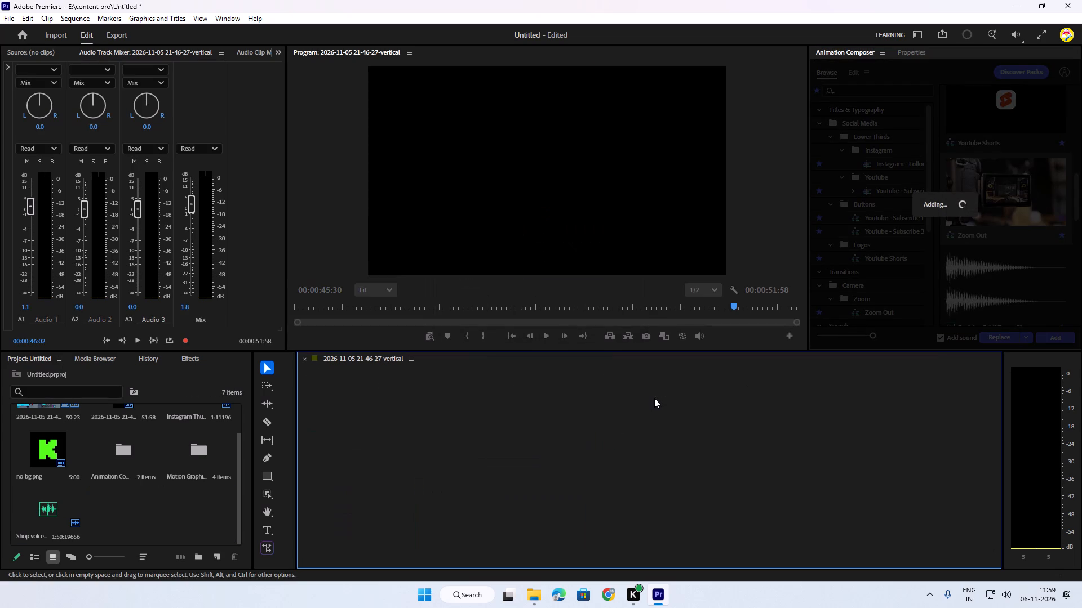
key("space")
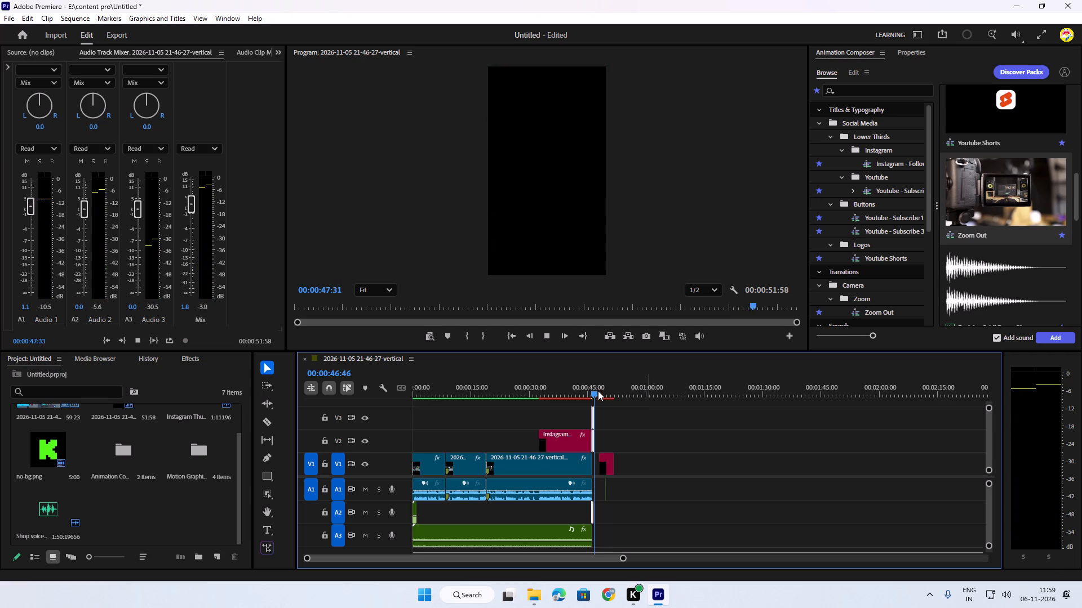
left_click_drag(597, 392, 588, 397)
key("space")
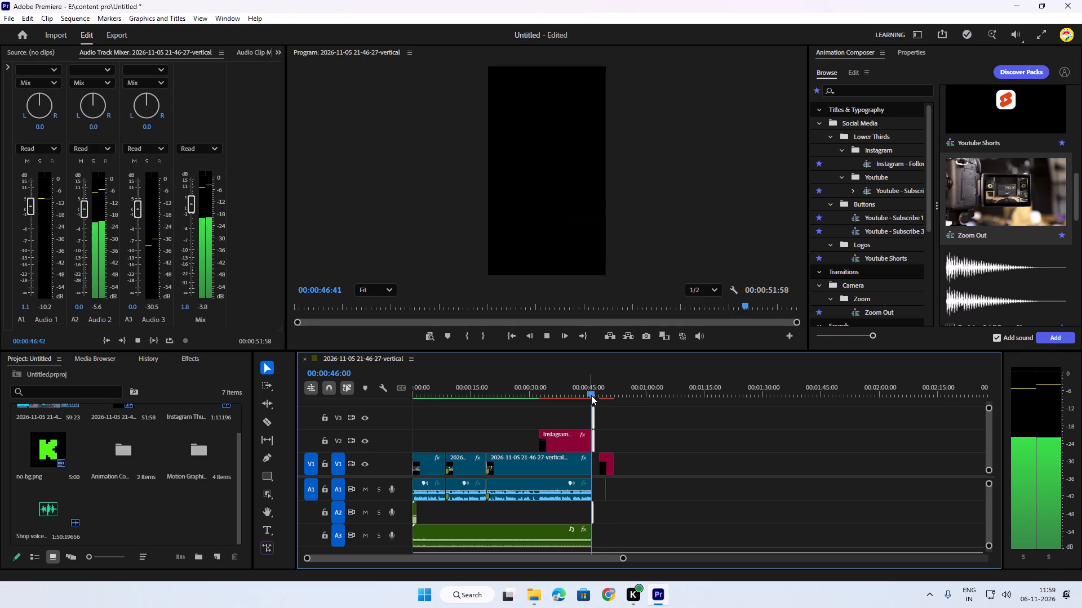
left_click_drag(604, 389, 588, 397)
key("space")
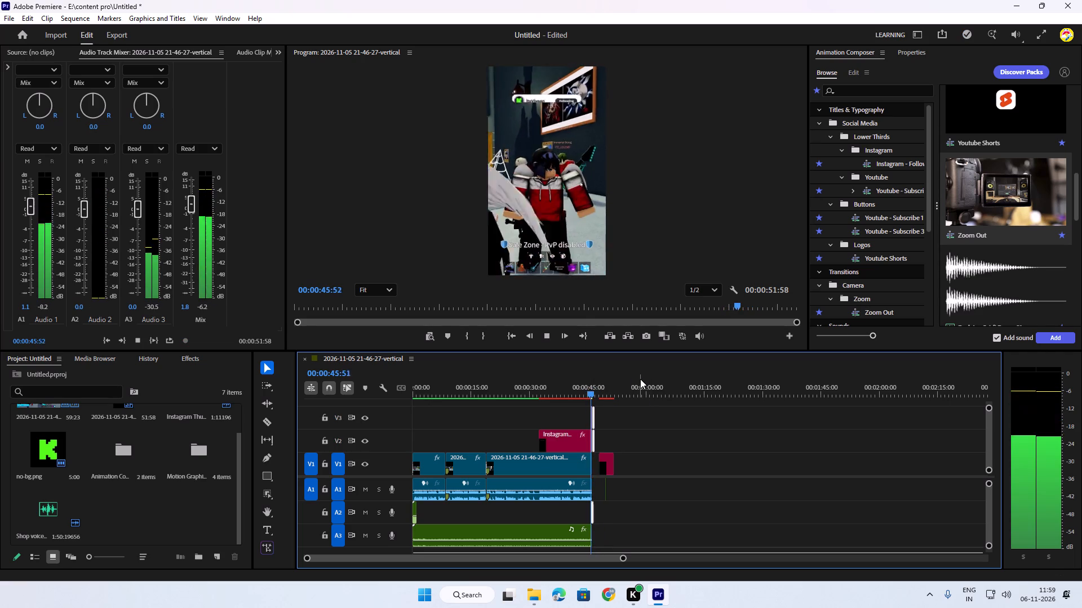
left_click_drag(610, 390, 597, 395)
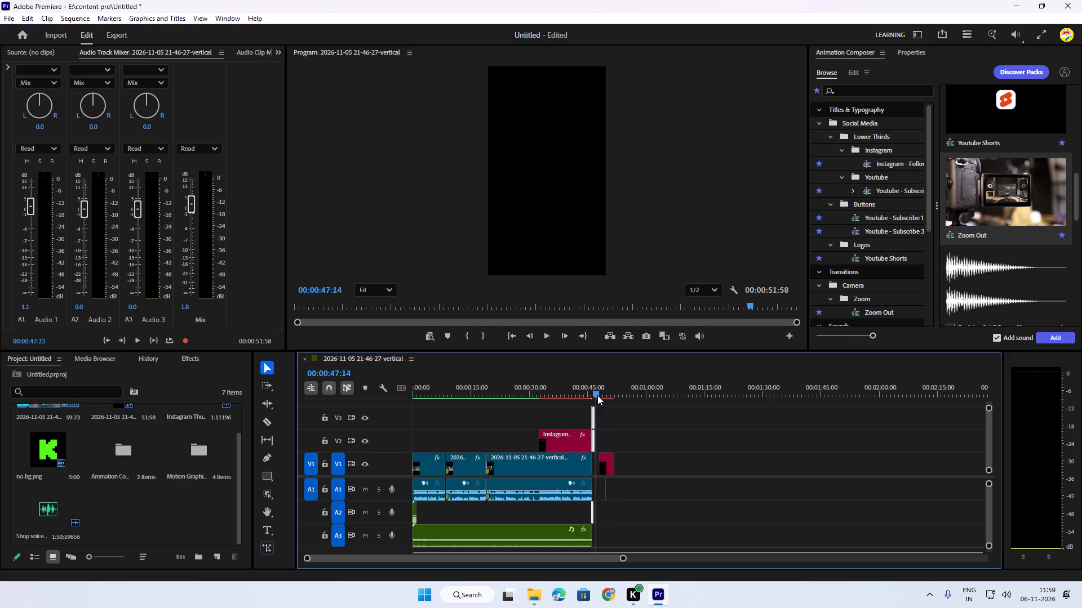
left_click_drag(597, 395, 589, 398)
Move the Youtube - Subscribe 7 graphic on V1 earlier to start at 00:00:47:00, right after the transition, and play it back.
left_click(607, 466)
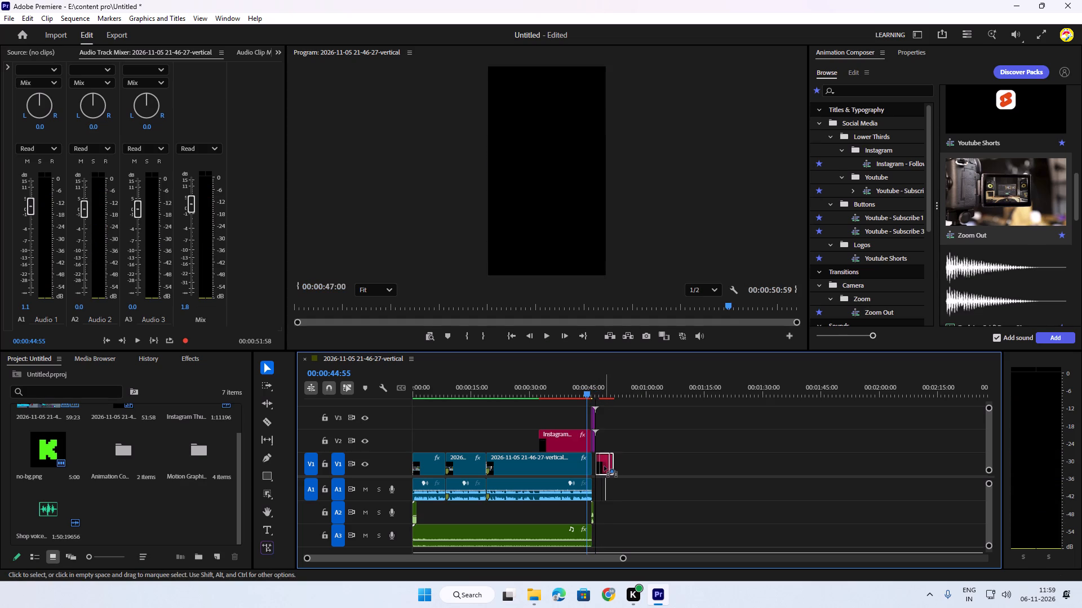
key("space")
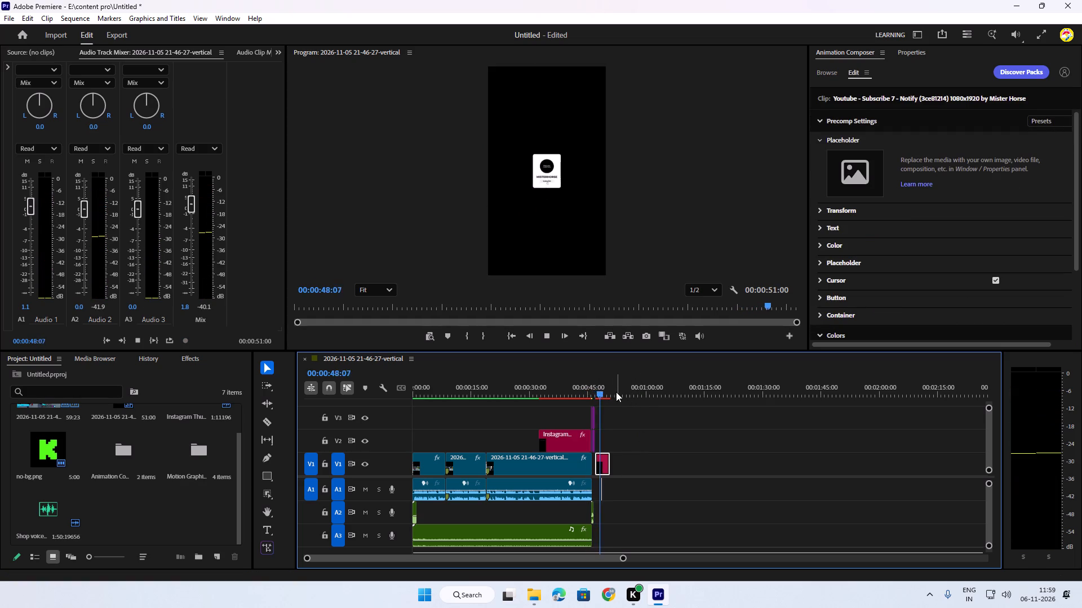
Play back the end of the gameplay video into the YouTube subscribe graphic to review the cut.
left_click_drag(611, 390, 589, 398)
key("space")
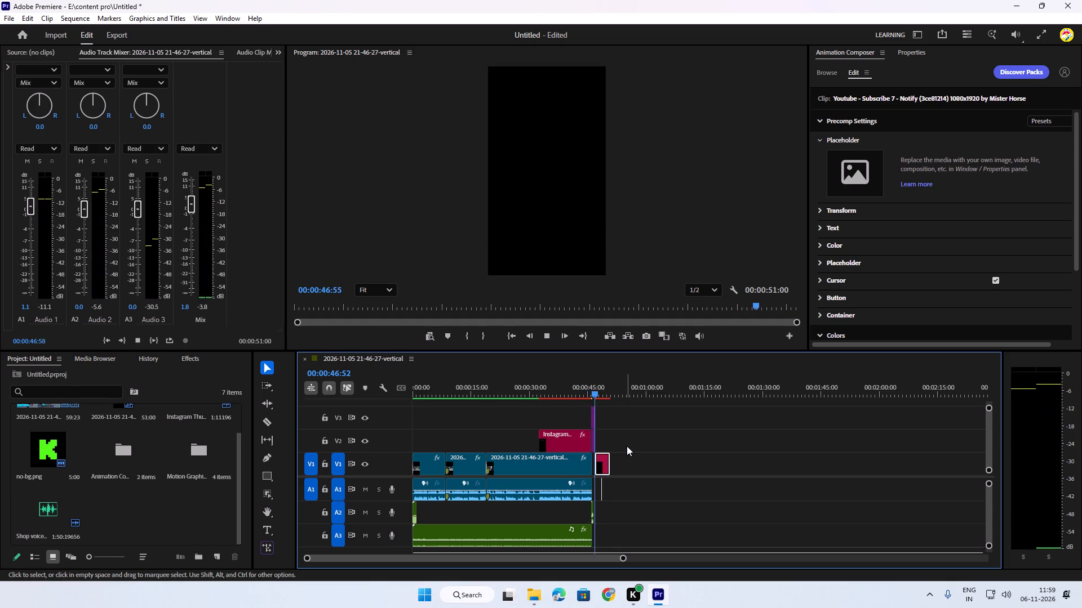
key("space")
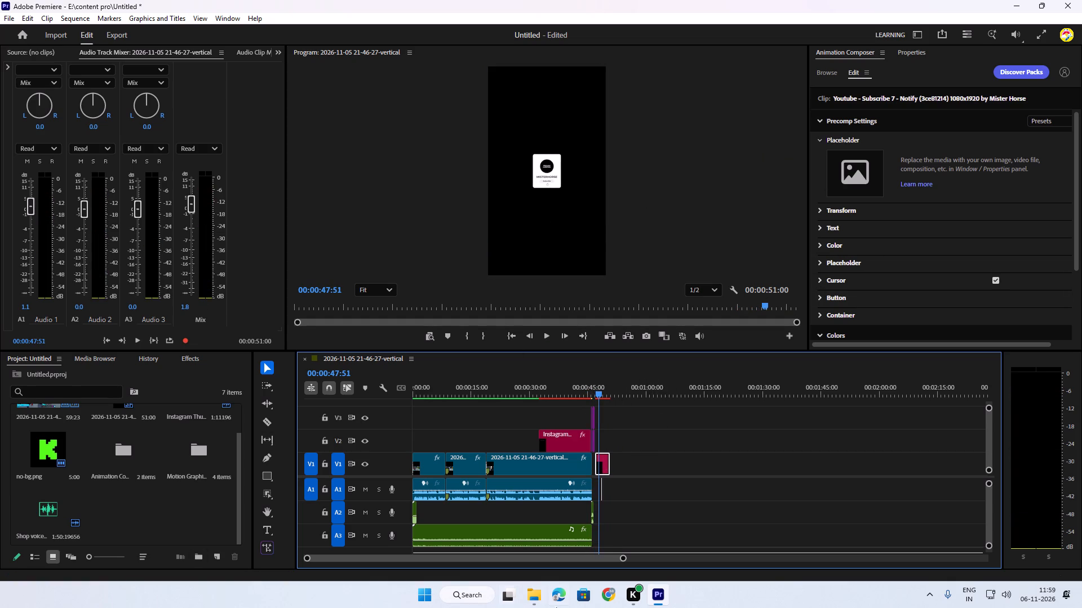
Import the Red-Eyed Gamer logo image from a folder on drive E into the project.
left_click(543, 598)
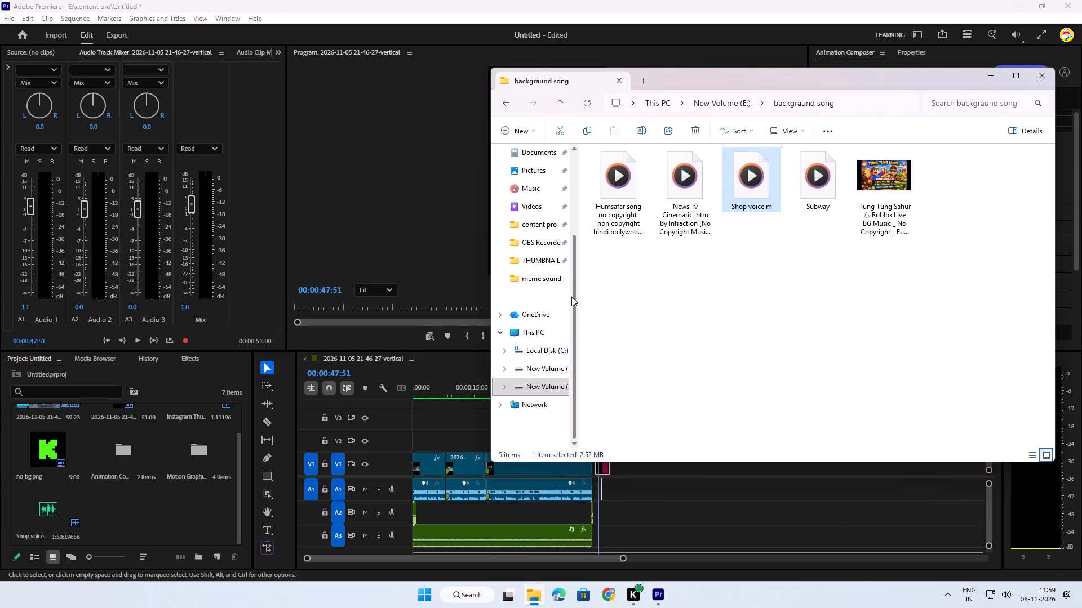
scroll(571, 297, "down", 2)
left_click(534, 382)
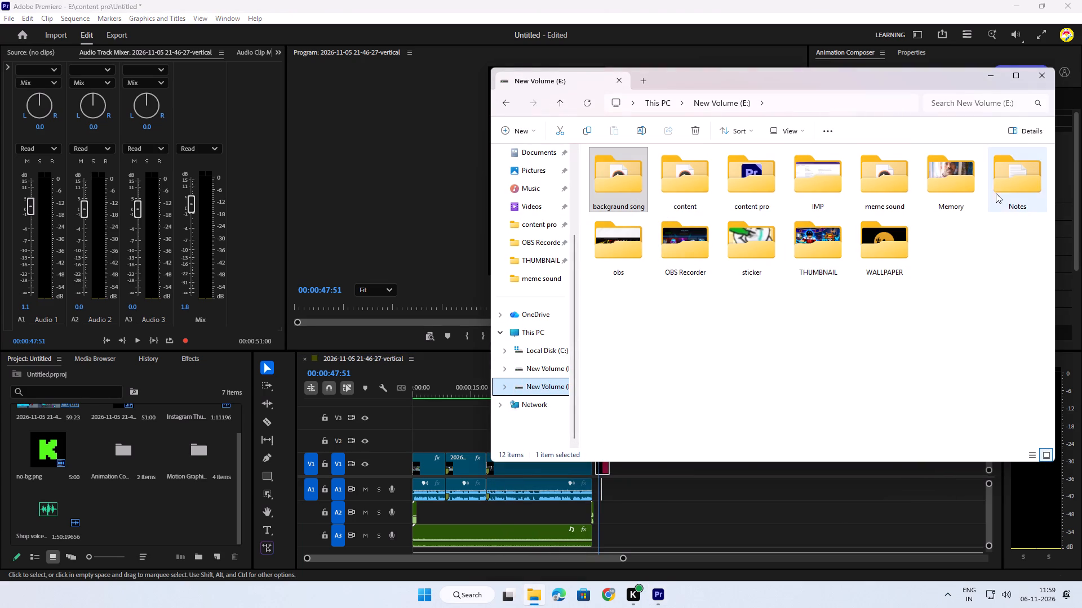
double_click(635, 265)
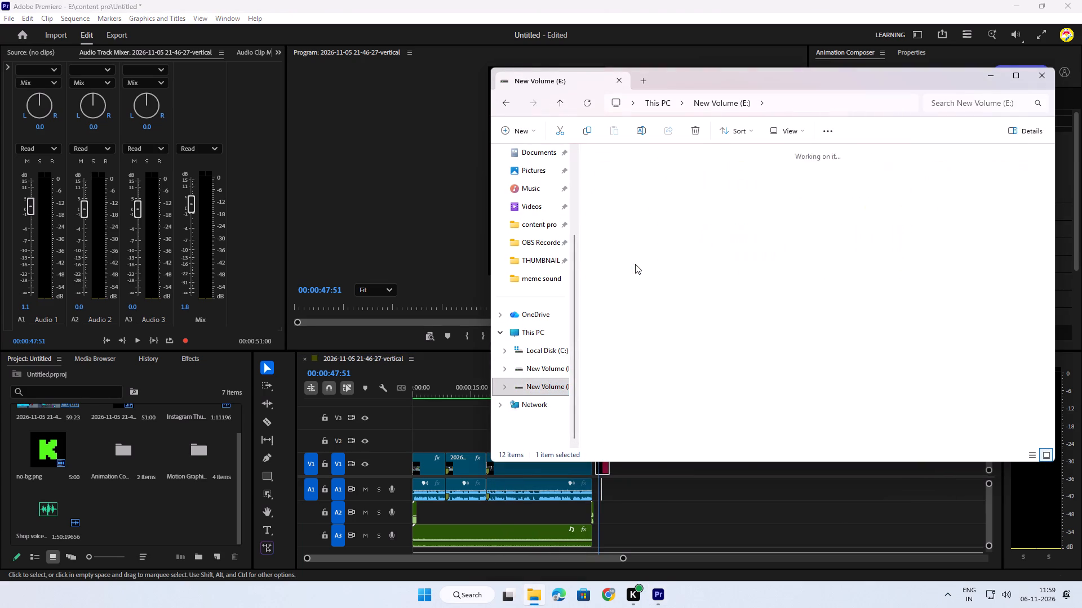
left_click_drag(628, 354, 140, 523)
left_click(993, 77)
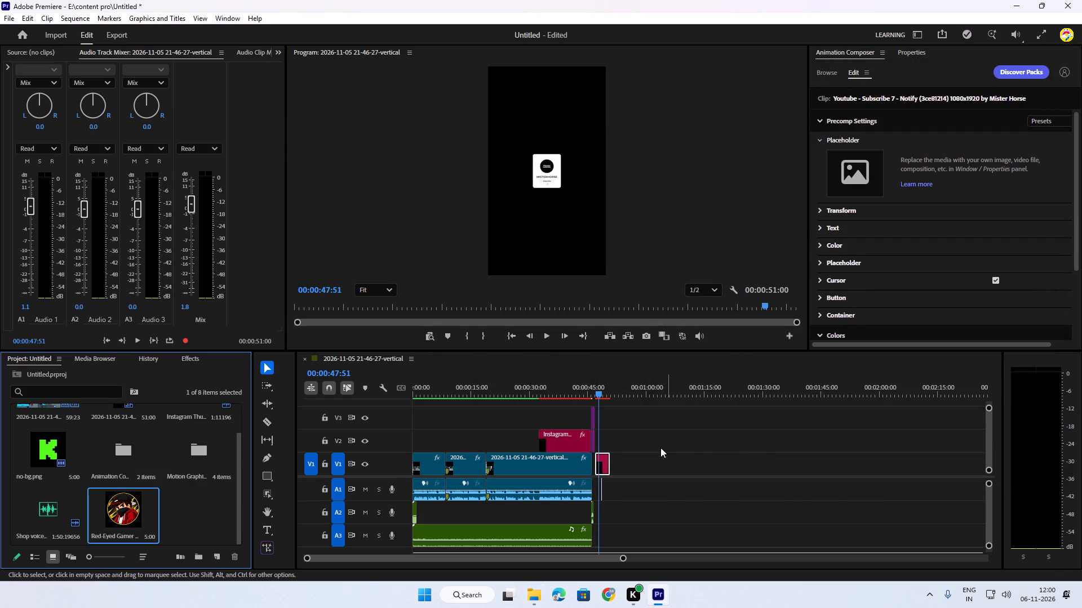
Turn off Linked Selection for the timeline.
left_click(344, 385)
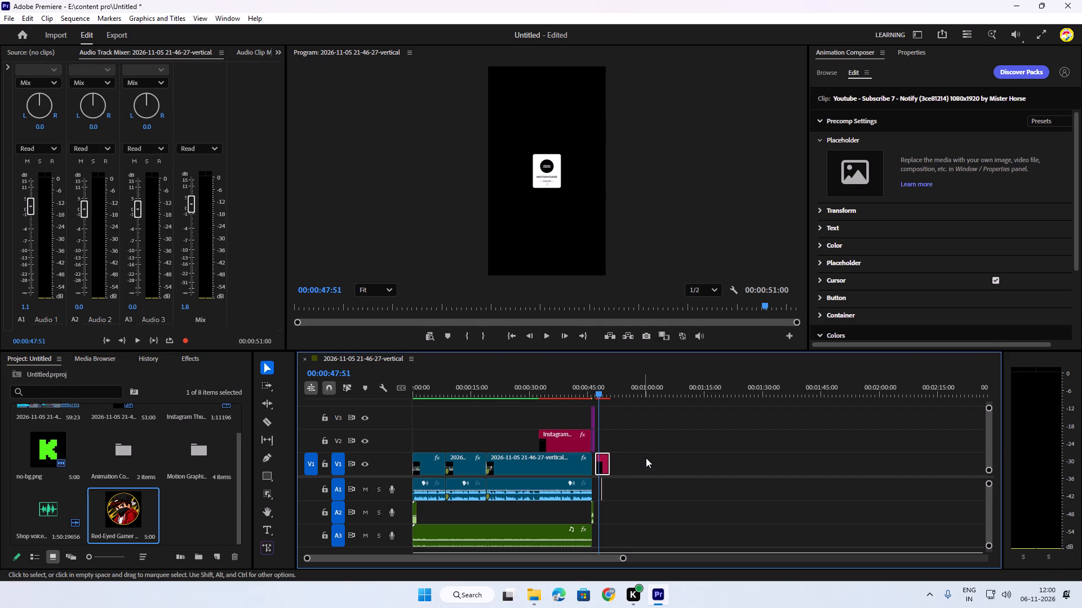
Replace the placeholder media of the Youtube - Subscribe 7 graphic on V1 with the Red-Eyed Gamer image.
left_click(646, 458)
left_click_drag(664, 462, 594, 466)
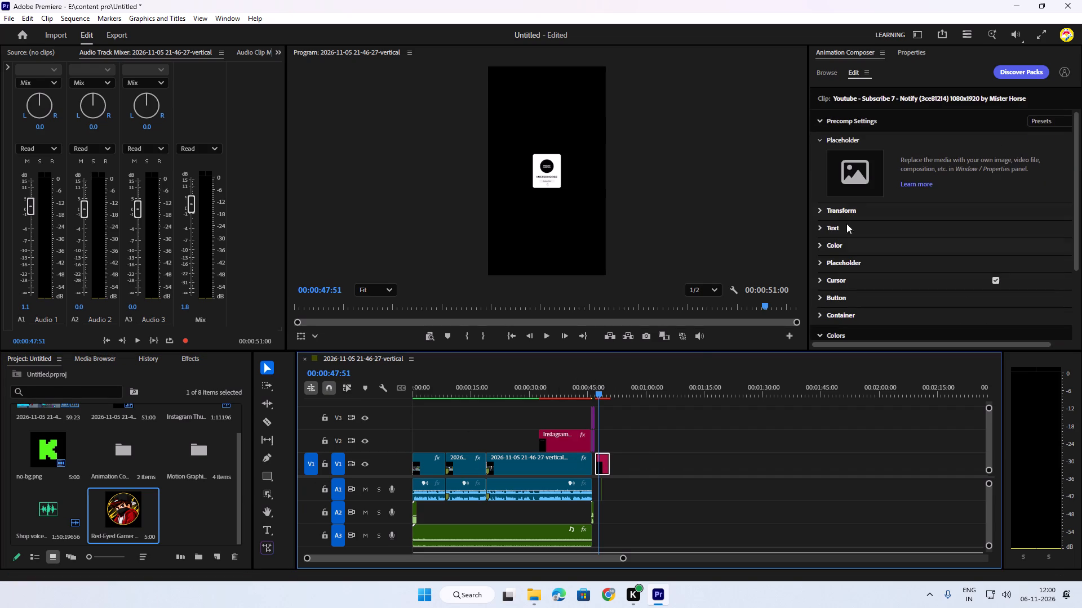
left_click(912, 46)
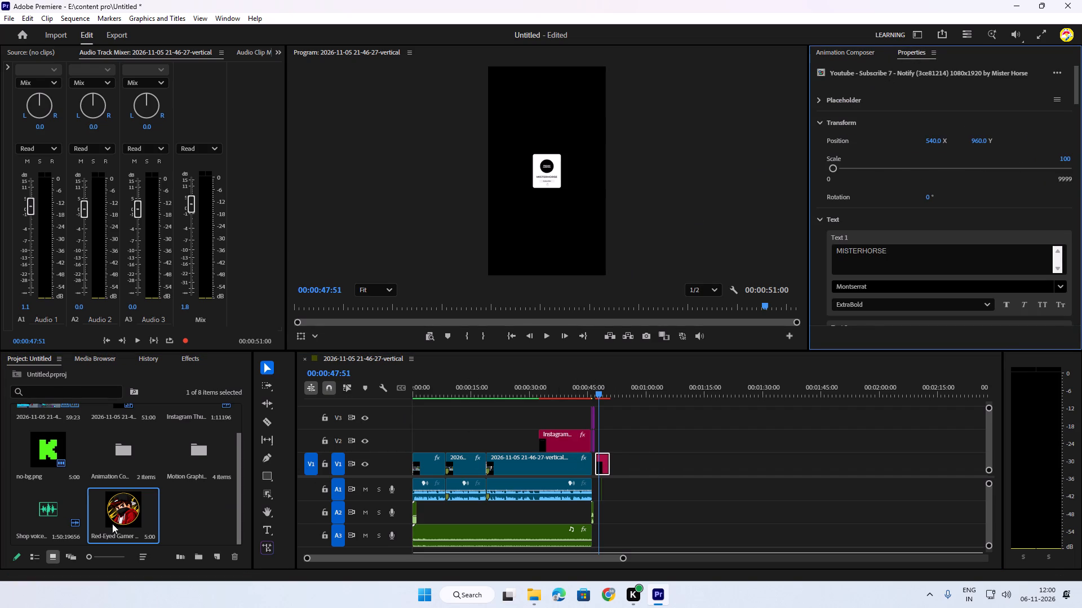
left_click_drag(112, 524, 899, 99)
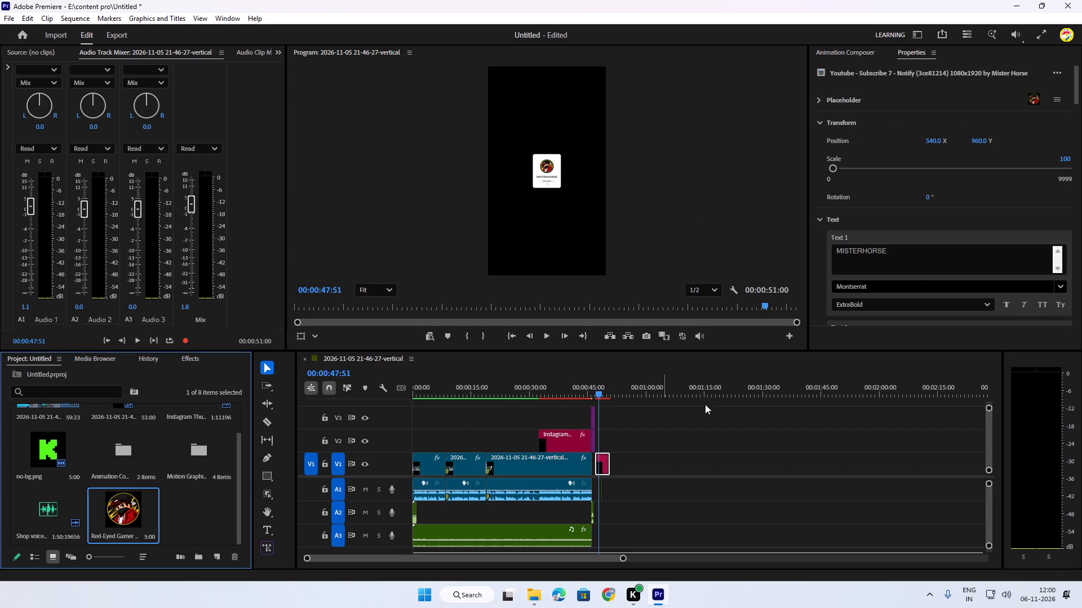
Change the subscribe graphic's Text 1 to "itsVivaan", keeping the Montserrat font.
left_click_drag(893, 252, 827, 254)
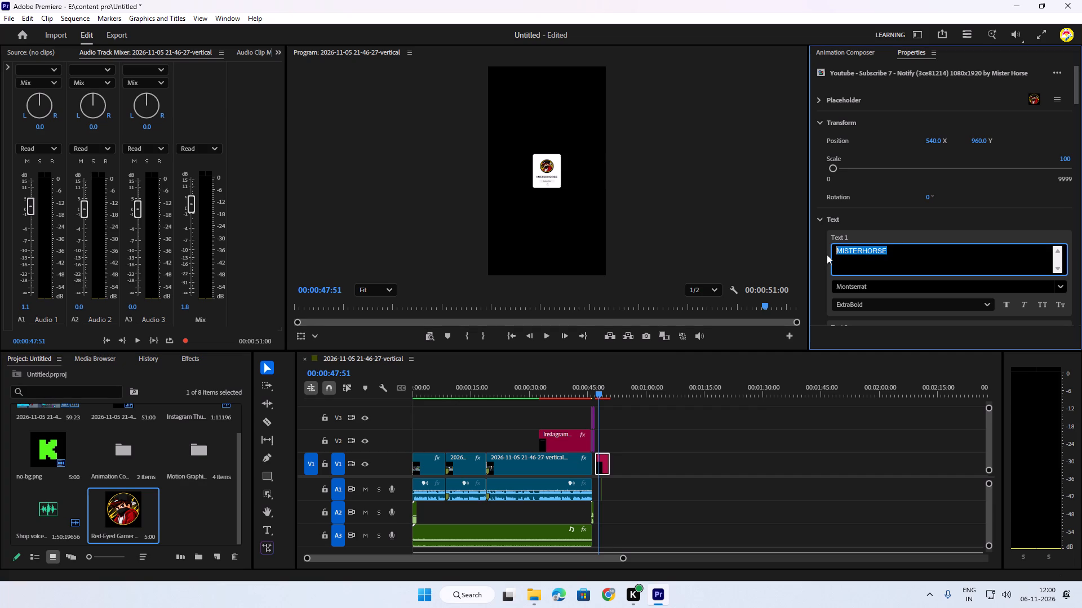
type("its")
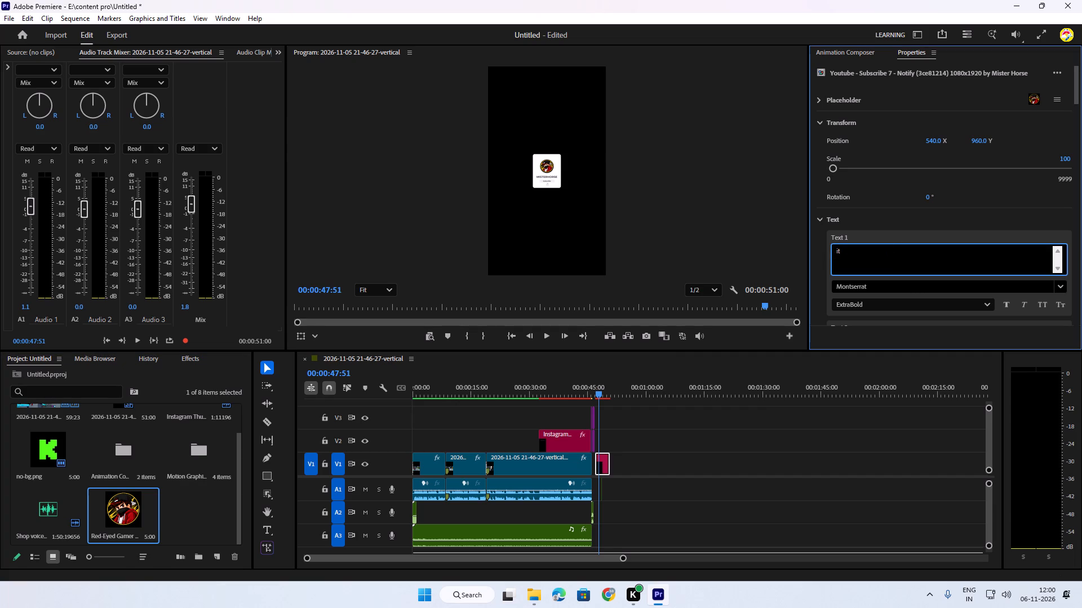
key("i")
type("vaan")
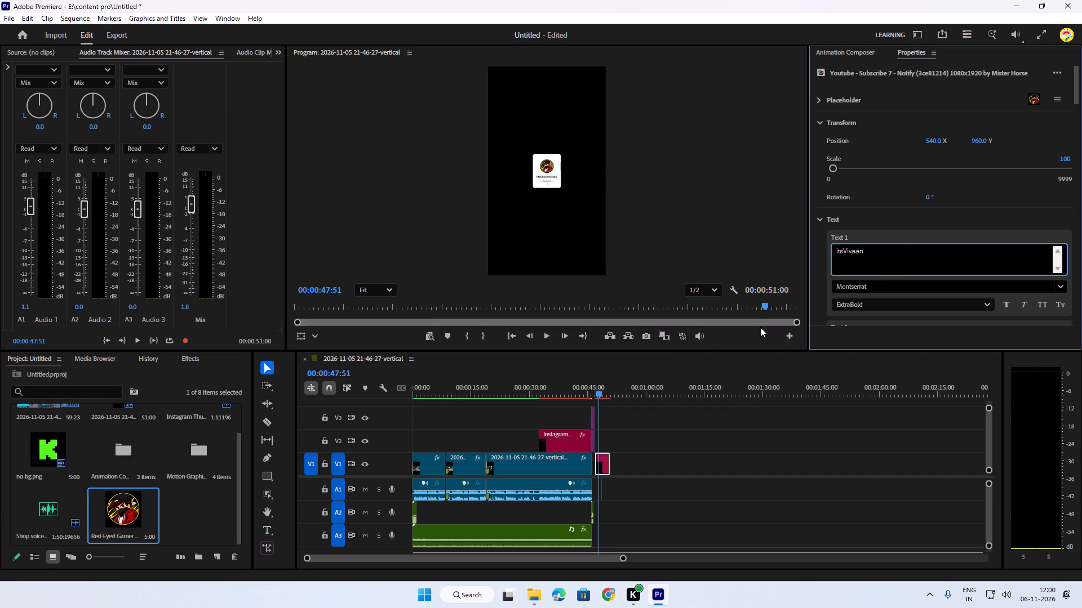
left_click(1061, 287)
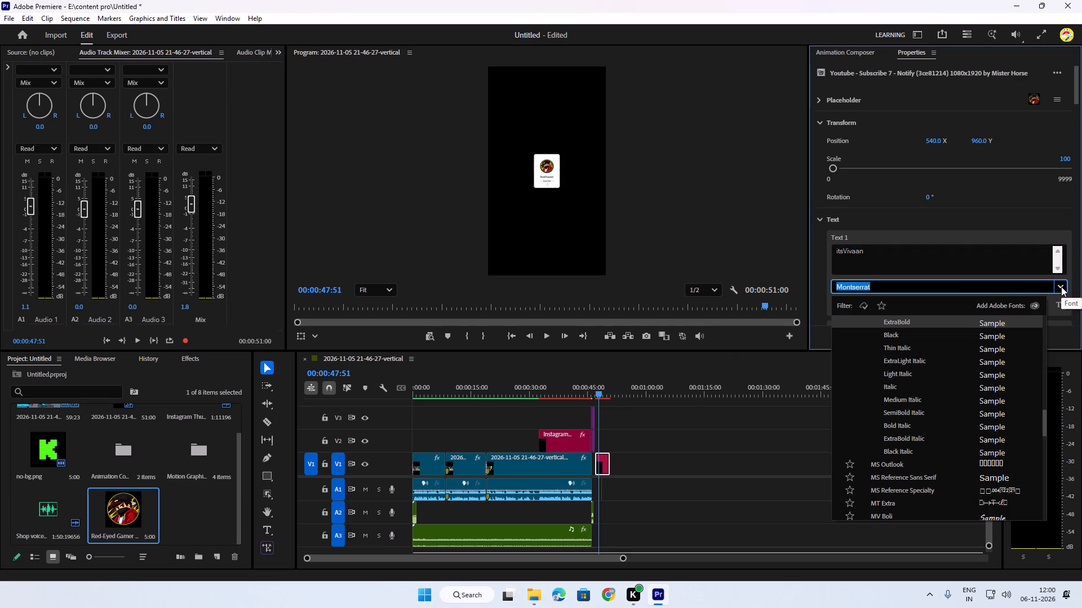
left_click(1061, 287)
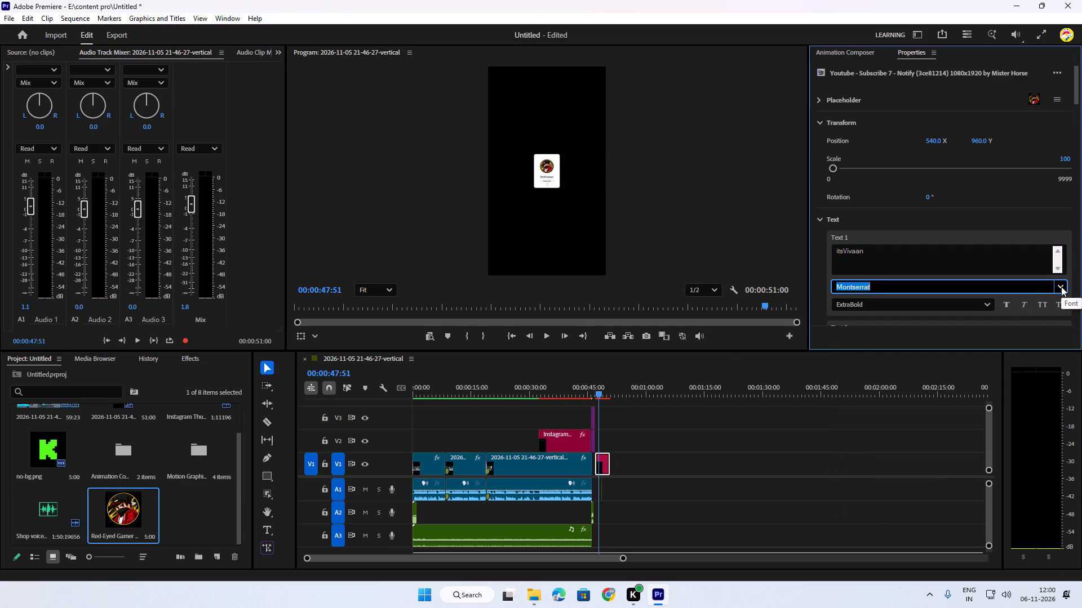
Look through the subscribe graphic's properties and examine its profile card, logo and name enlarged in the preview.
left_click_drag(1076, 97, 1076, 114)
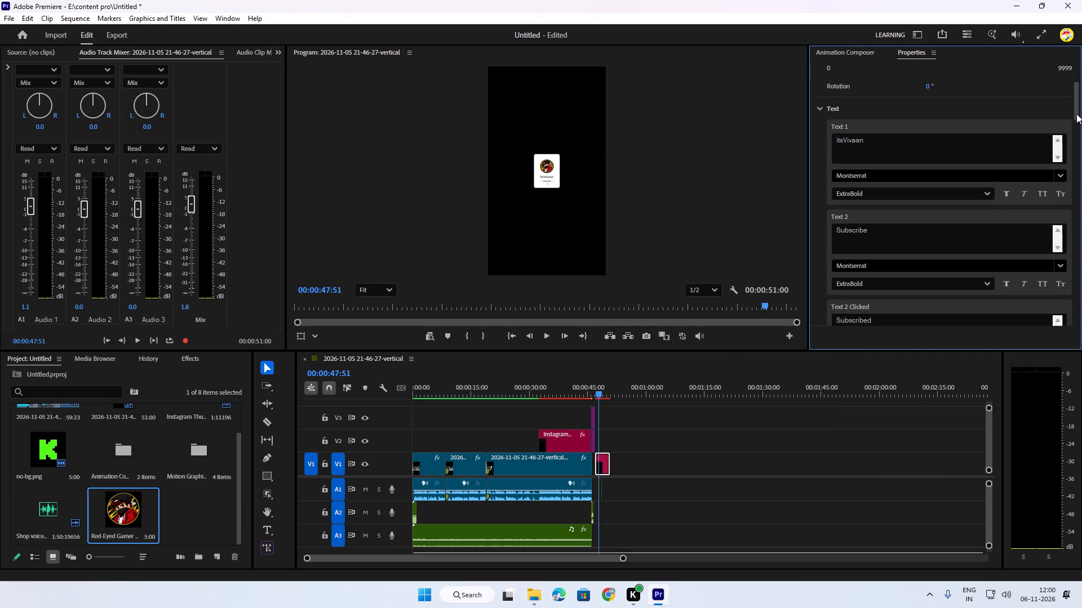
left_click_drag(1076, 114, 1063, 213)
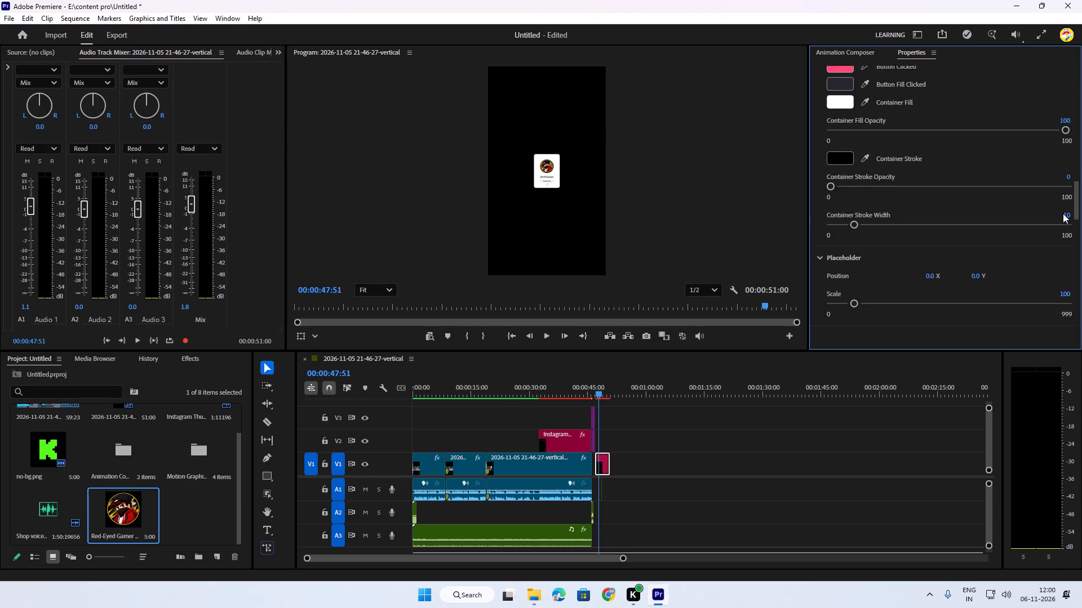
left_click_drag(1063, 213, 1057, 286)
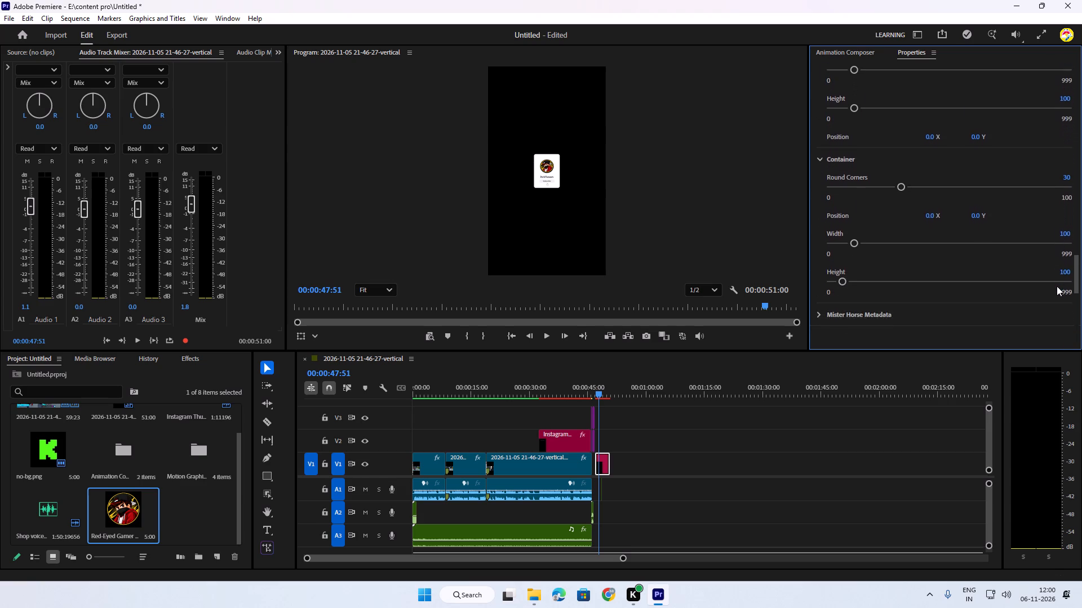
left_click_drag(1057, 286, 1057, 289)
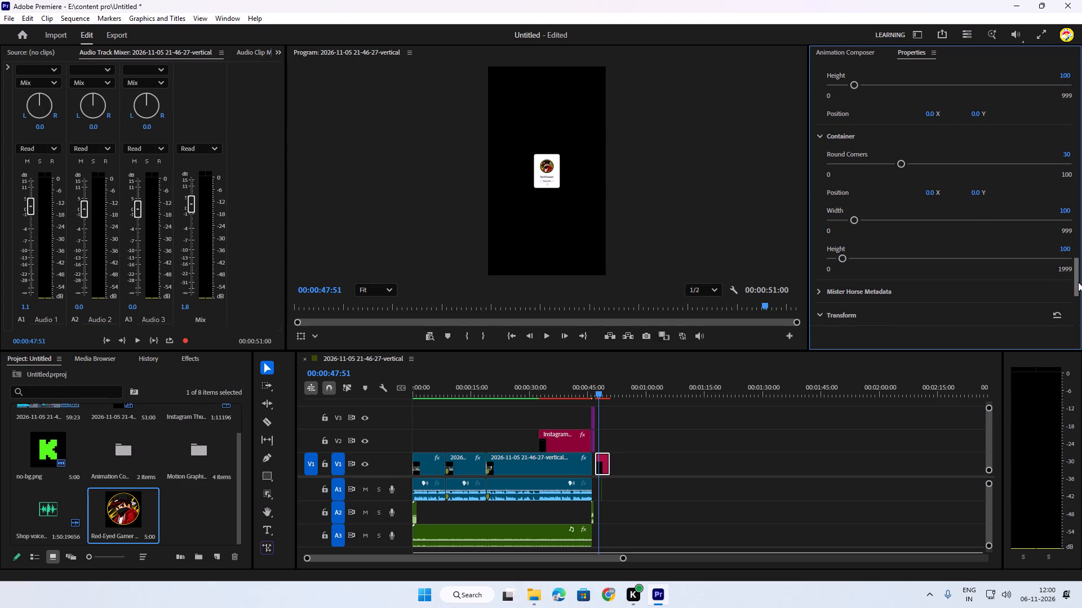
left_click_drag(1078, 282, 1081, 73)
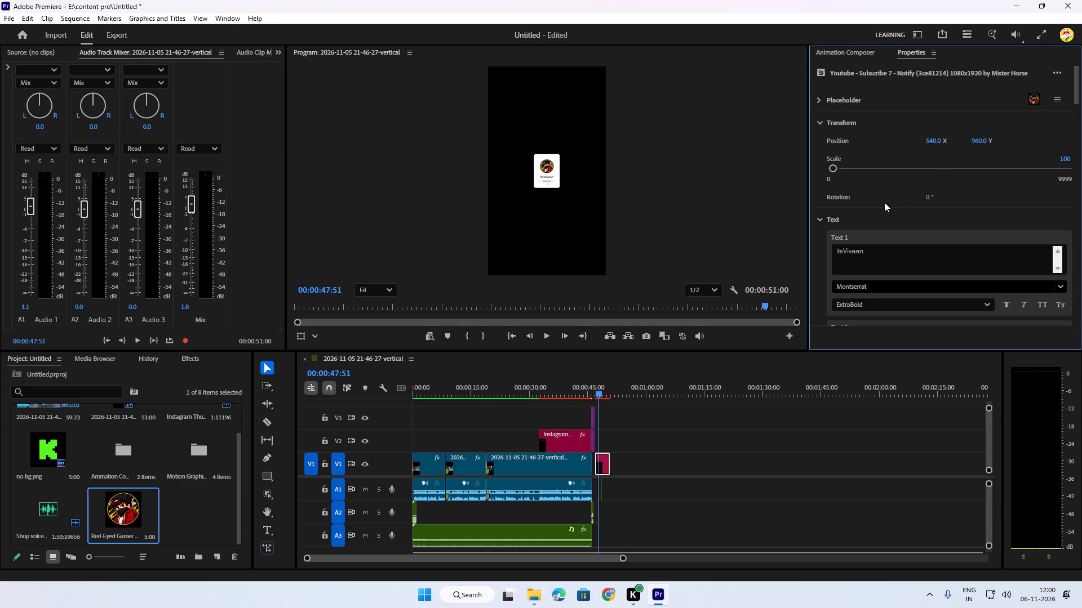
key("h")
key("h")
key("h")
key("h")
key("h")
key("h")
key("h")
key("h")
key("h")
key("h")
key("h")
key("h")
key("h")
key("h")
key("h")
key("h")
key("h")
key("h")
key("h")
key("h")
scroll(604, 209, "up", 2)
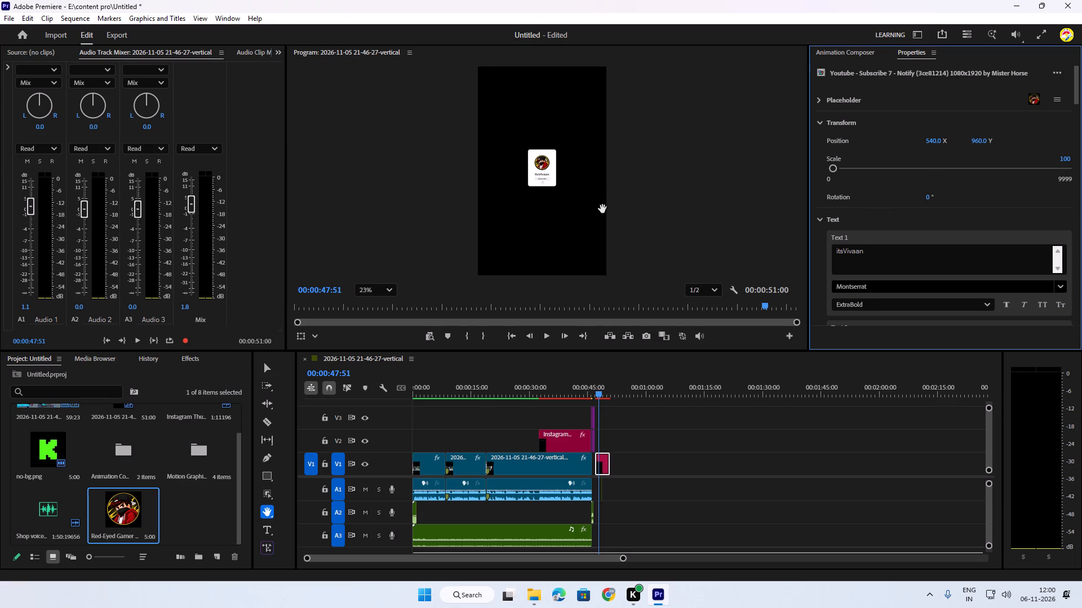
scroll(602, 209, "up", 9)
left_click_drag(521, 151, 529, 159)
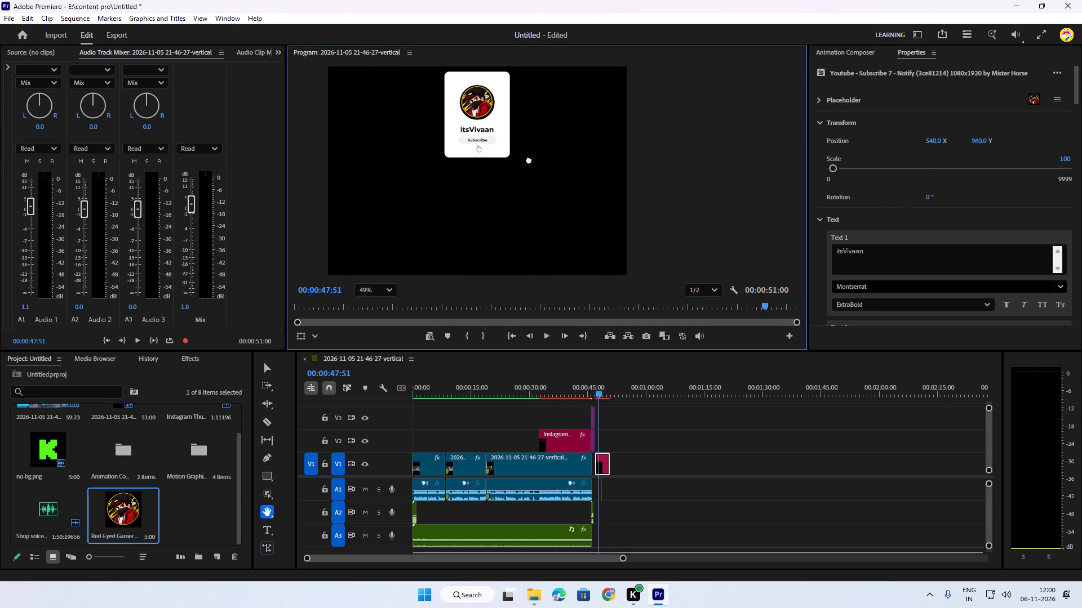
left_click_drag(529, 159, 549, 217)
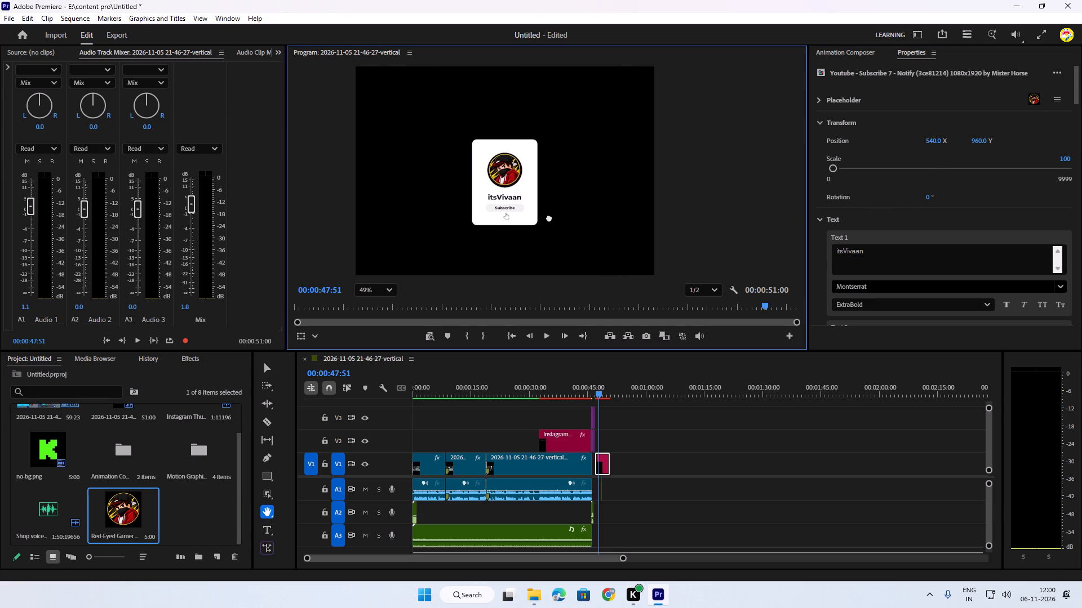
left_click_drag(549, 217, 543, 194)
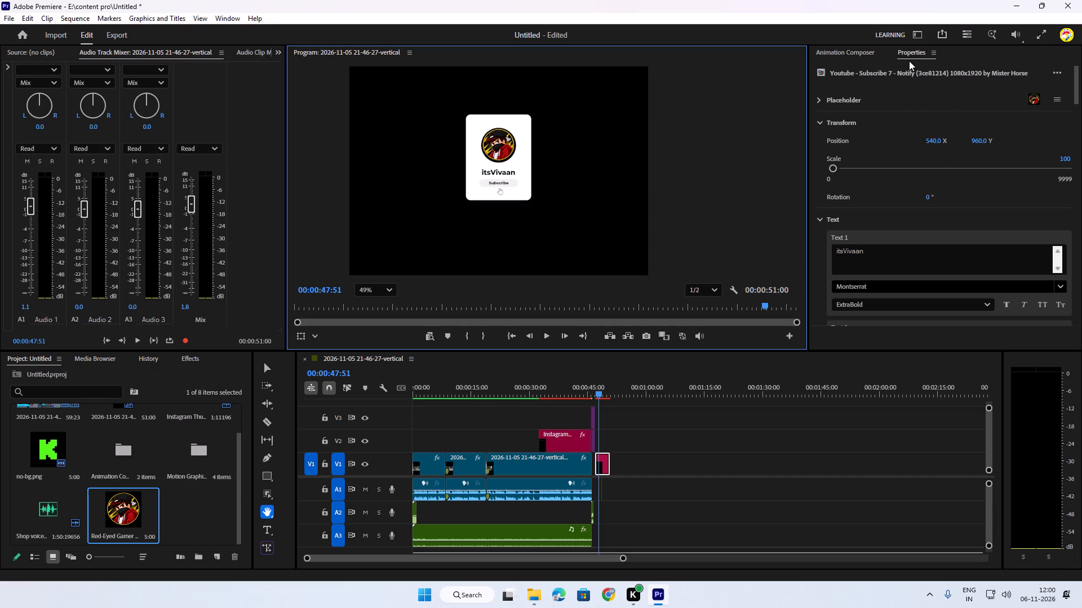
Adjust the placeholder logo in the subscribe graphic to a scale of 118% and a vertical position of 724.
left_click(825, 106)
left_click(827, 101)
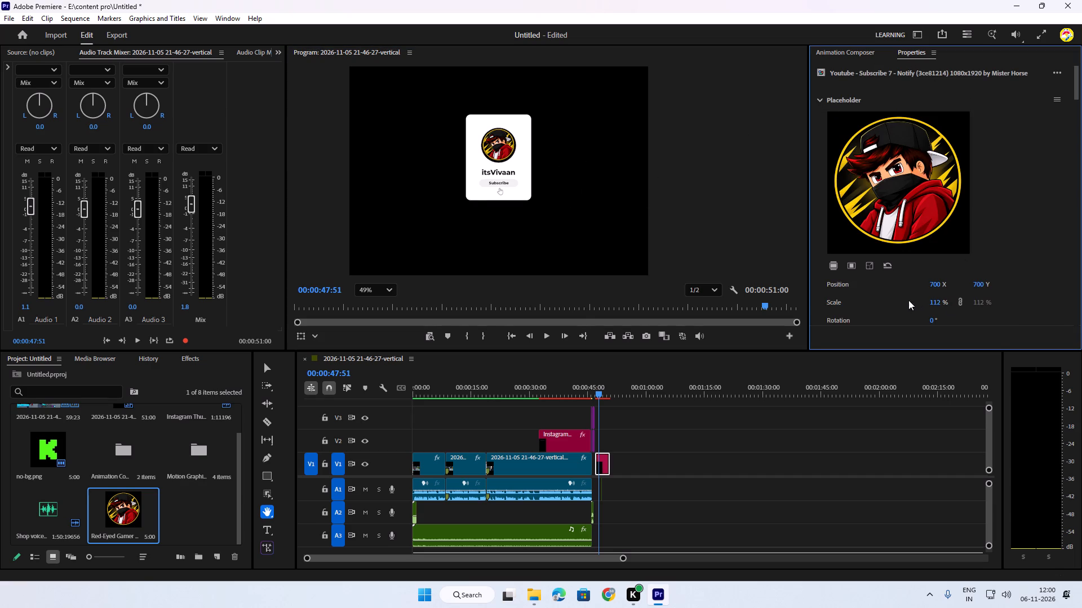
left_click_drag(937, 305, 941, 307)
left_click_drag(941, 307, 944, 308)
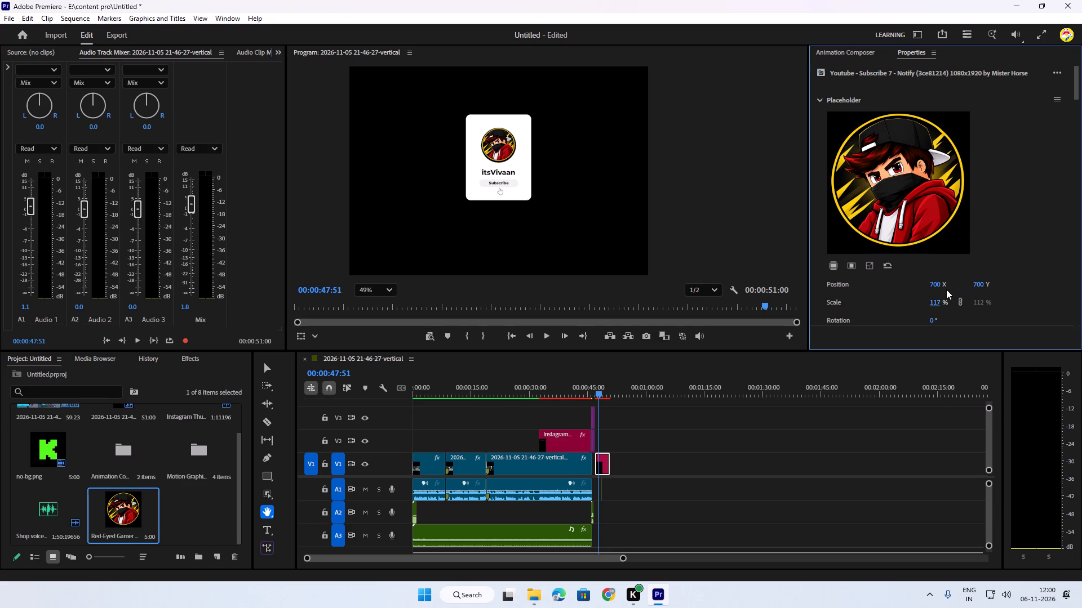
left_click_drag(978, 288, 992, 287)
left_click_drag(992, 287, 992, 287)
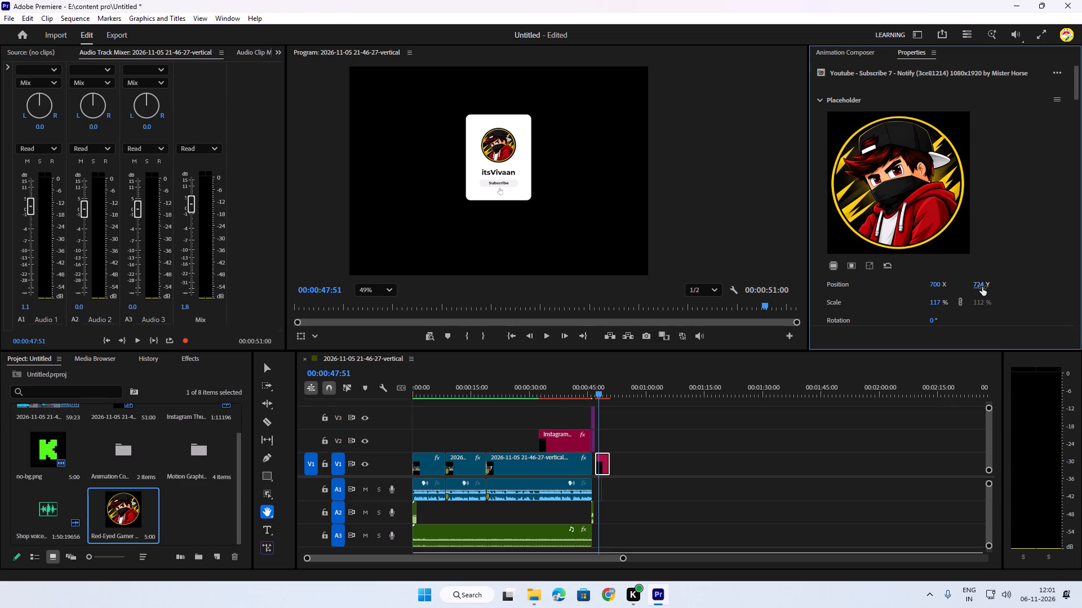
left_click(985, 287)
left_click(938, 307)
left_click(939, 307)
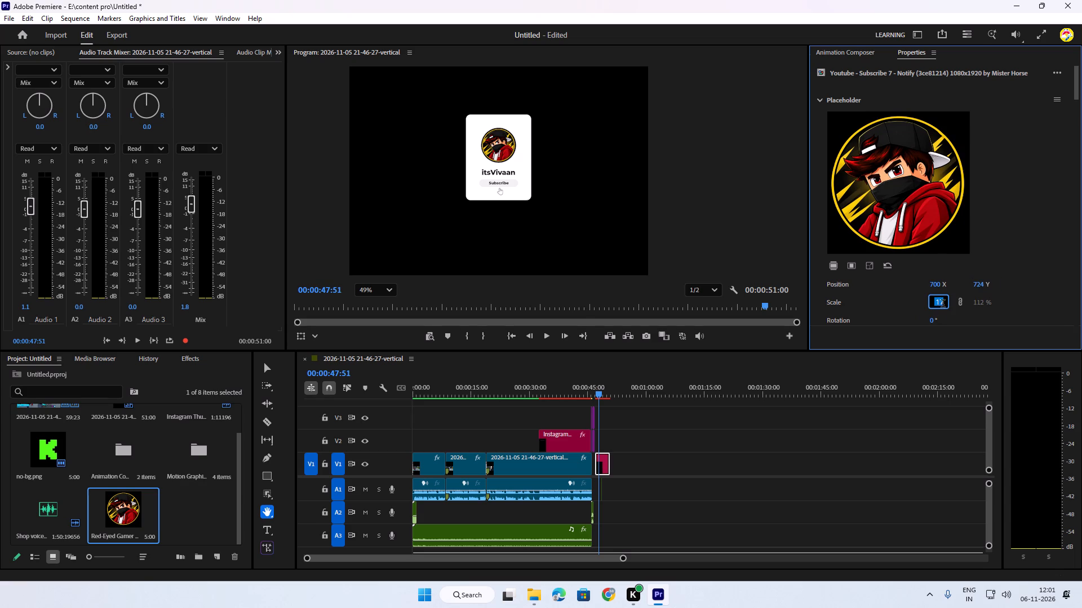
left_click(944, 302)
left_click(938, 307)
left_click(945, 308)
left_click(943, 308)
left_click(951, 308)
left_click(935, 306)
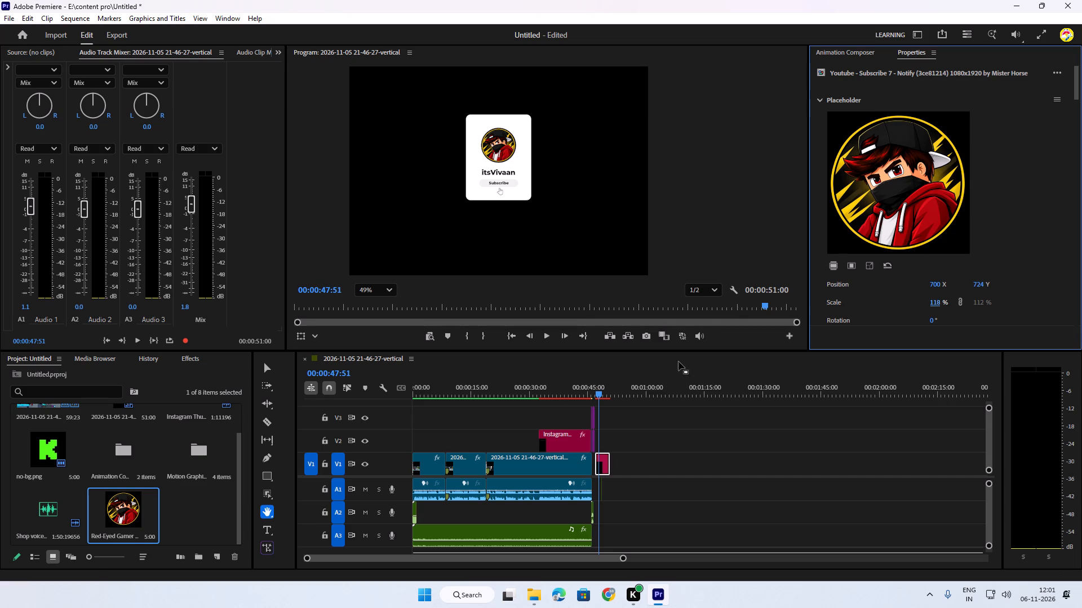
Play back the customised subscribe graphic to the end of the sequence.
left_click(601, 396)
key("space")
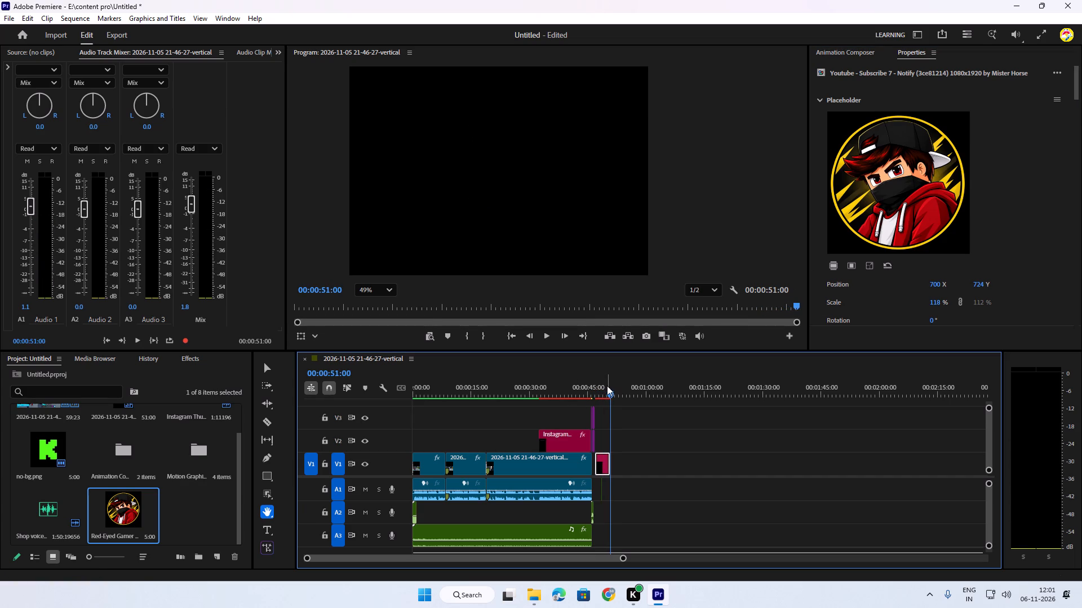
Play back the subscribe graphic from the end of the gameplay clip to check its profile card animation.
left_click_drag(609, 395, 595, 401)
key("space")
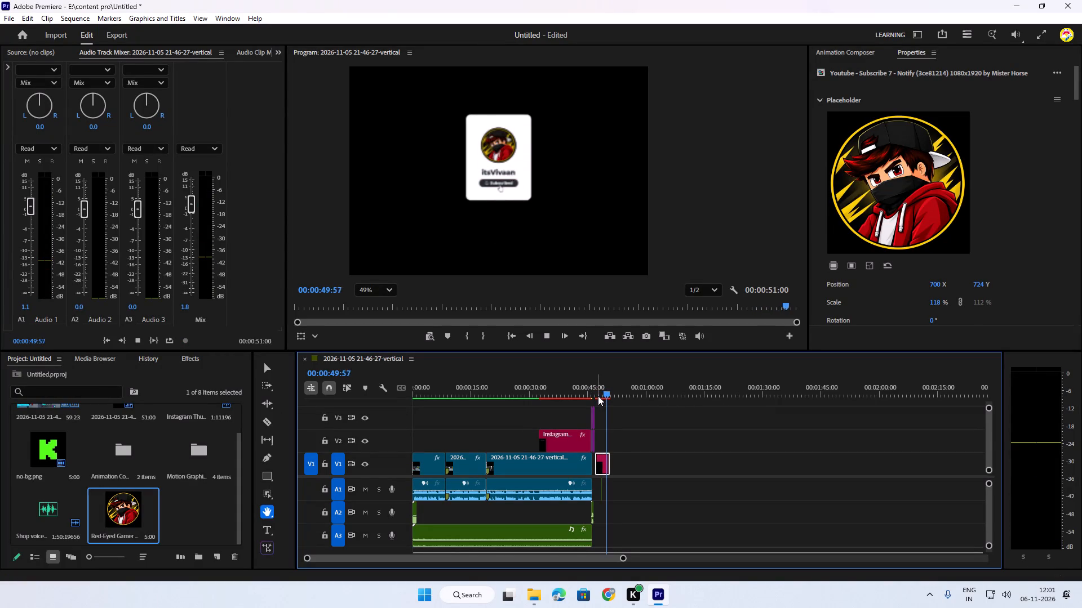
left_click_drag(614, 394, 597, 400)
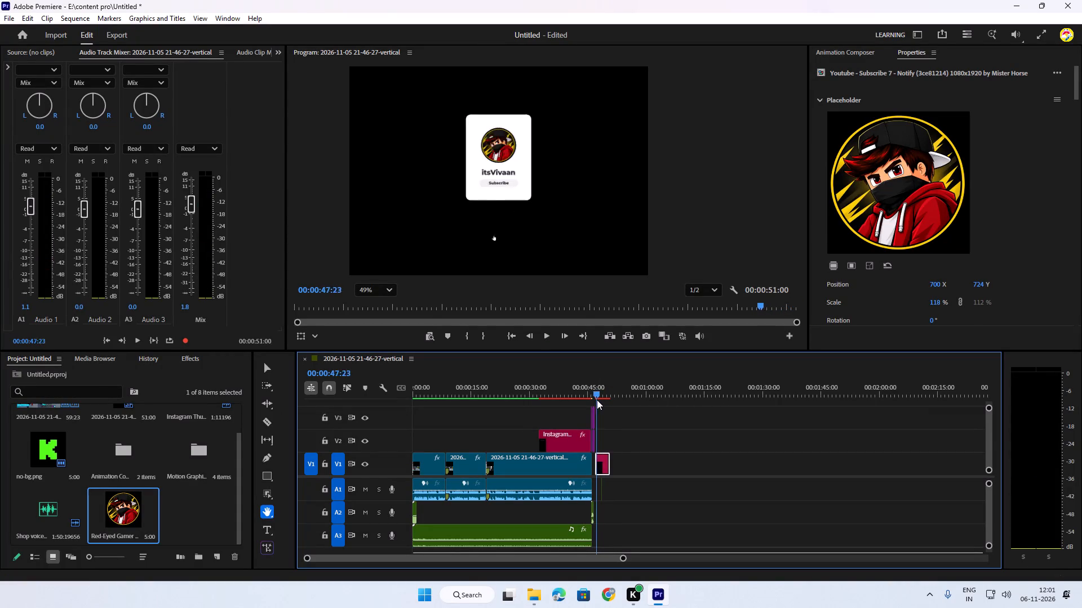
left_click_drag(597, 400, 589, 403)
key("space")
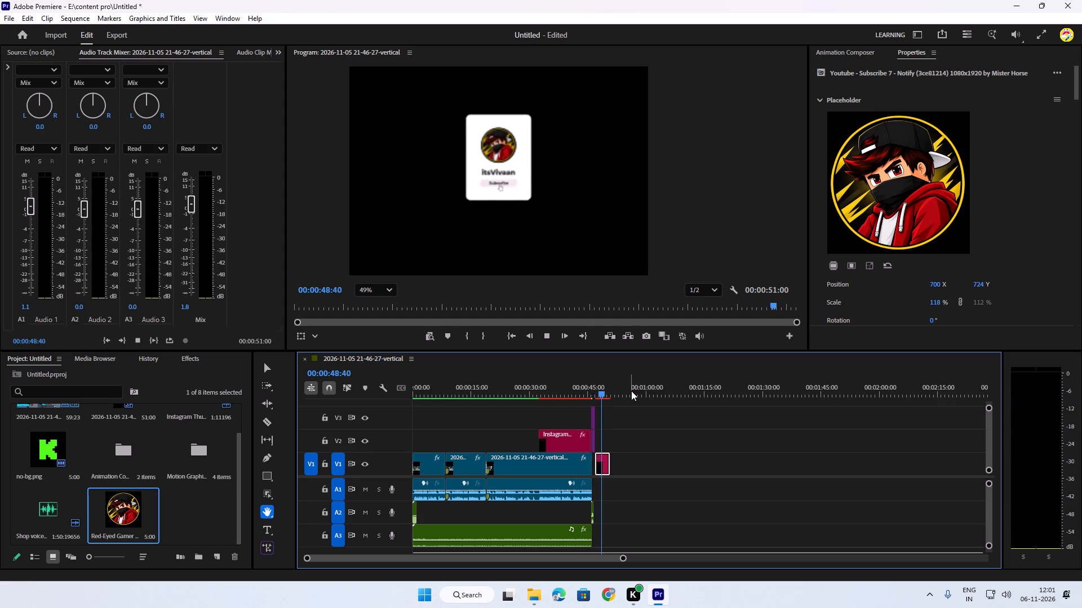
key("space")
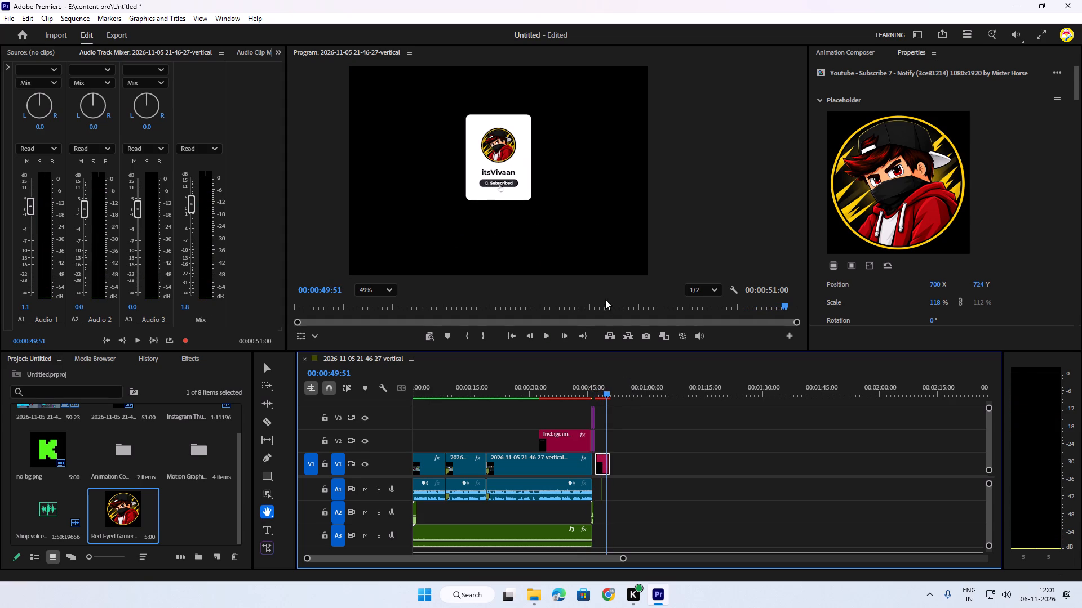
Fit the whole frame in the preview and set the subscribe graphic's overall Transform scale to 275%.
left_click(386, 293)
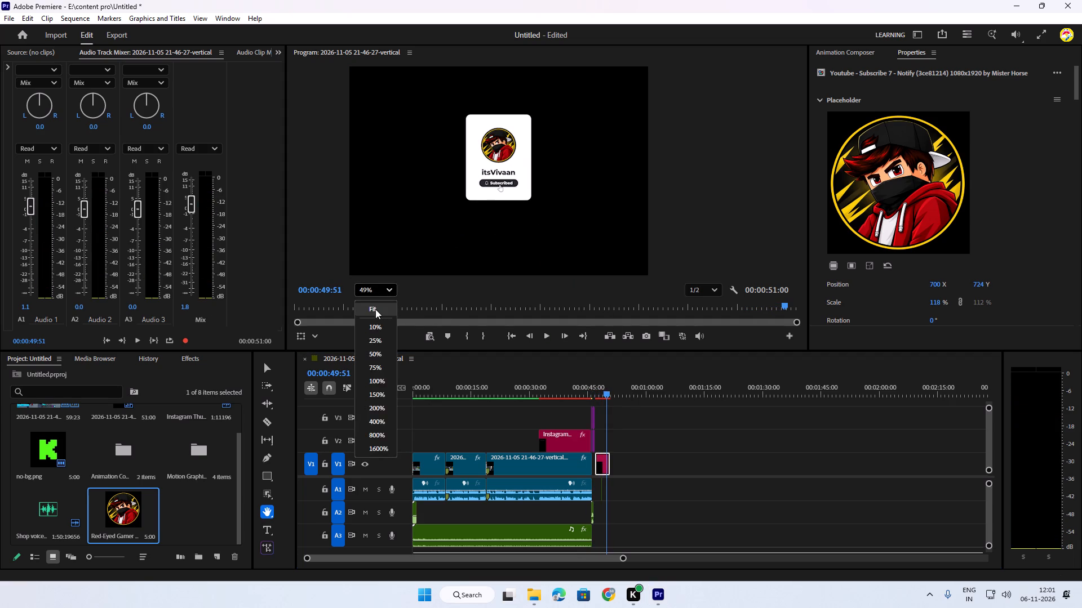
left_click(375, 309)
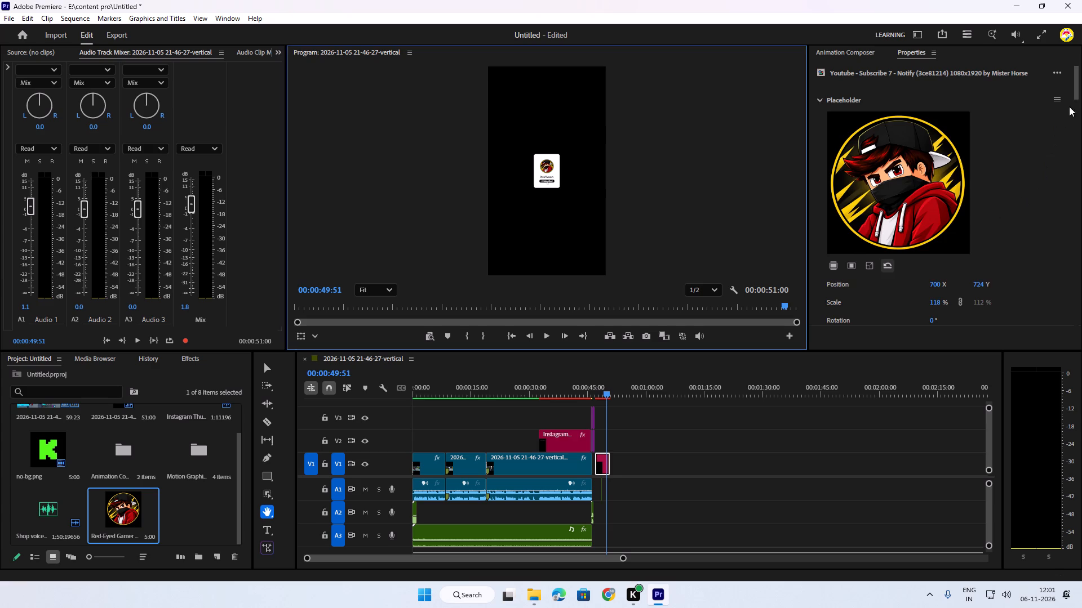
left_click_drag(1076, 95, 1081, 310)
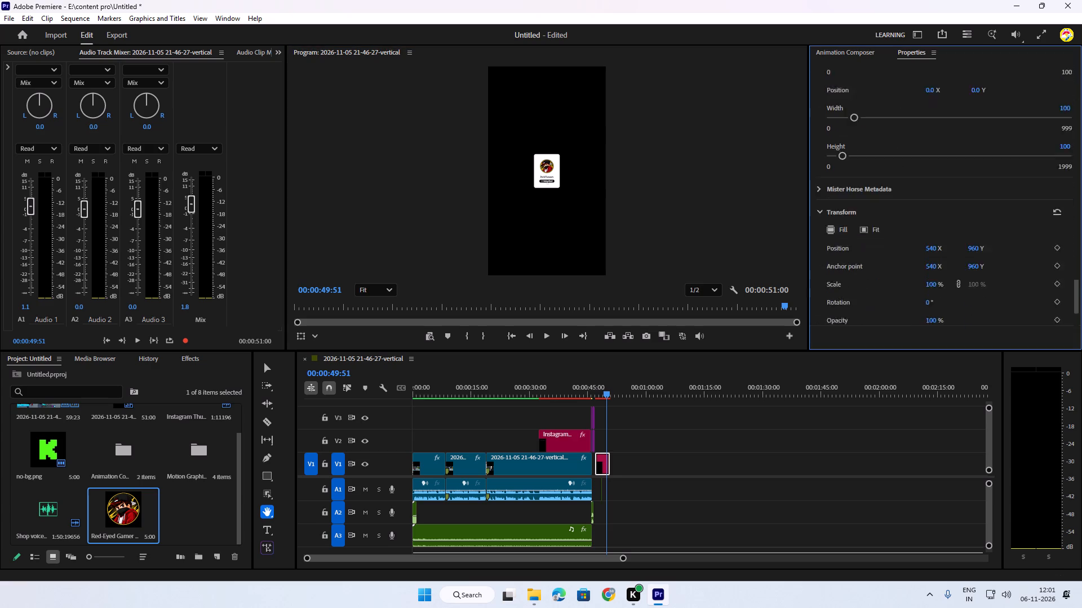
left_click_drag(1081, 310, 1081, 333)
left_click_drag(927, 187, 949, 192)
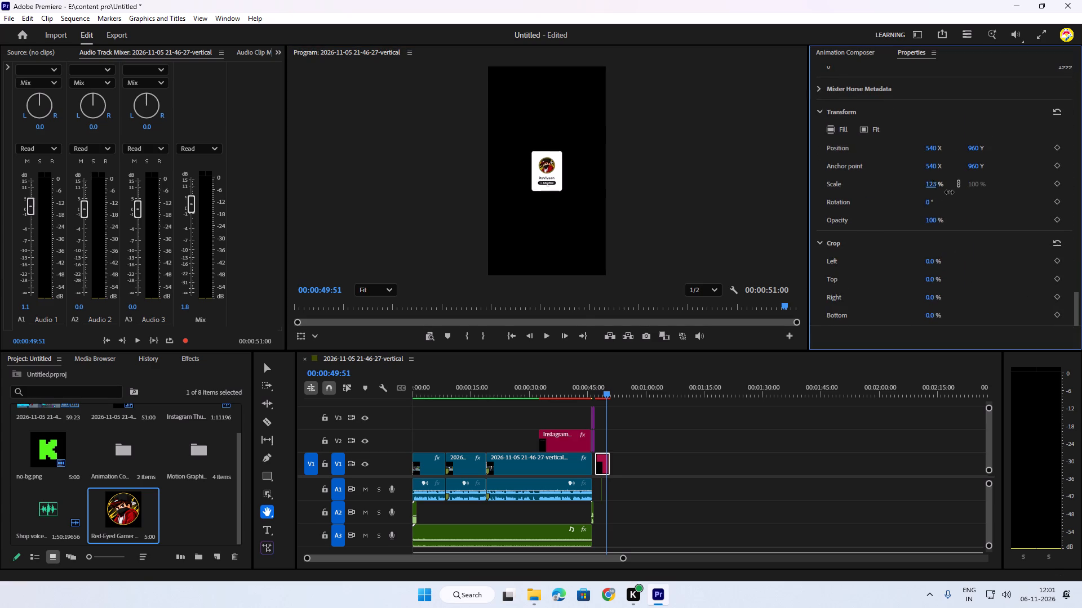
left_click_drag(949, 192, 1042, 202)
Play back the enlarged subscribe graphic, starting from the closing moments of the gameplay clip.
key("space")
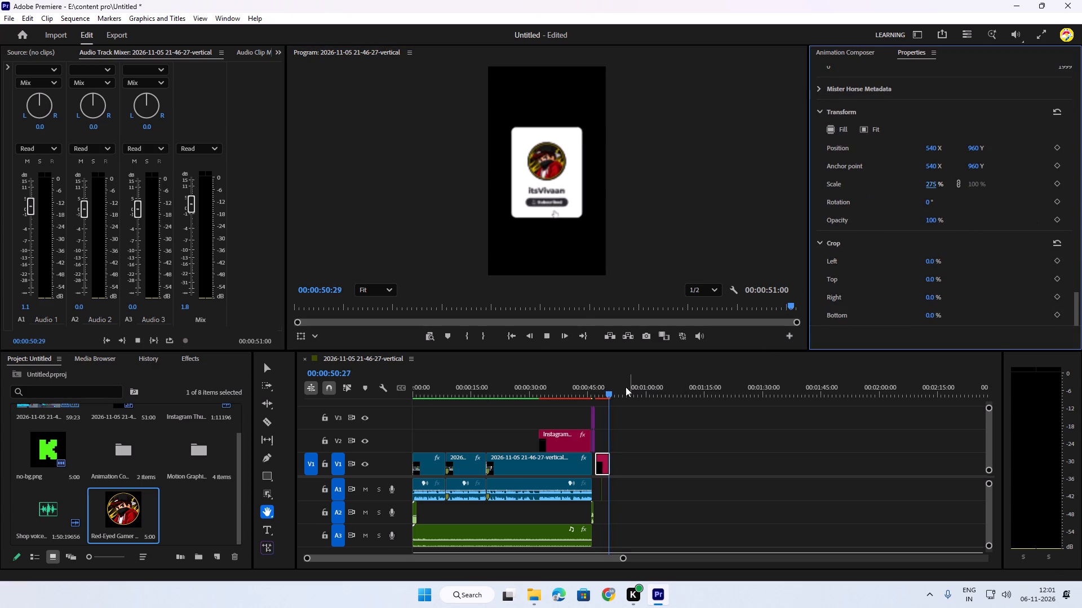
left_click_drag(619, 388, 589, 396)
key("space")
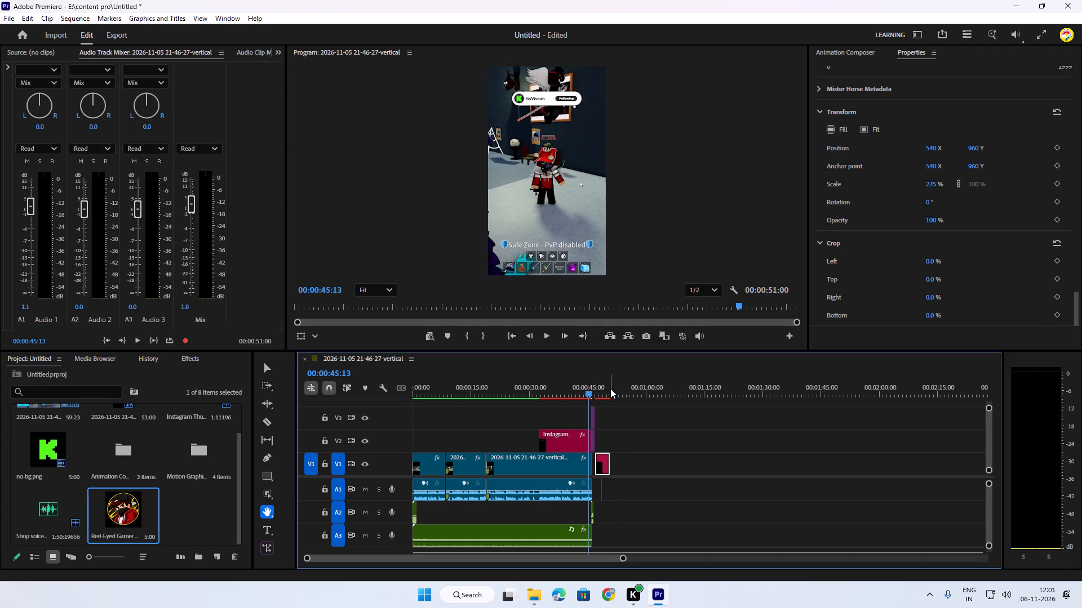
key("space")
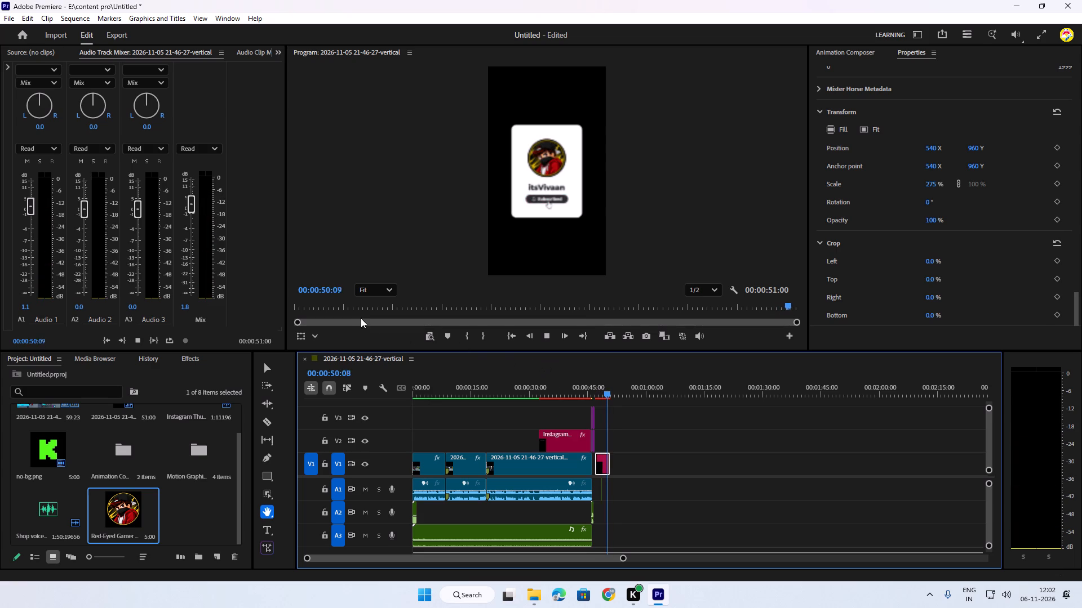
key("space")
Render the sequence with Render Effects In to Out, Render In to Out and Render Audio.
left_click(81, 19)
left_click(96, 46)
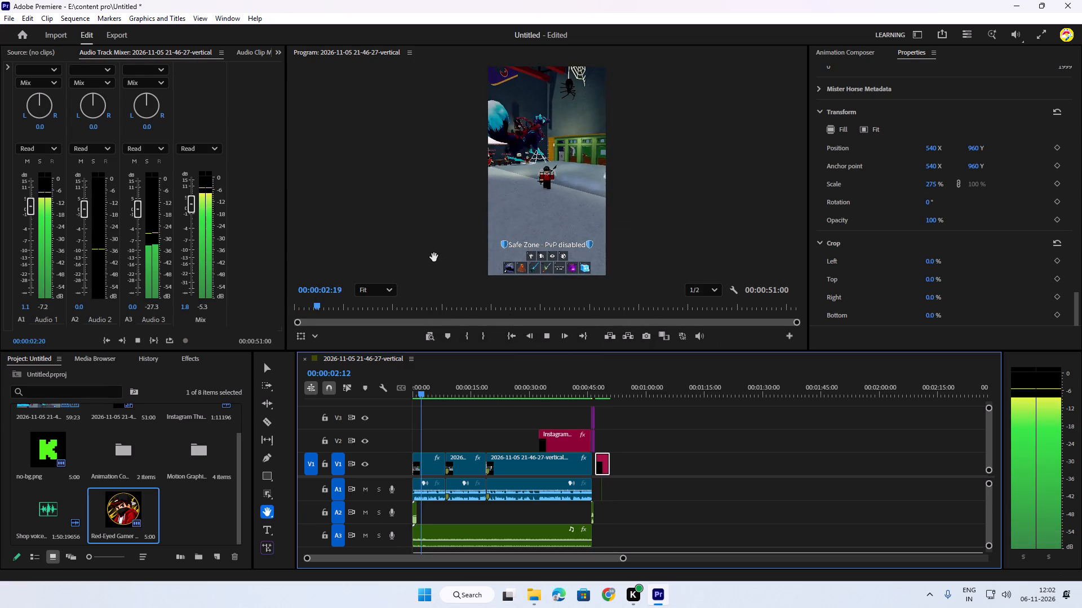
key("space")
left_click(73, 17)
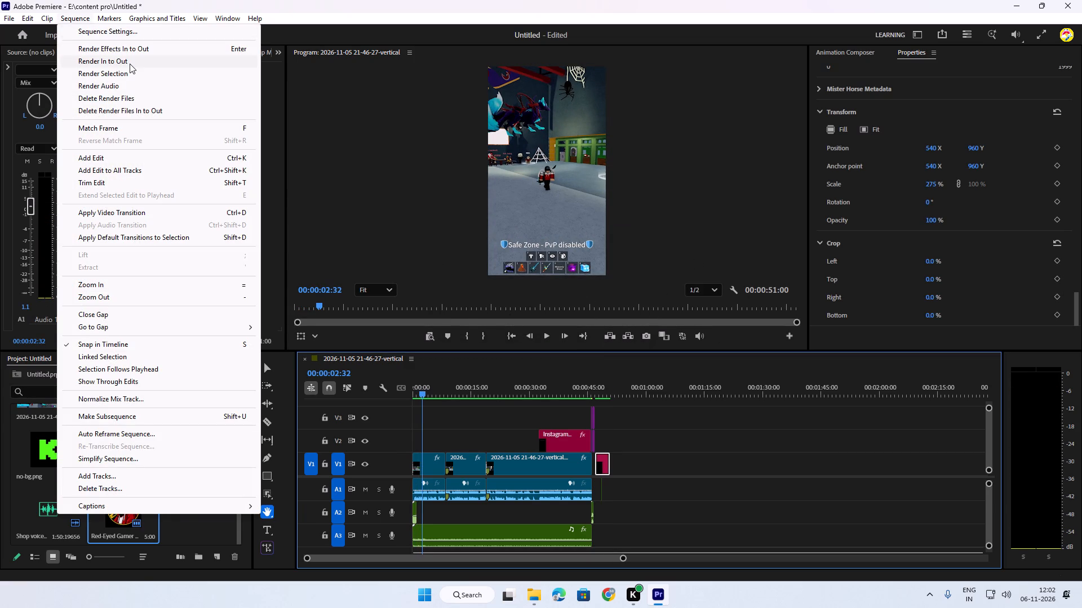
left_click(130, 64)
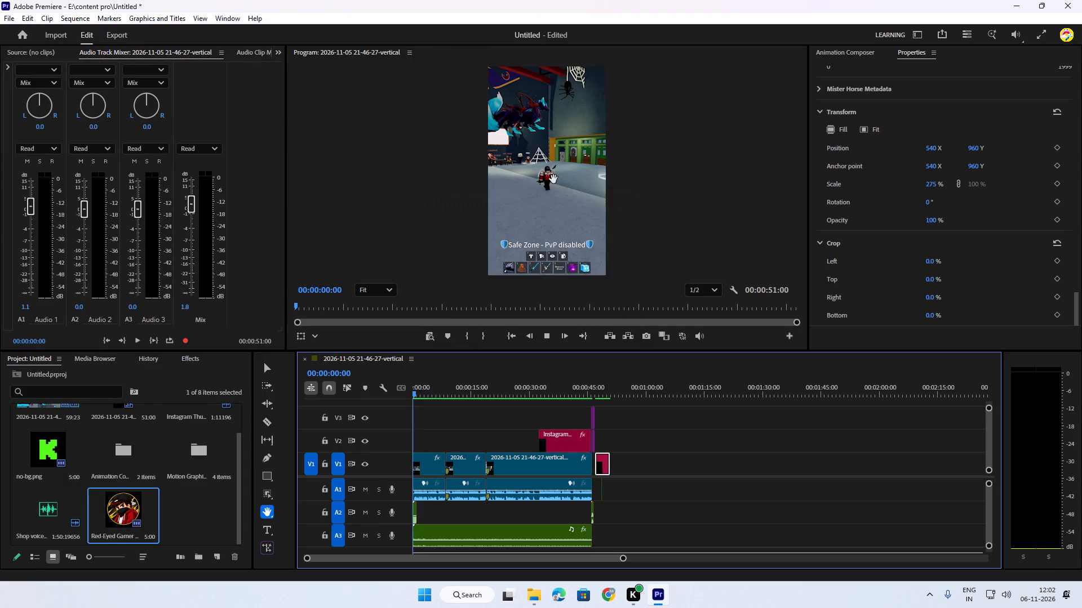
key("space")
left_click(75, 21)
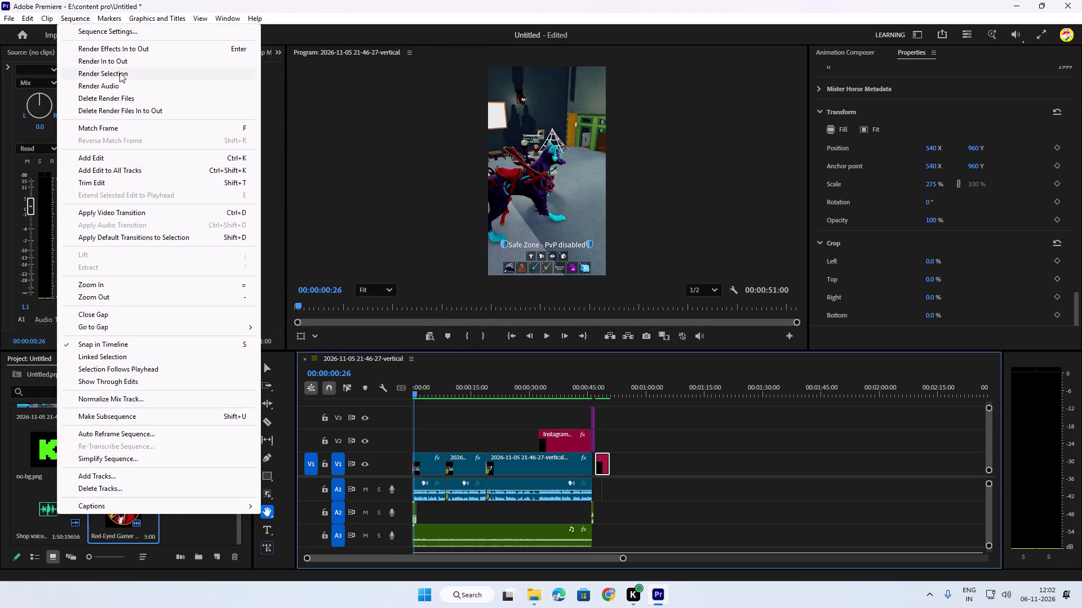
left_click(126, 85)
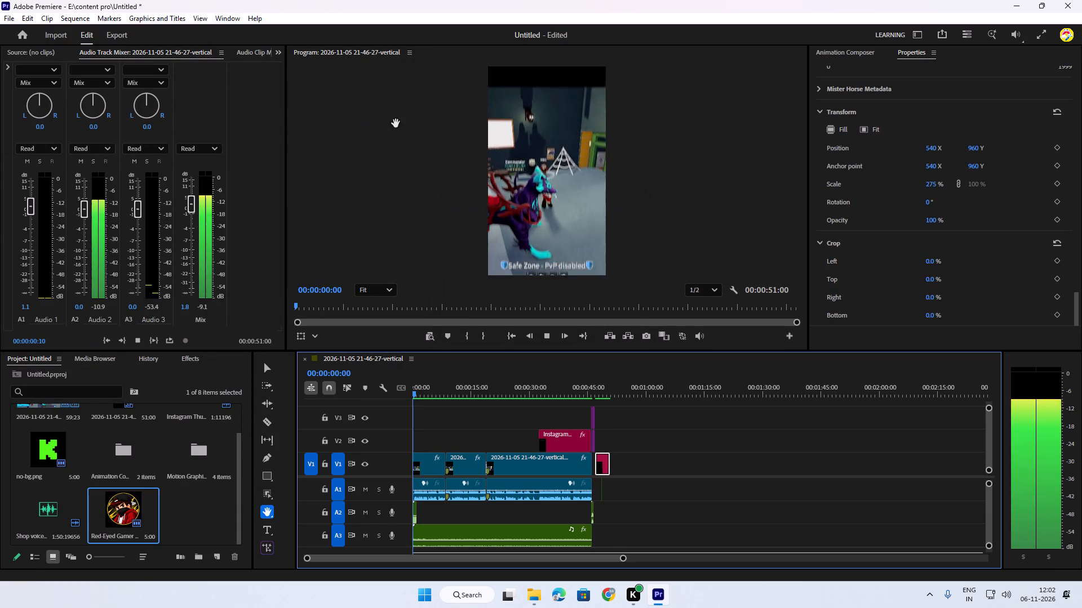
key("space")
Play the opening of the rendered sequence and scrub to the gameplay ending around 45 seconds to examine its frames.
key("space")
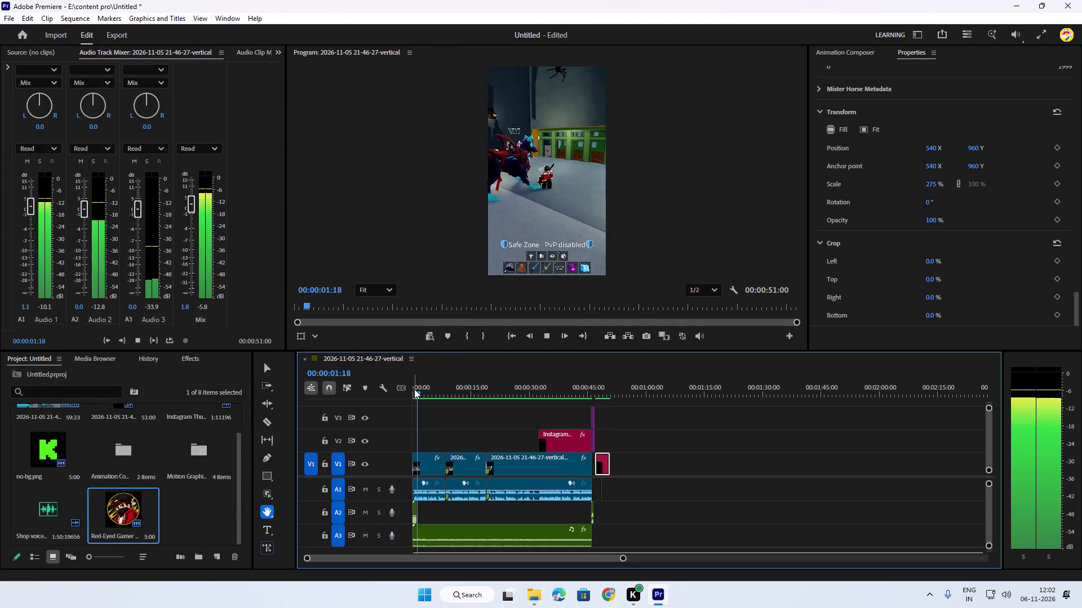
left_click_drag(423, 389, 555, 401)
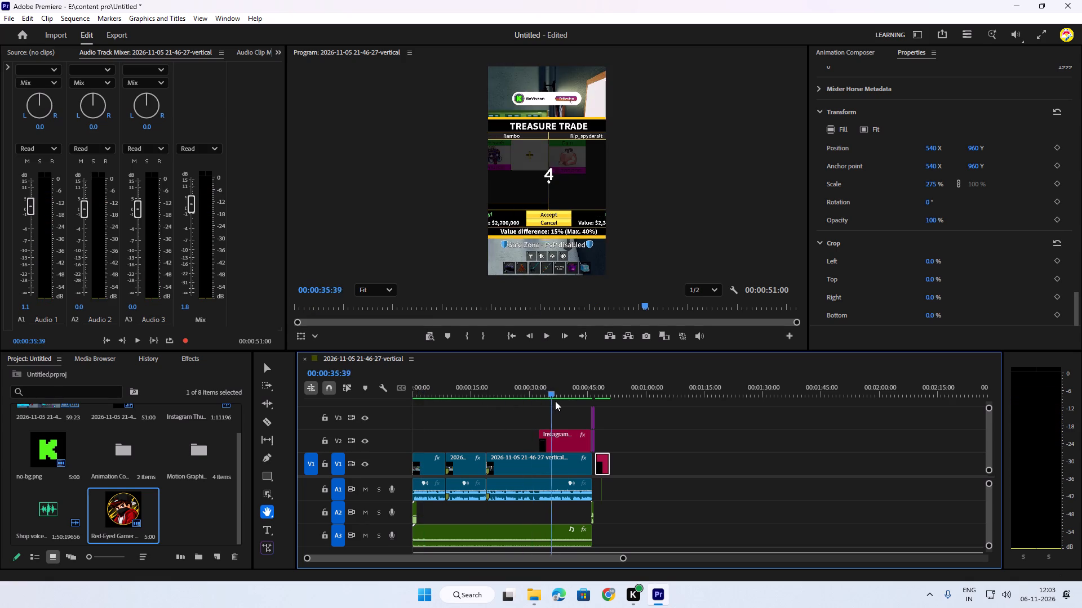
left_click_drag(555, 401, 588, 401)
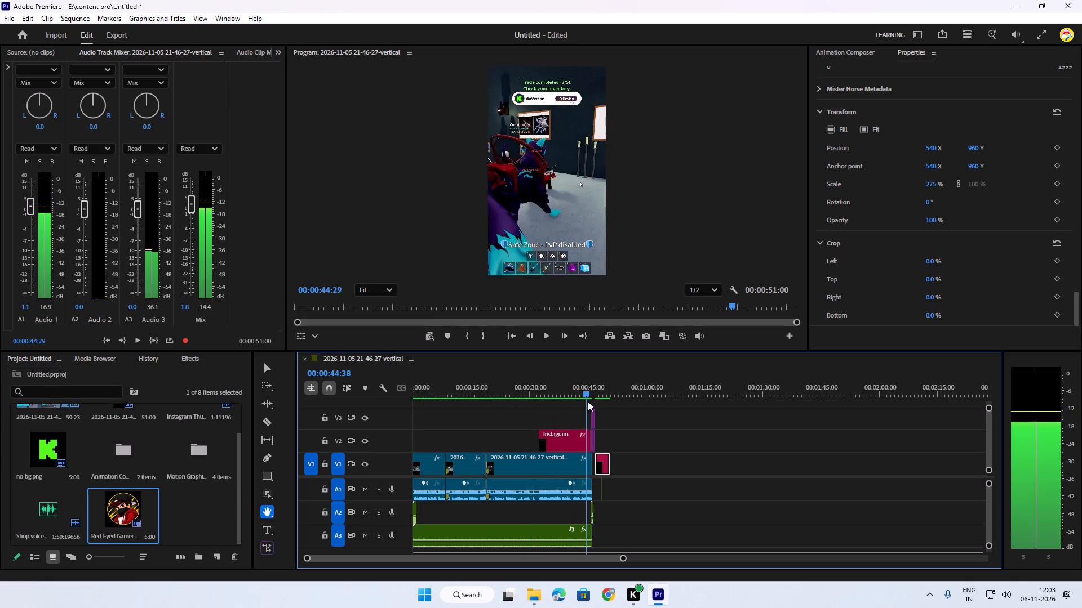
left_click_drag(588, 401, 591, 401)
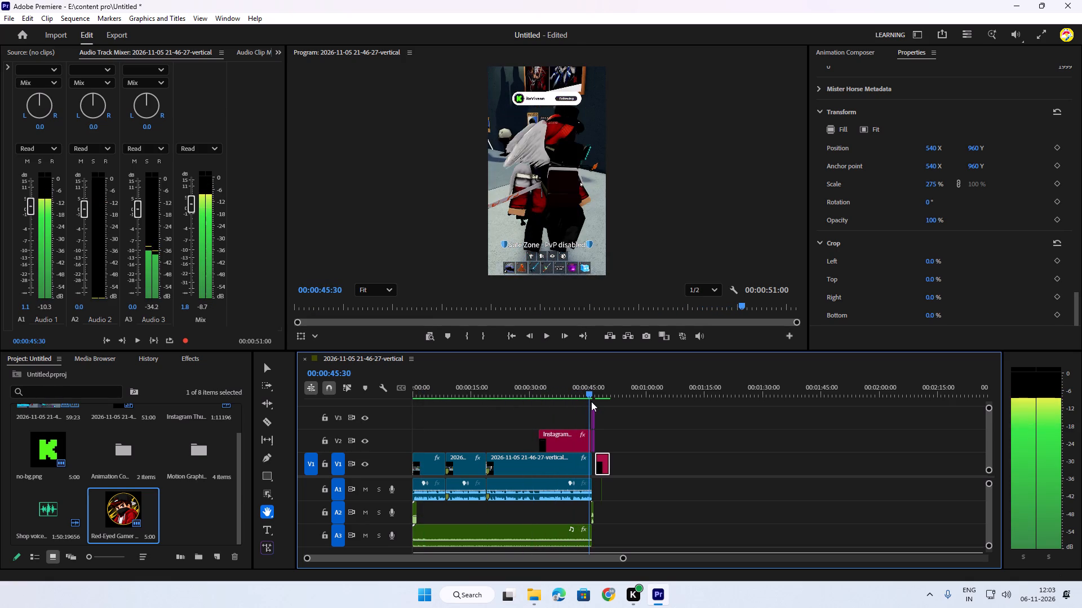
left_click_drag(591, 401, 591, 402)
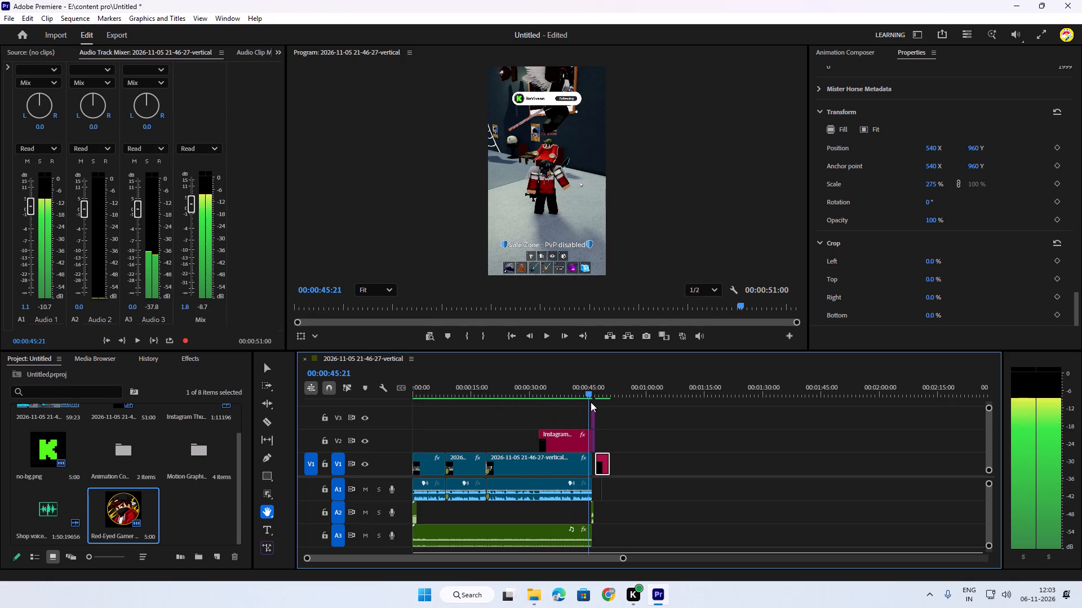
left_click_drag(591, 402, 590, 403)
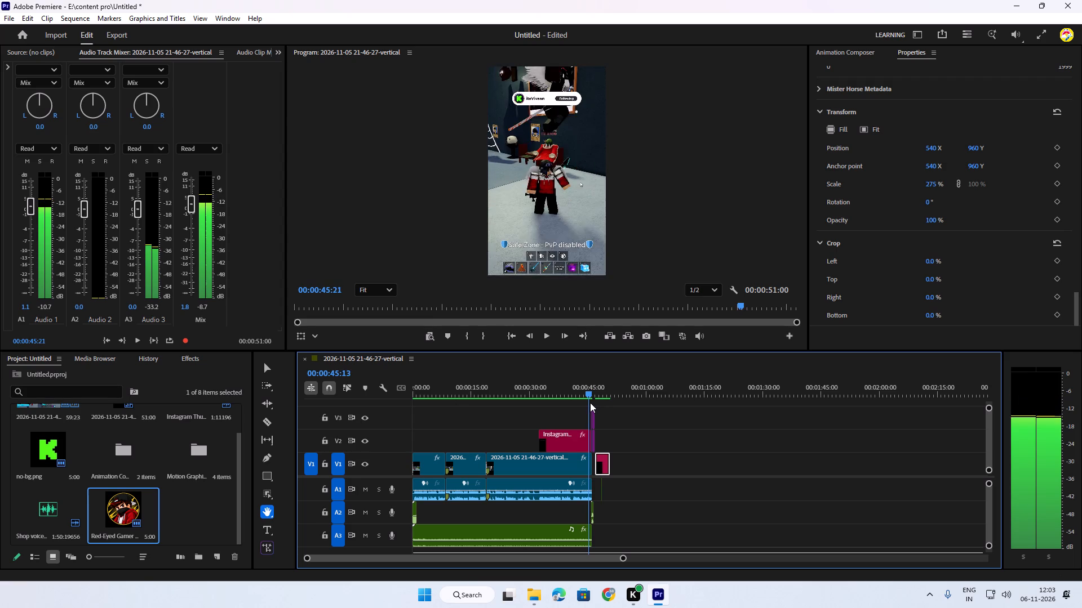
left_click_drag(590, 403, 591, 403)
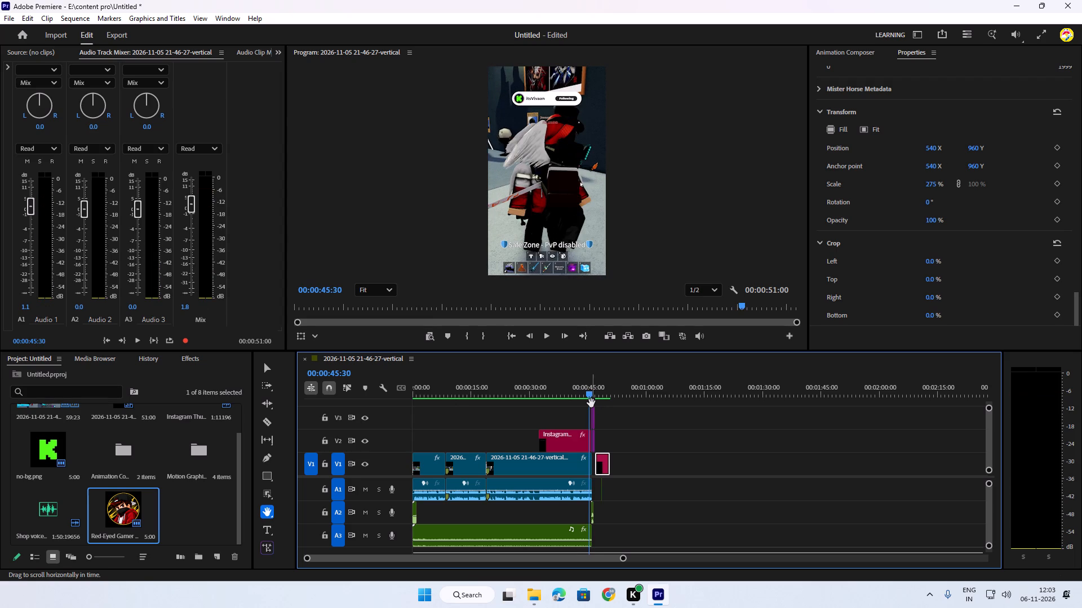
Capture a screenshot of the vertical video frame in the preview at 00:00:46:04 with Snipping Tool.
left_click_drag(623, 557, 557, 556)
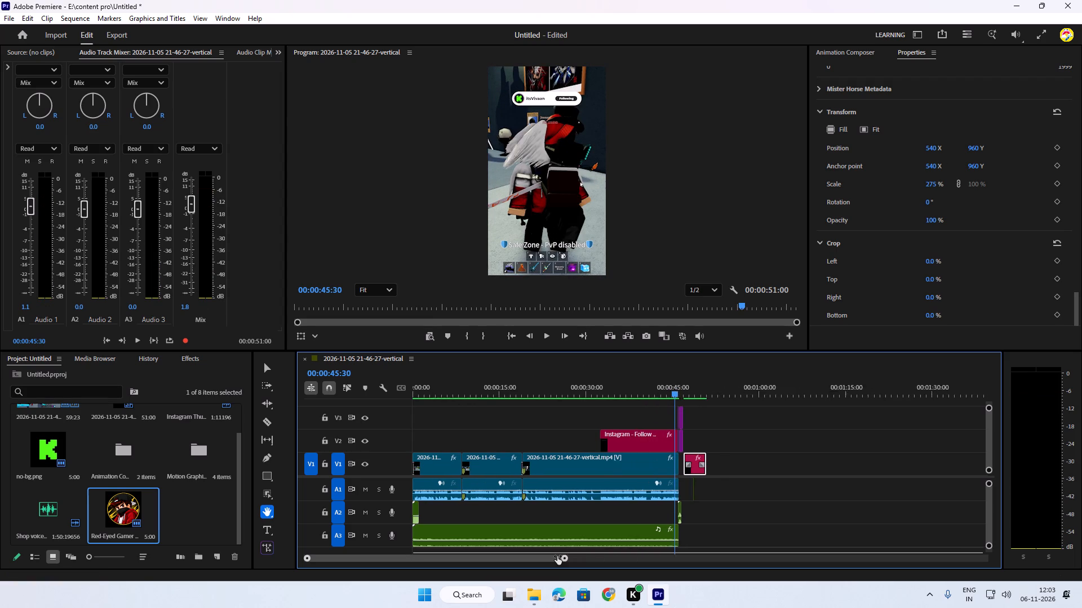
left_click_drag(557, 556, 551, 556)
left_click(702, 396)
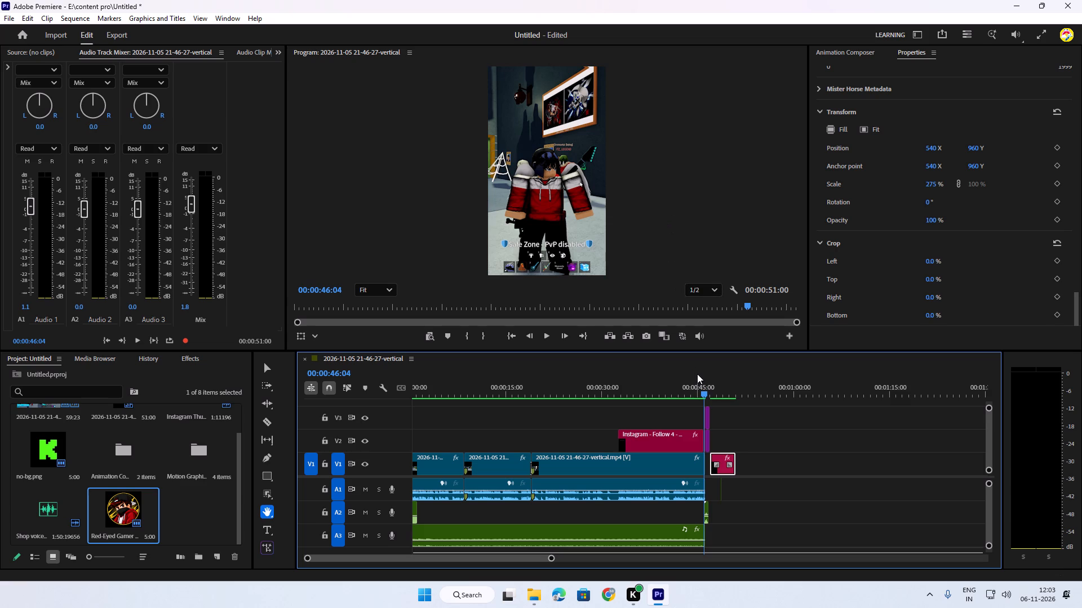
key("shift+super+s")
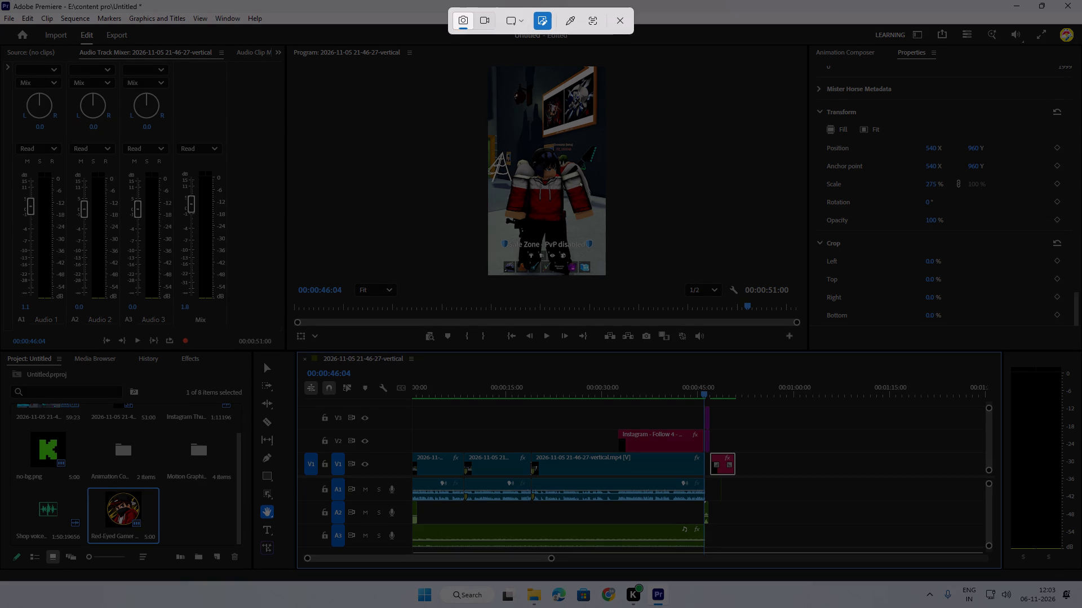
left_click_drag(489, 68, 603, 238)
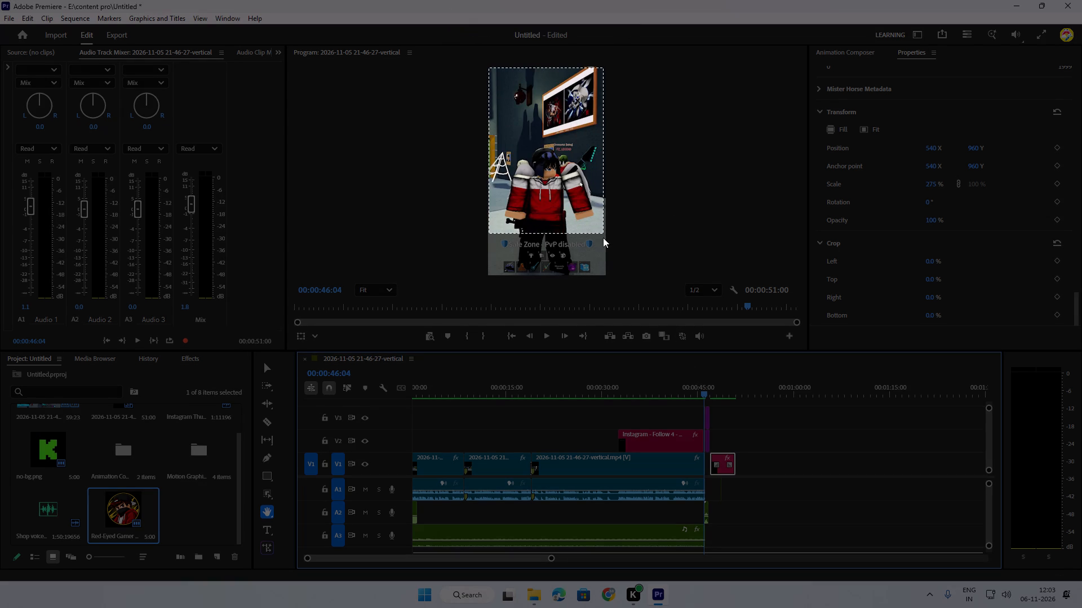
left_click_drag(603, 238, 604, 261)
left_click(425, 283)
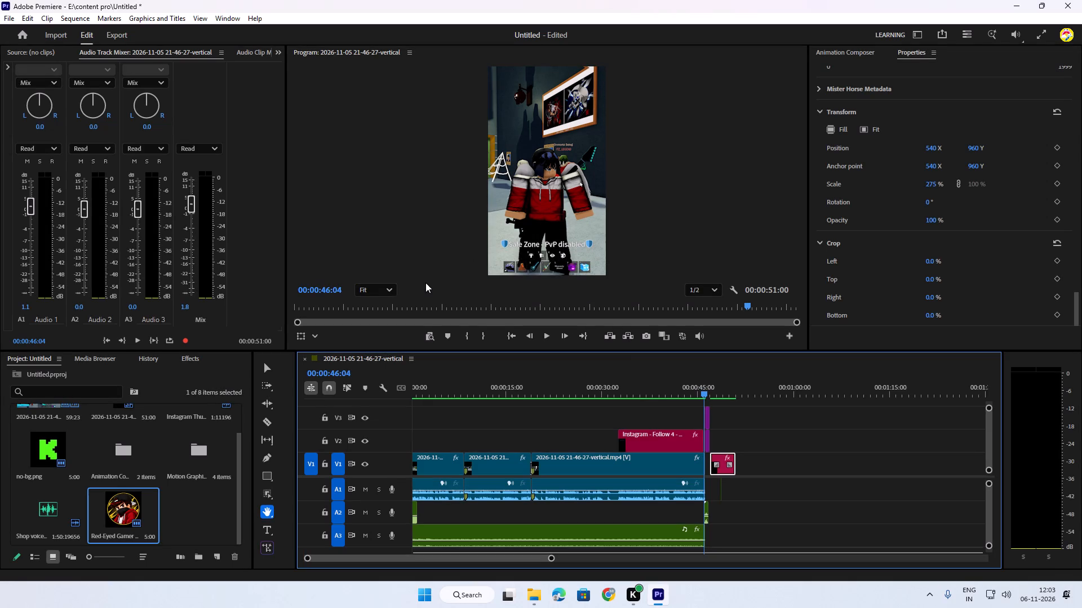
Scrub through the full sequence, from the opening gameplay to the subscribe end graphic, to review the edit.
left_click_drag(703, 389, 742, 392)
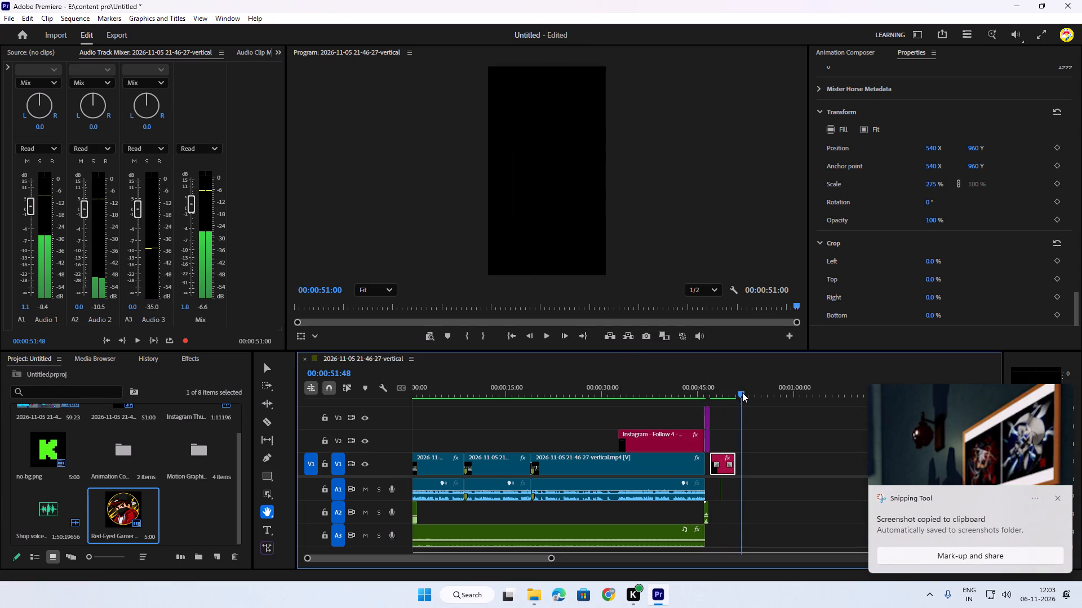
left_click_drag(742, 392, 369, 375)
left_click_drag(416, 391, 506, 400)
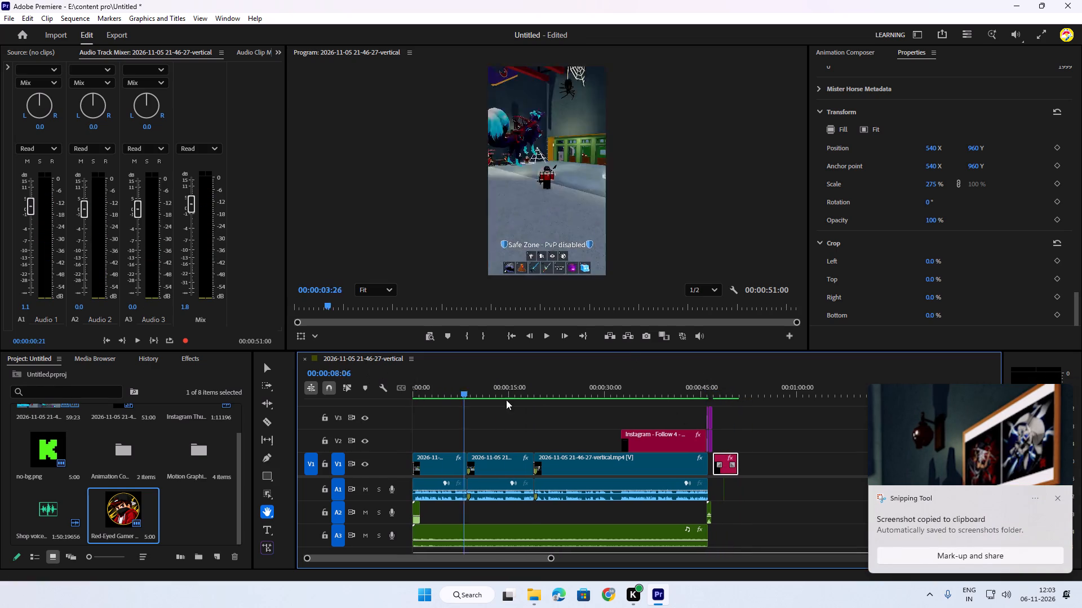
left_click_drag(506, 400, 739, 412)
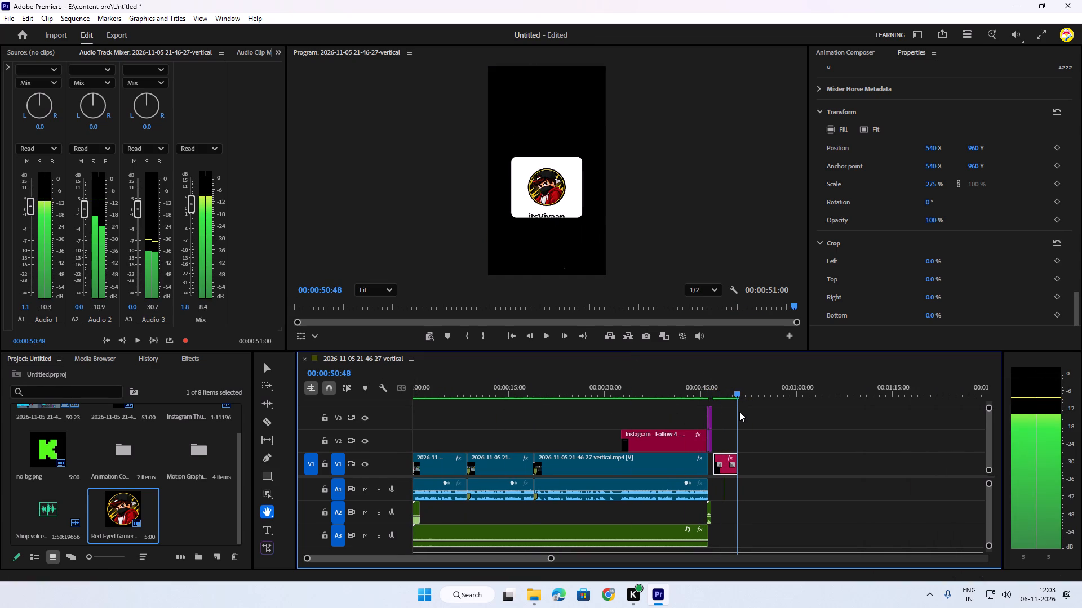
left_click_drag(739, 412, 549, 409)
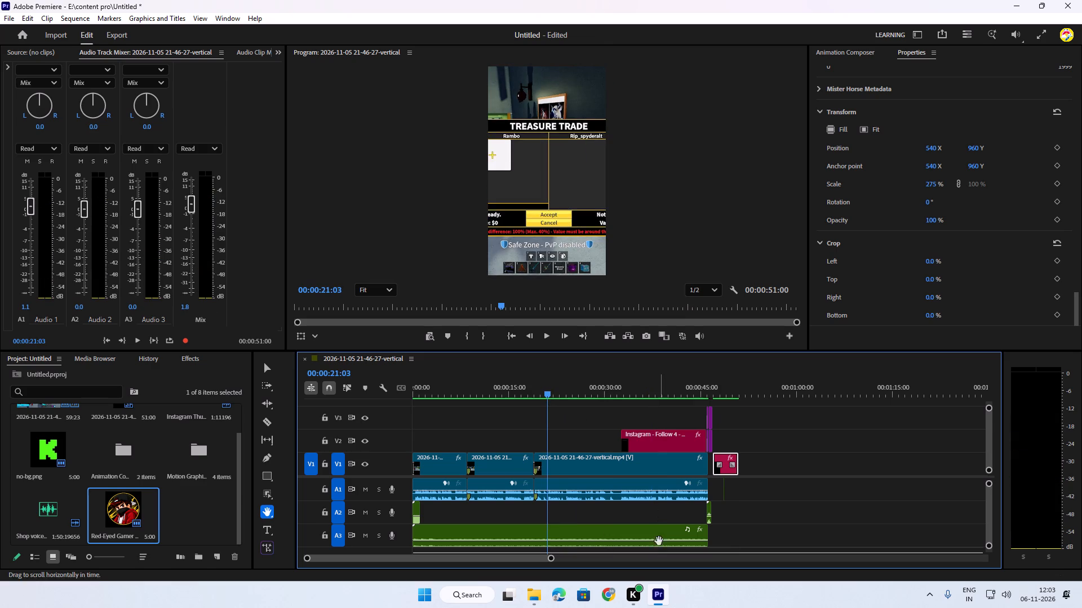
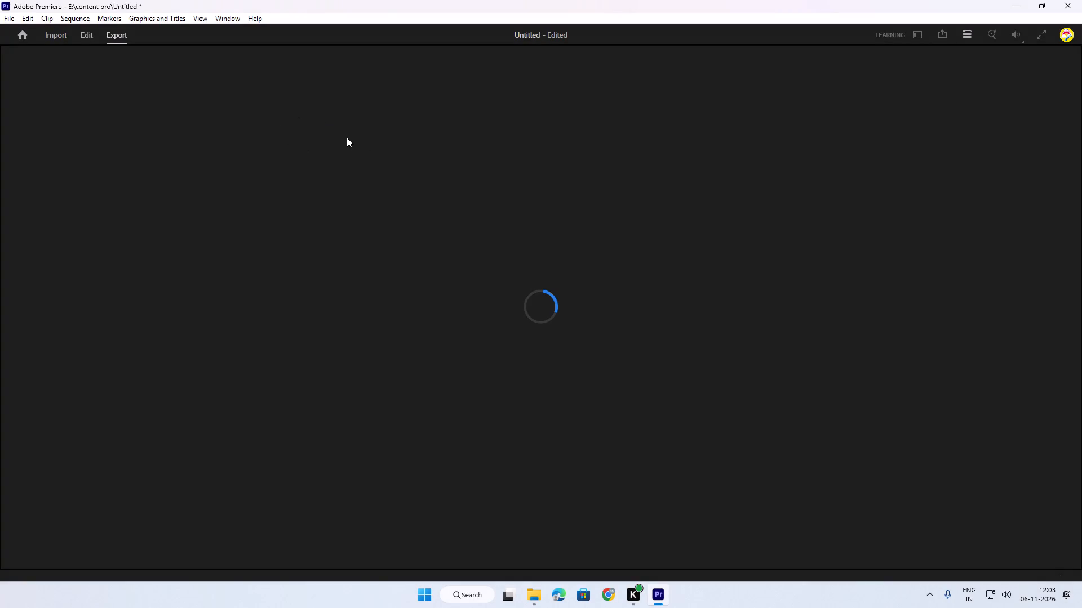
Name the export file "Roblox blox fruits trade shorts".
left_click_drag(376, 88, 254, 92)
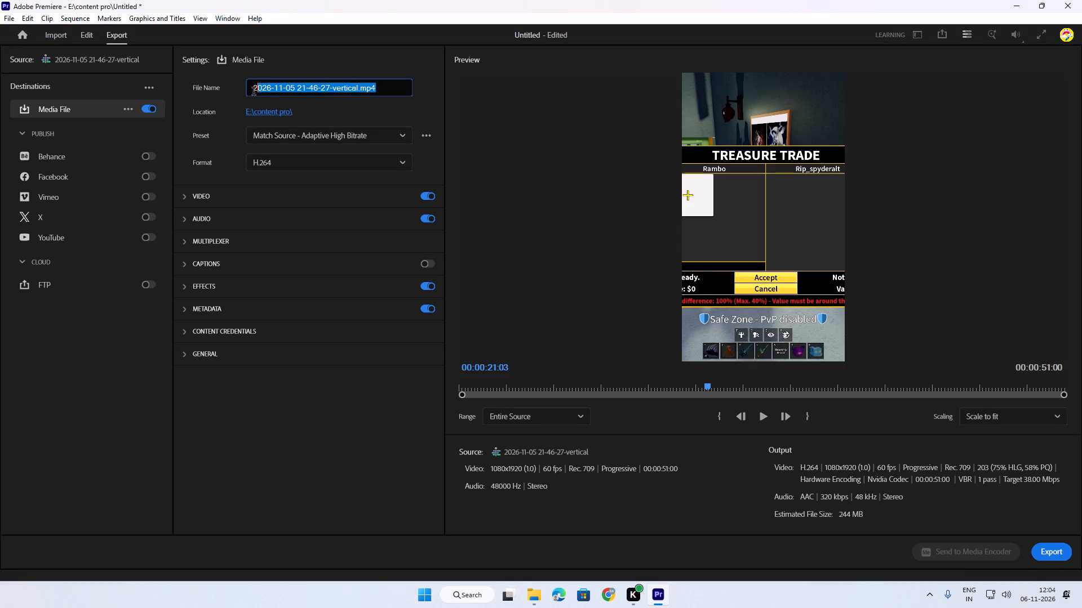
left_click_drag(254, 92, 246, 93)
type("blo")
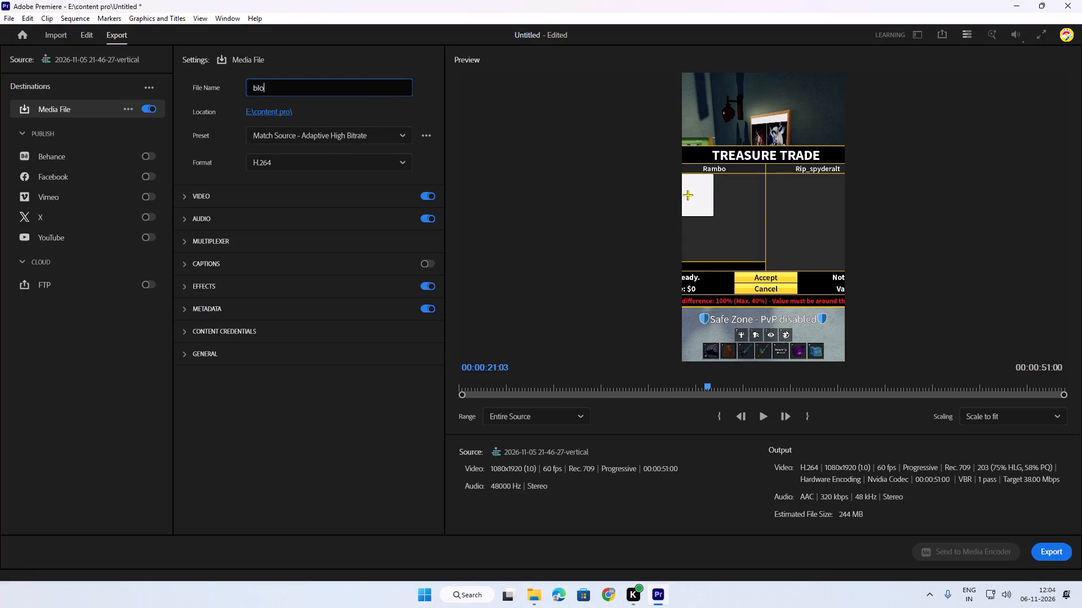
key("BackSpace")
key("BackSpace")
key("BackSpace")
key("r")
type("oblox")
key("space")
type("blox")
key("space")
type("fruit")
key("space")
type("trade")
left_click(311, 88)
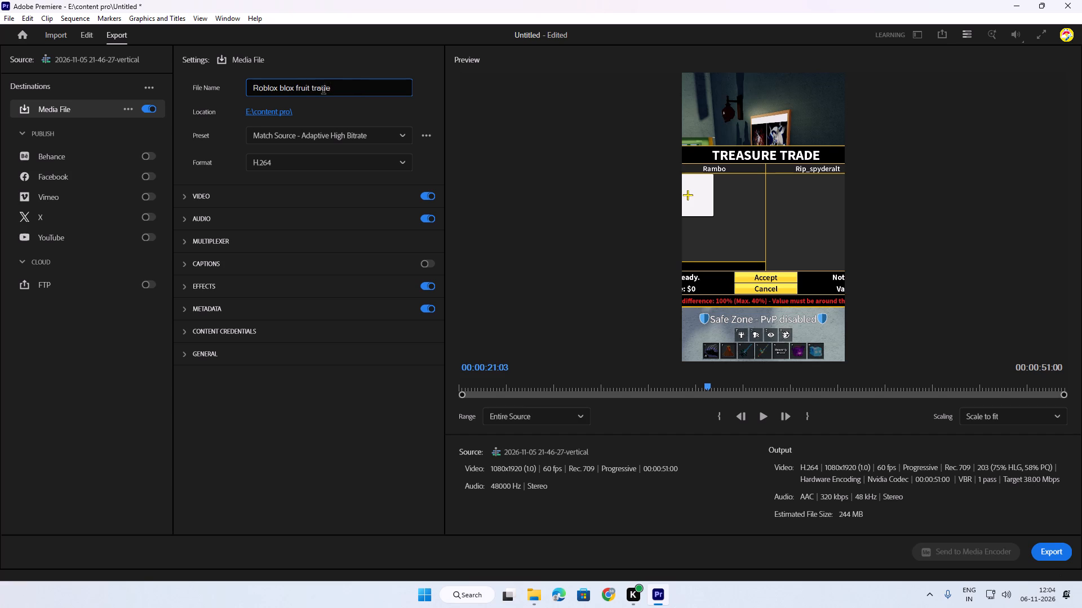
left_click(311, 90)
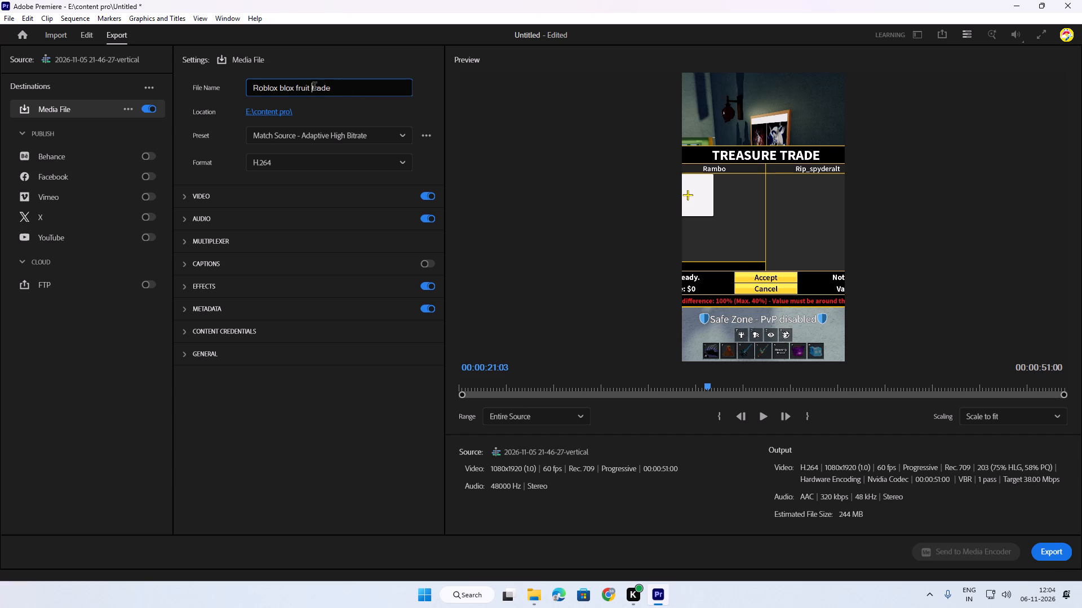
left_click(309, 87)
key("s")
left_click(345, 88)
key("space")
type("shorts")
Export the vertical sequence as an H.264 media file with the Match Source - Adaptive High Bitrate preset.
left_click(1049, 551)
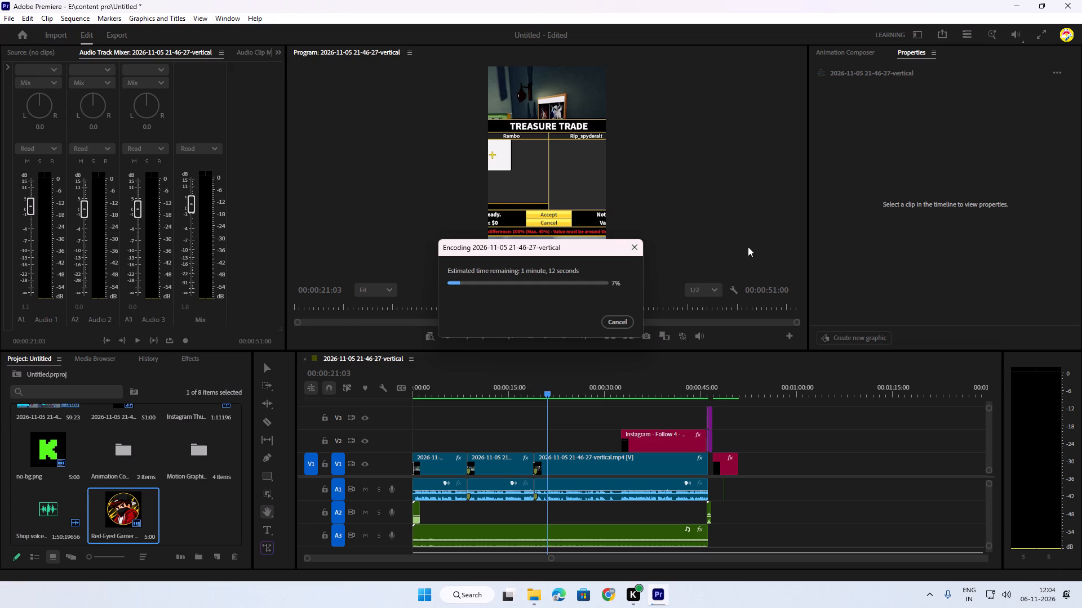
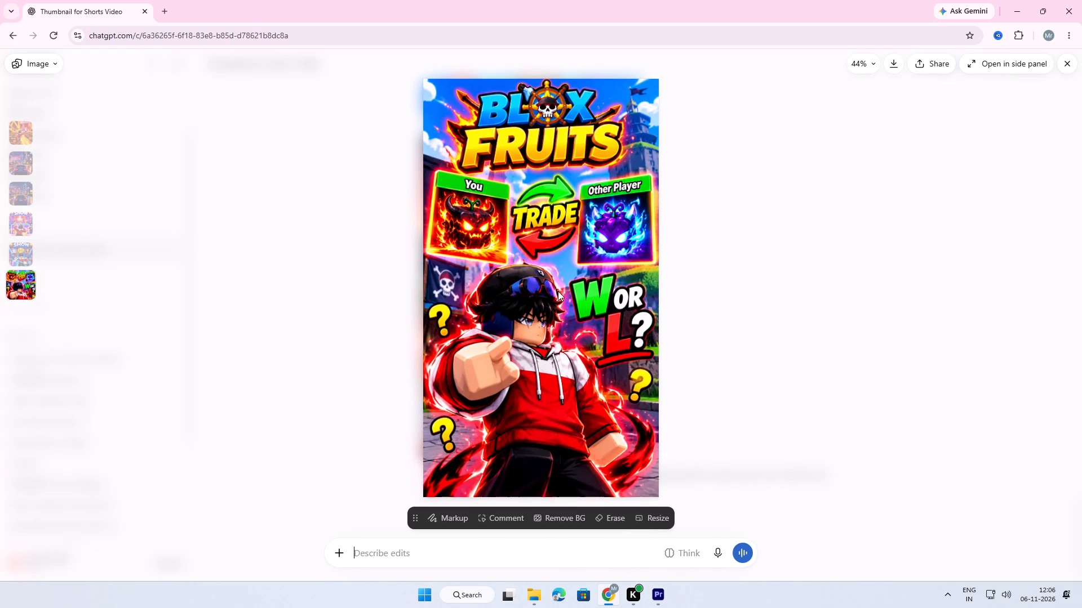
left_click(895, 63)
scroll(681, 298, "down", 6)
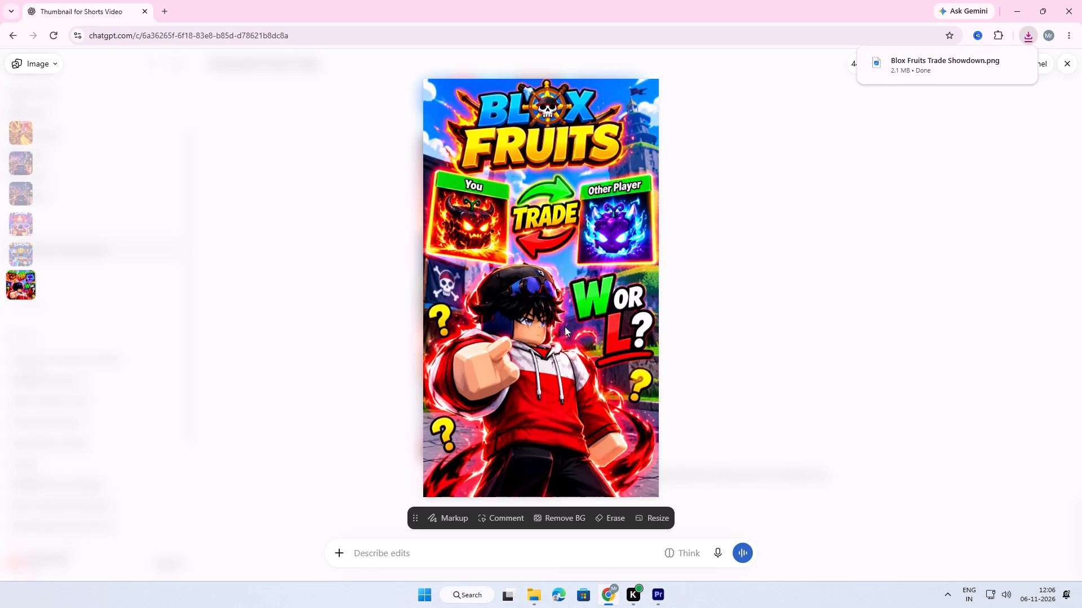
scroll(561, 348, "down", 2)
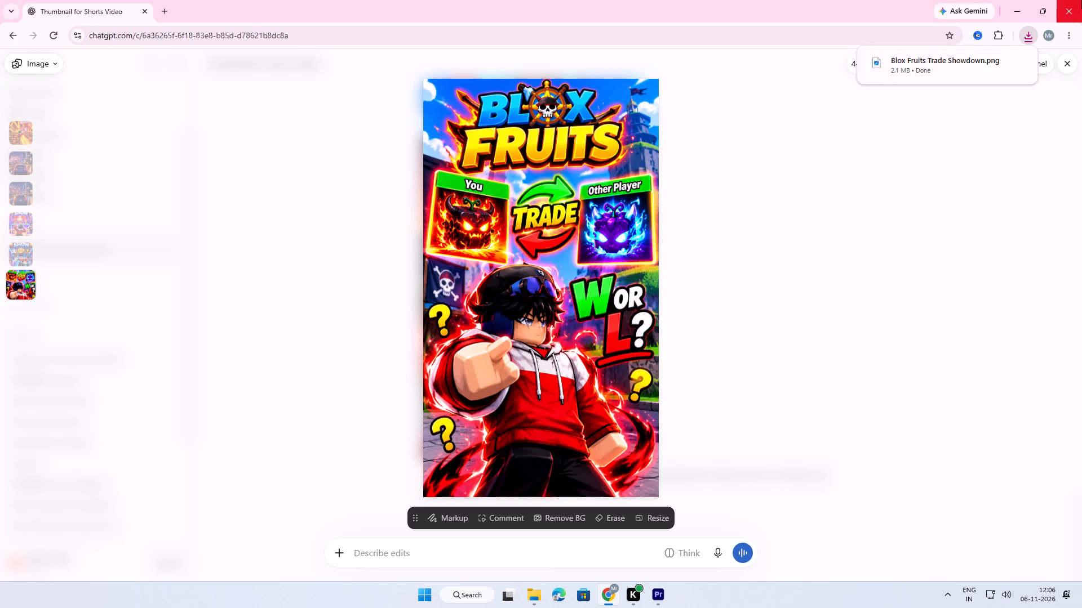
Close the Chrome window, and exit Premiere while saving the changes to the Untitled project.
left_click(1081, 0)
left_click(1081, 0)
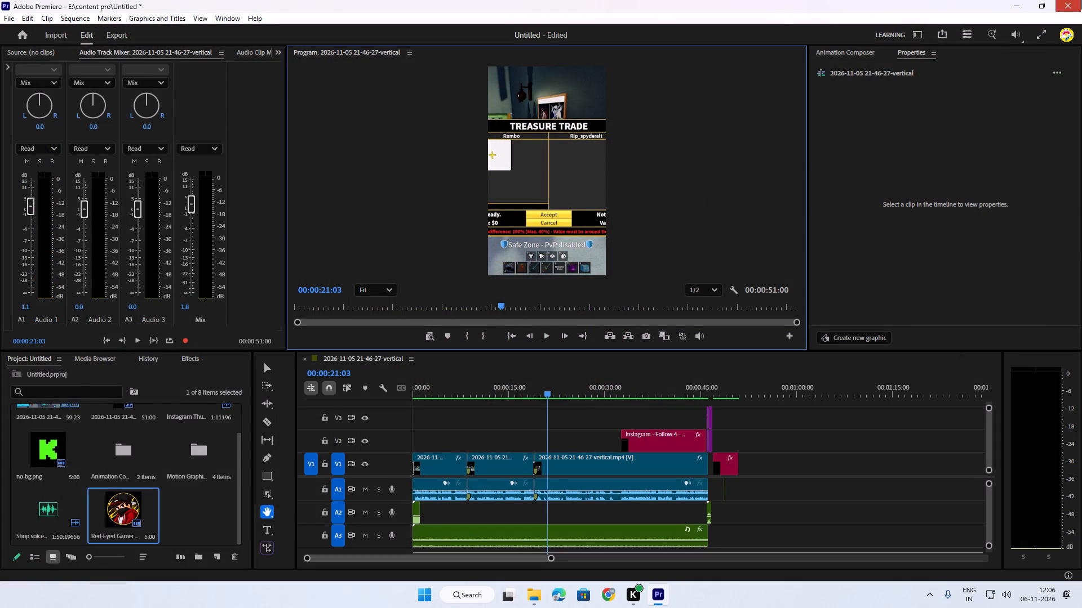
left_click(518, 325)
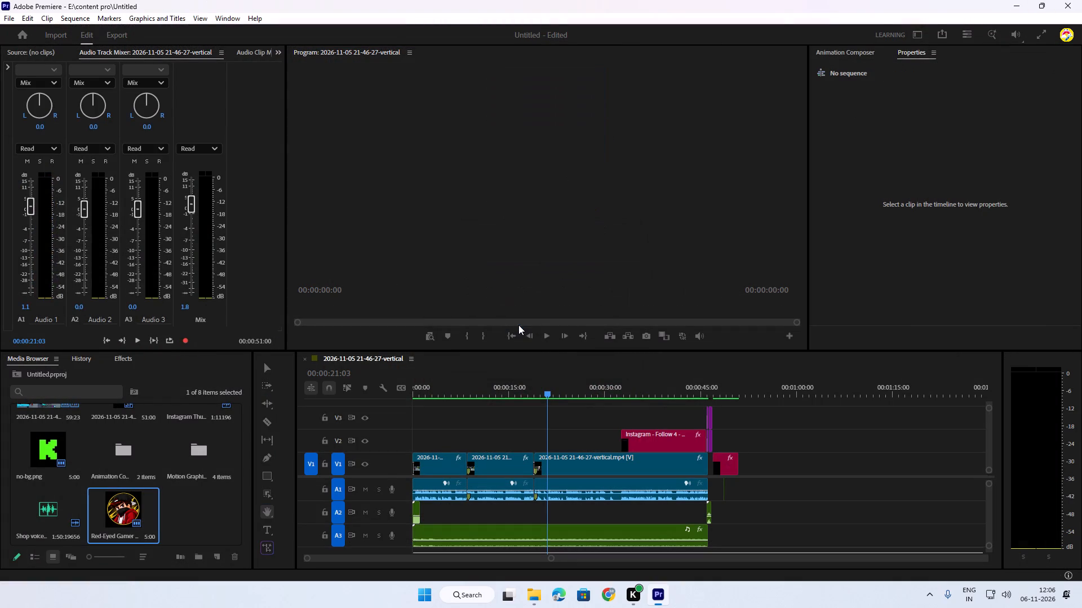